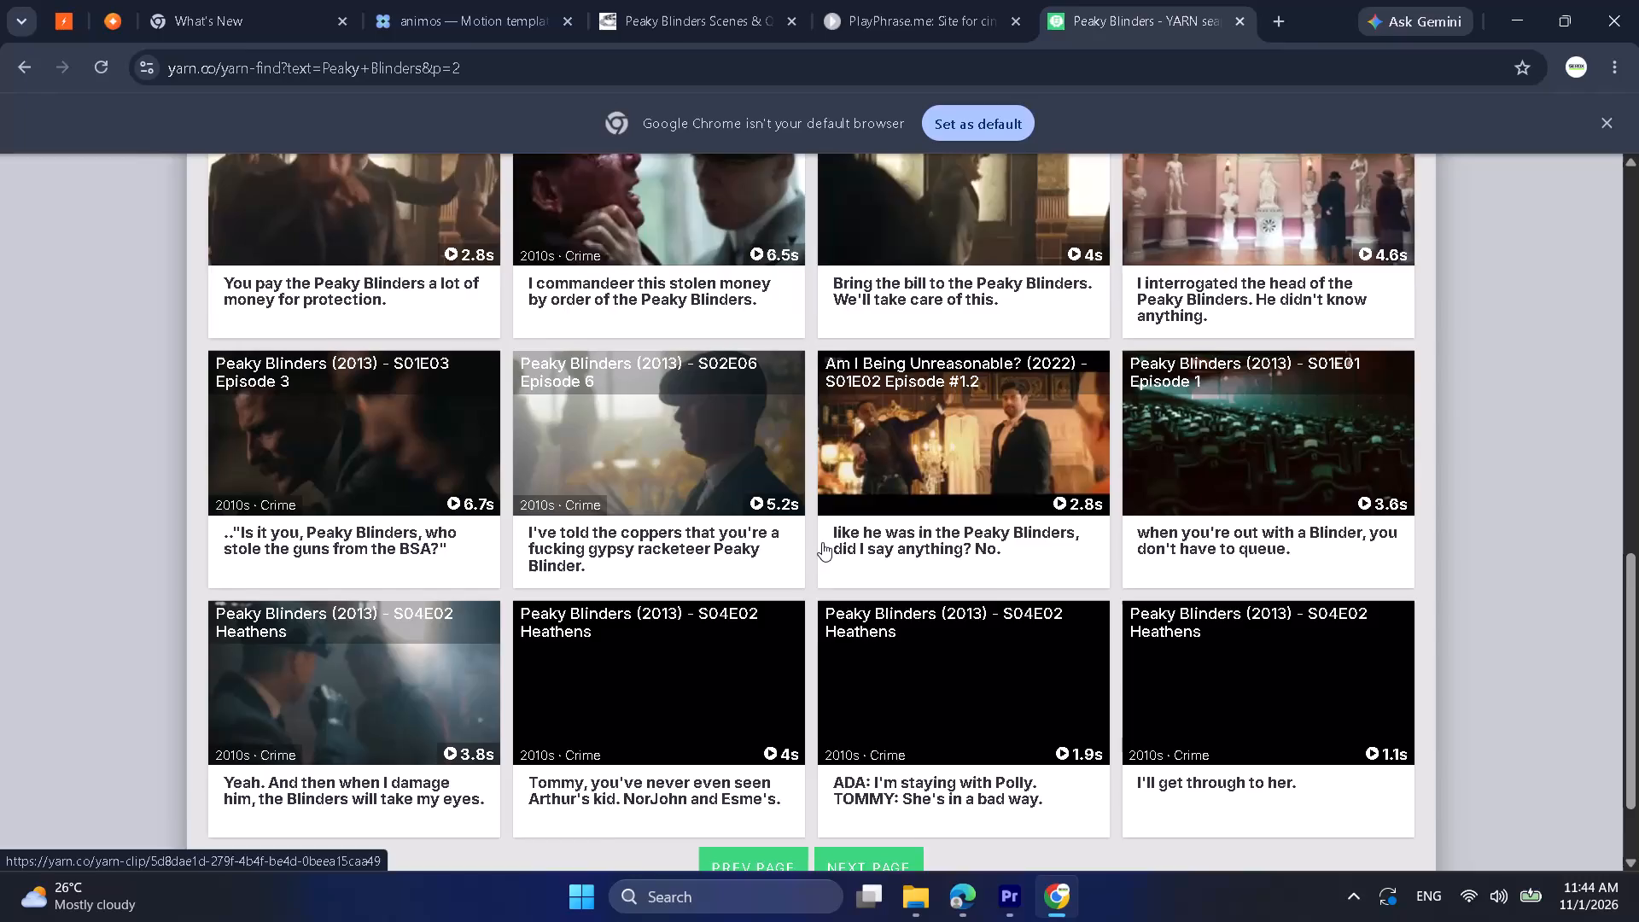
# Go to the following page of the Peaky Blinders clip search and look through its clips for usable footage.
pyautogui.scroll(-4, 822, 542)
pyautogui.click(872, 734)
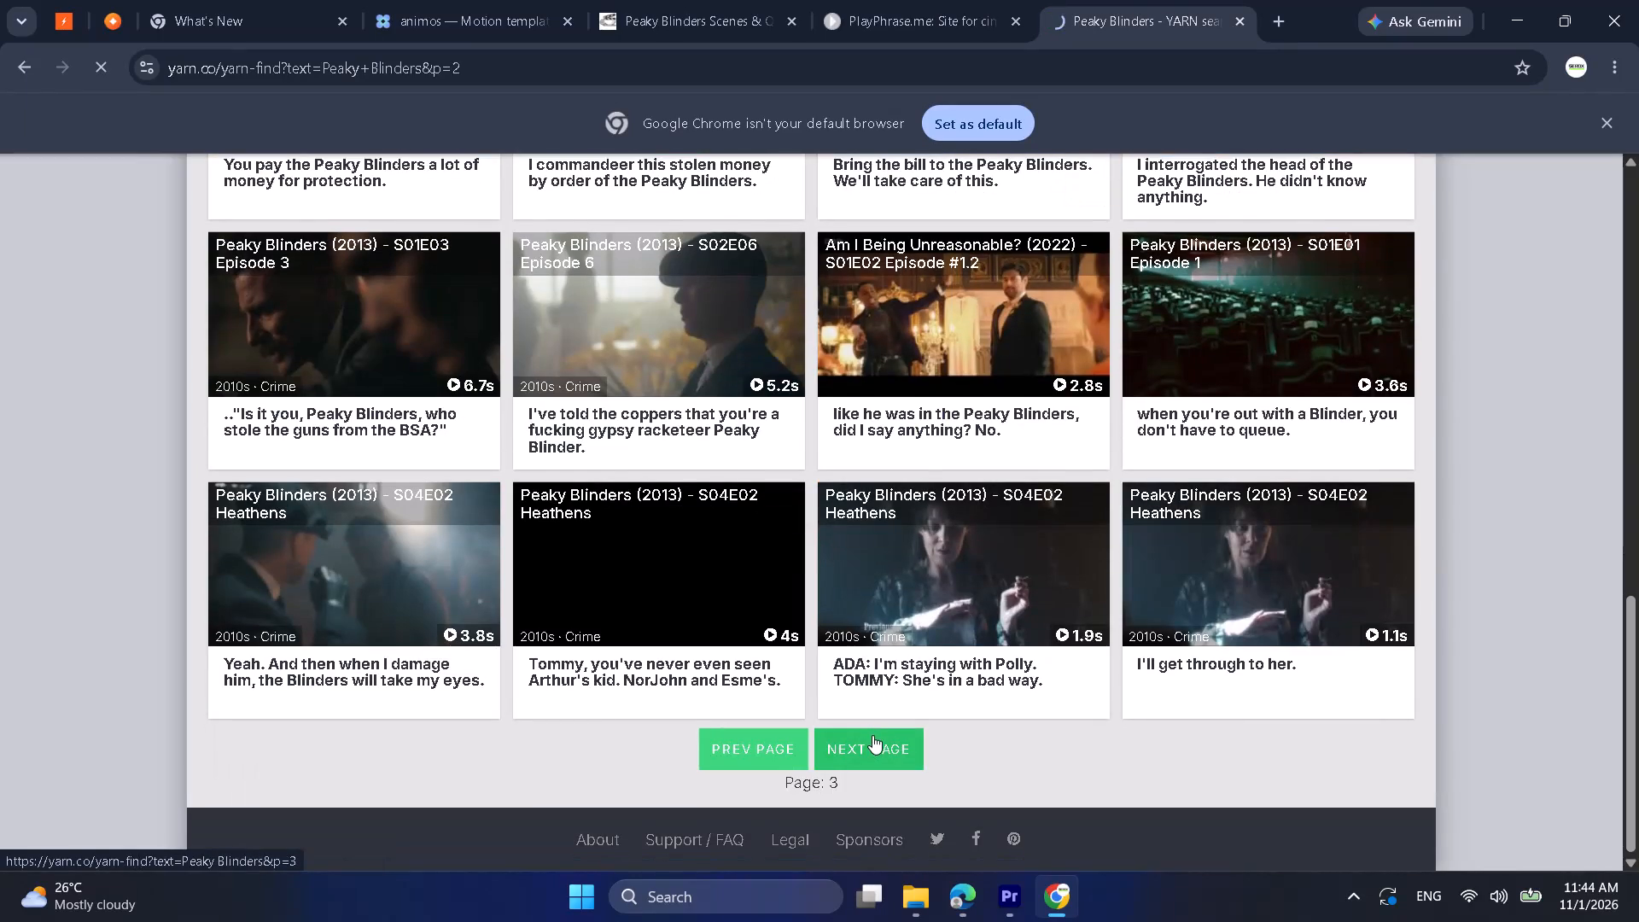
pyautogui.scroll(-3, 799, 485)
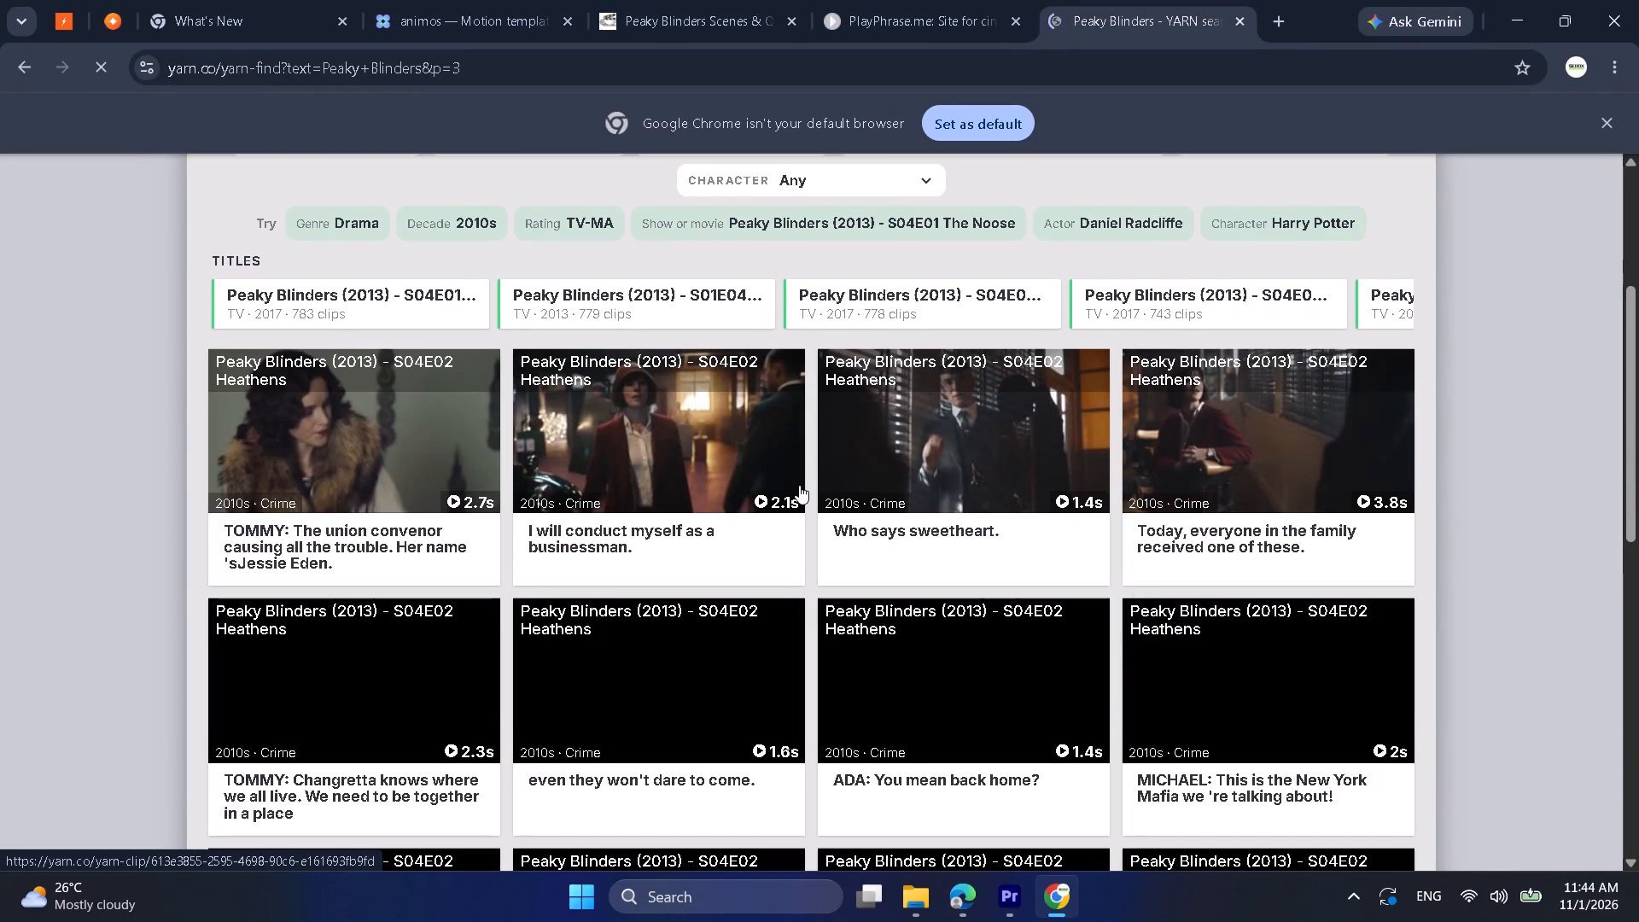
pyautogui.scroll(-4, 799, 485)
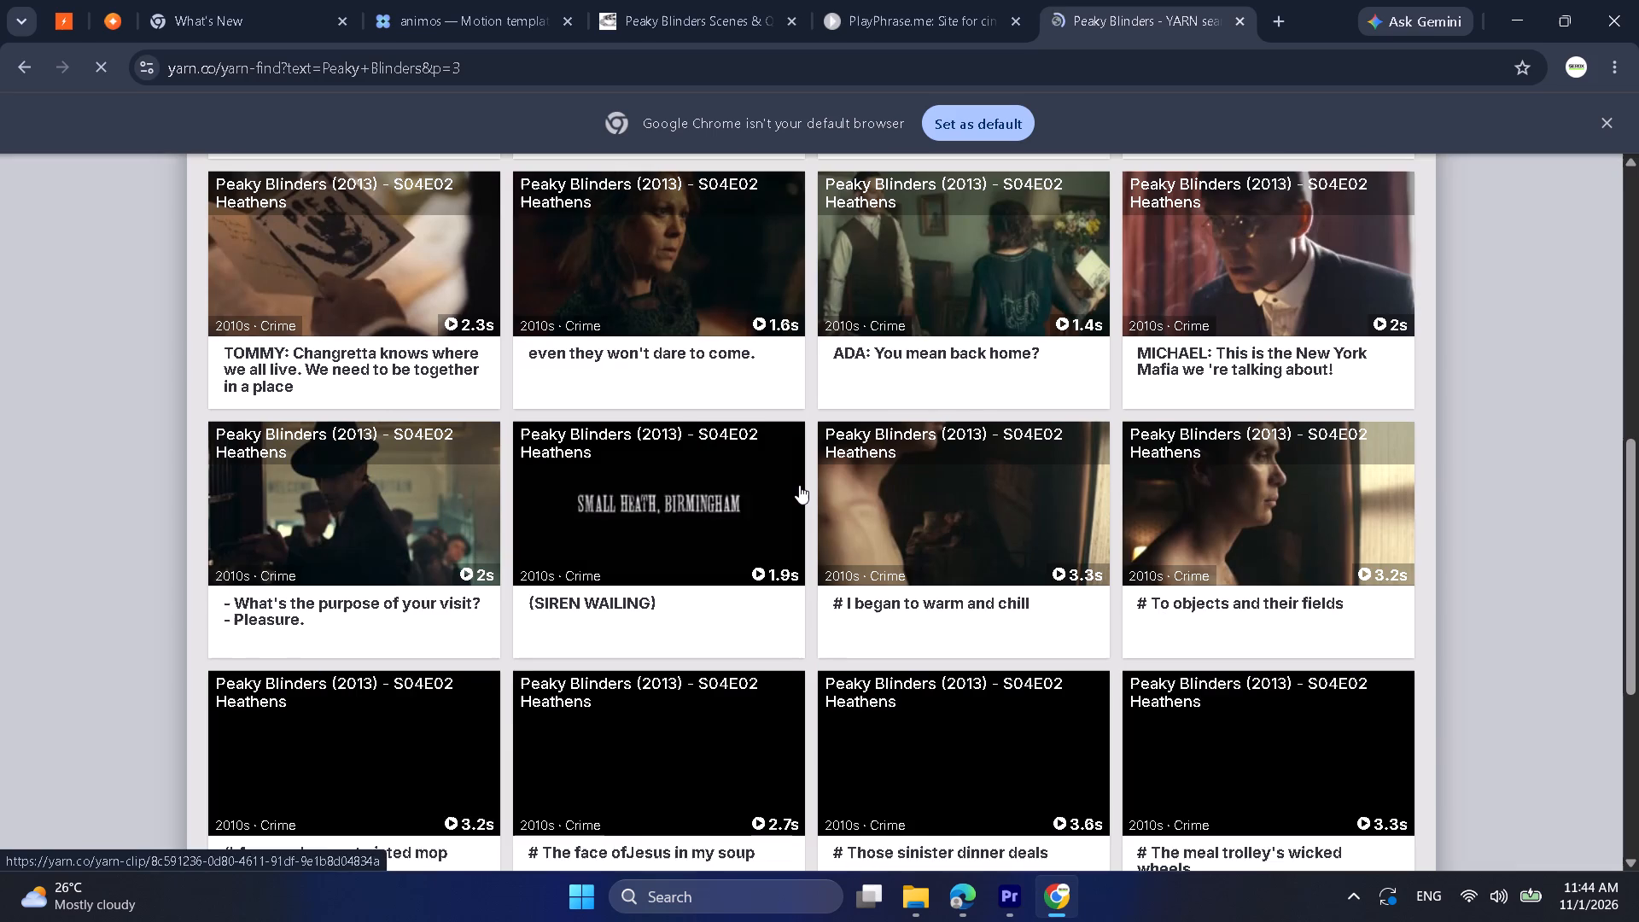
pyautogui.scroll(-3, 799, 485)
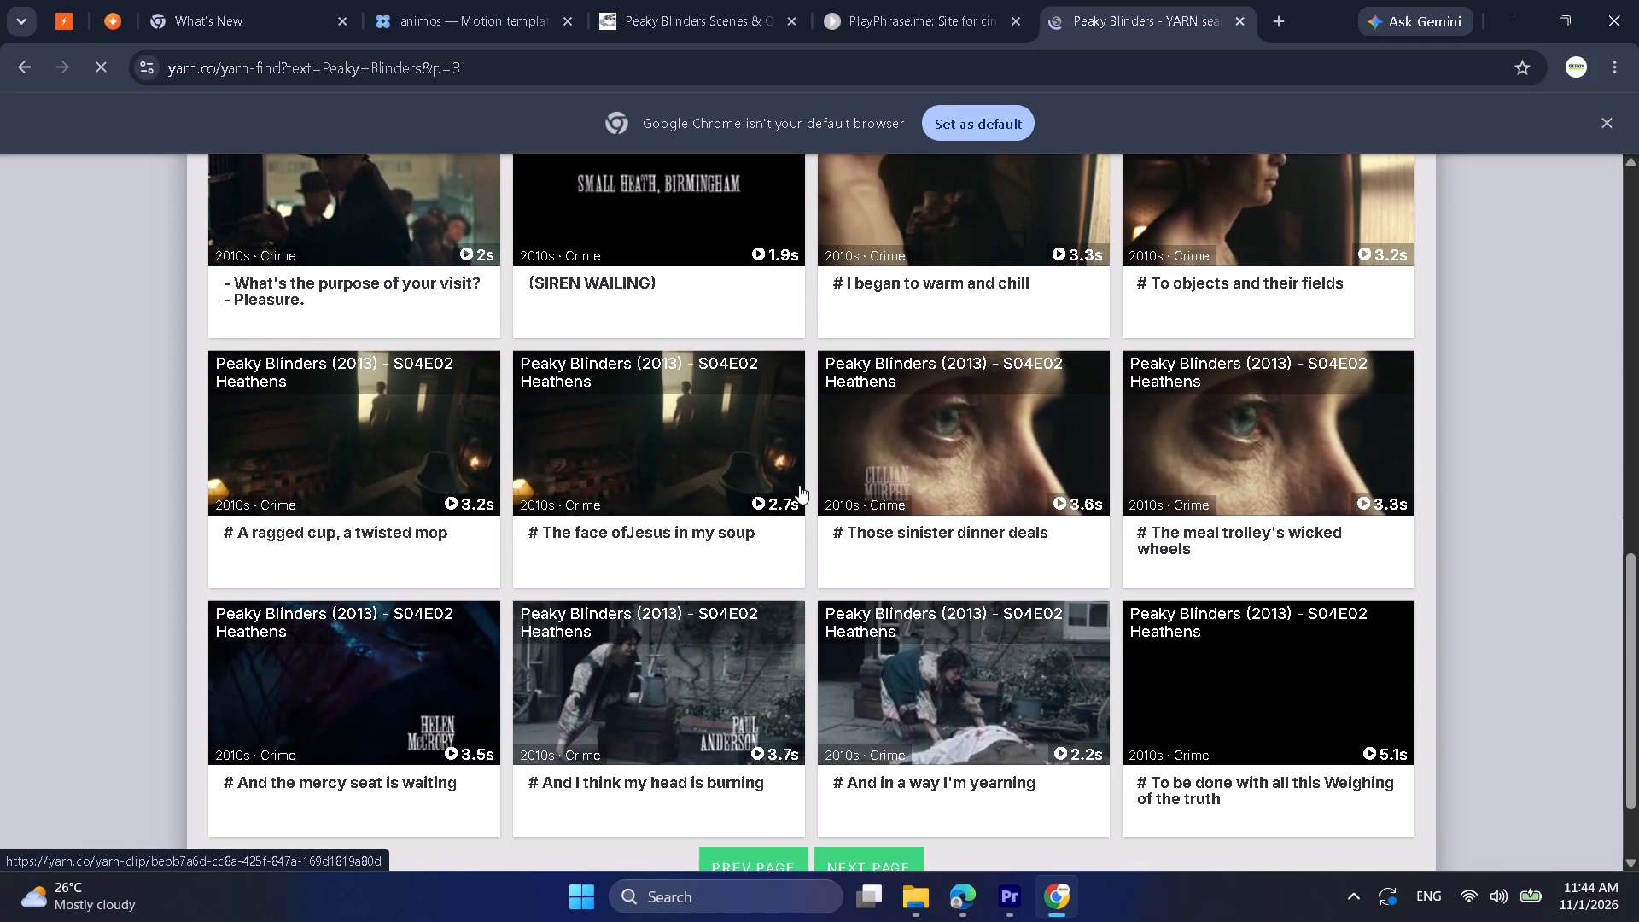
pyautogui.scroll(-4, 799, 485)
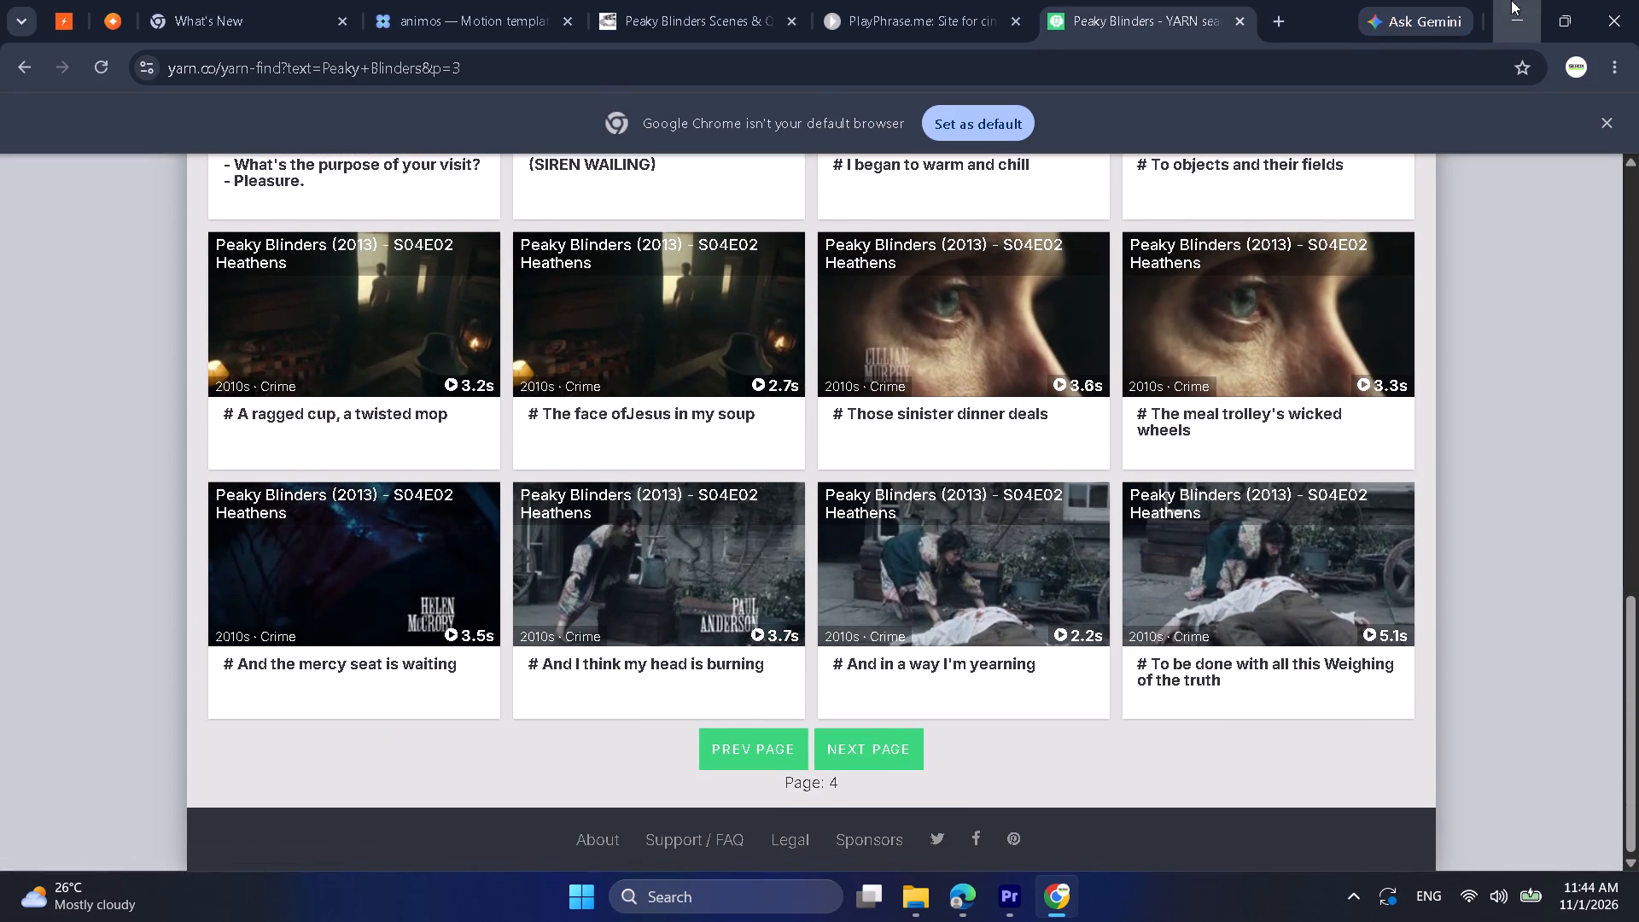
# Switch to Premiere and play the sequence beyond the animo-totem clip to hear the narration that needs footage.
pyautogui.click(1511, 0)
pyautogui.press('space')
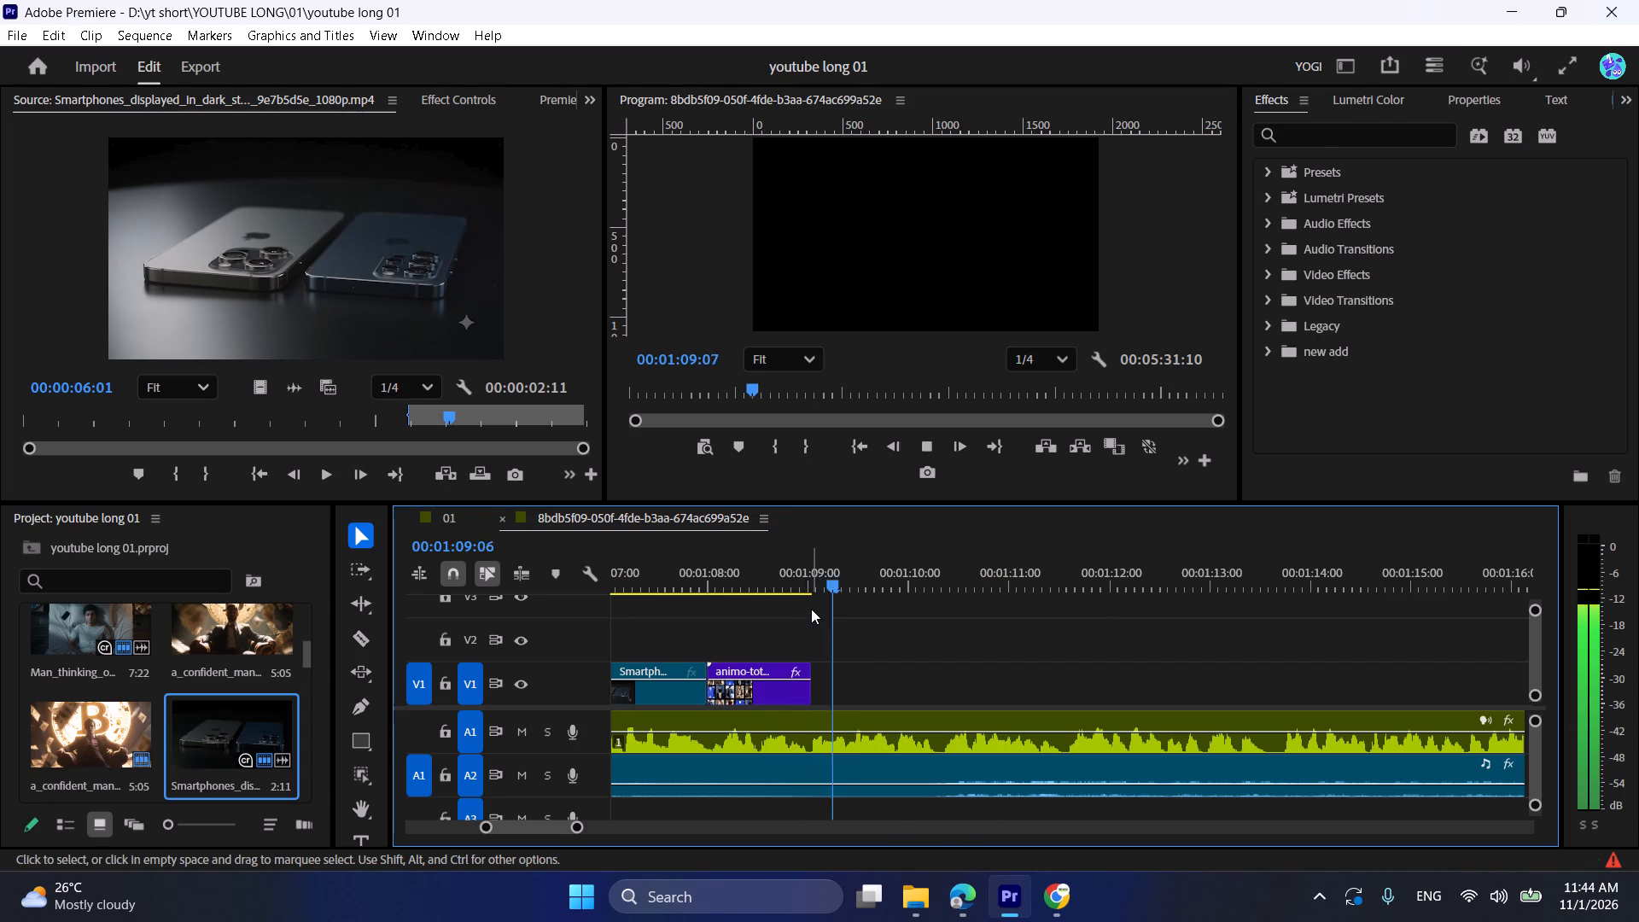
pyautogui.press('space')
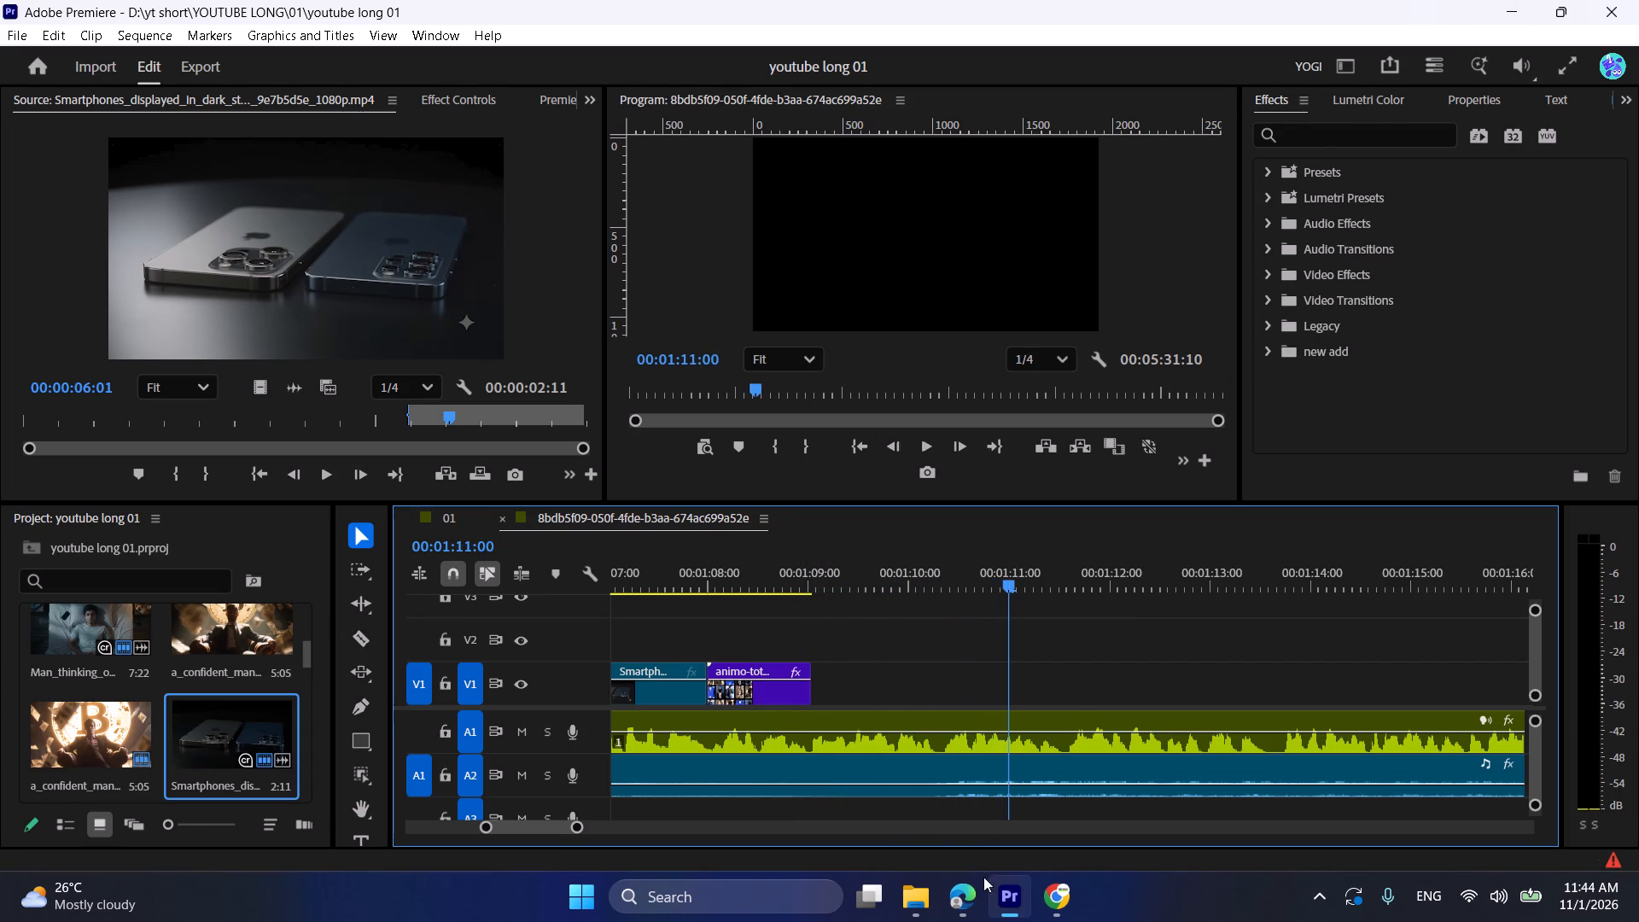
# Switch to Pinterest in Edge and narrow the luxury lifestyle search to videos.
pyautogui.click(959, 902)
pyautogui.click(484, 0)
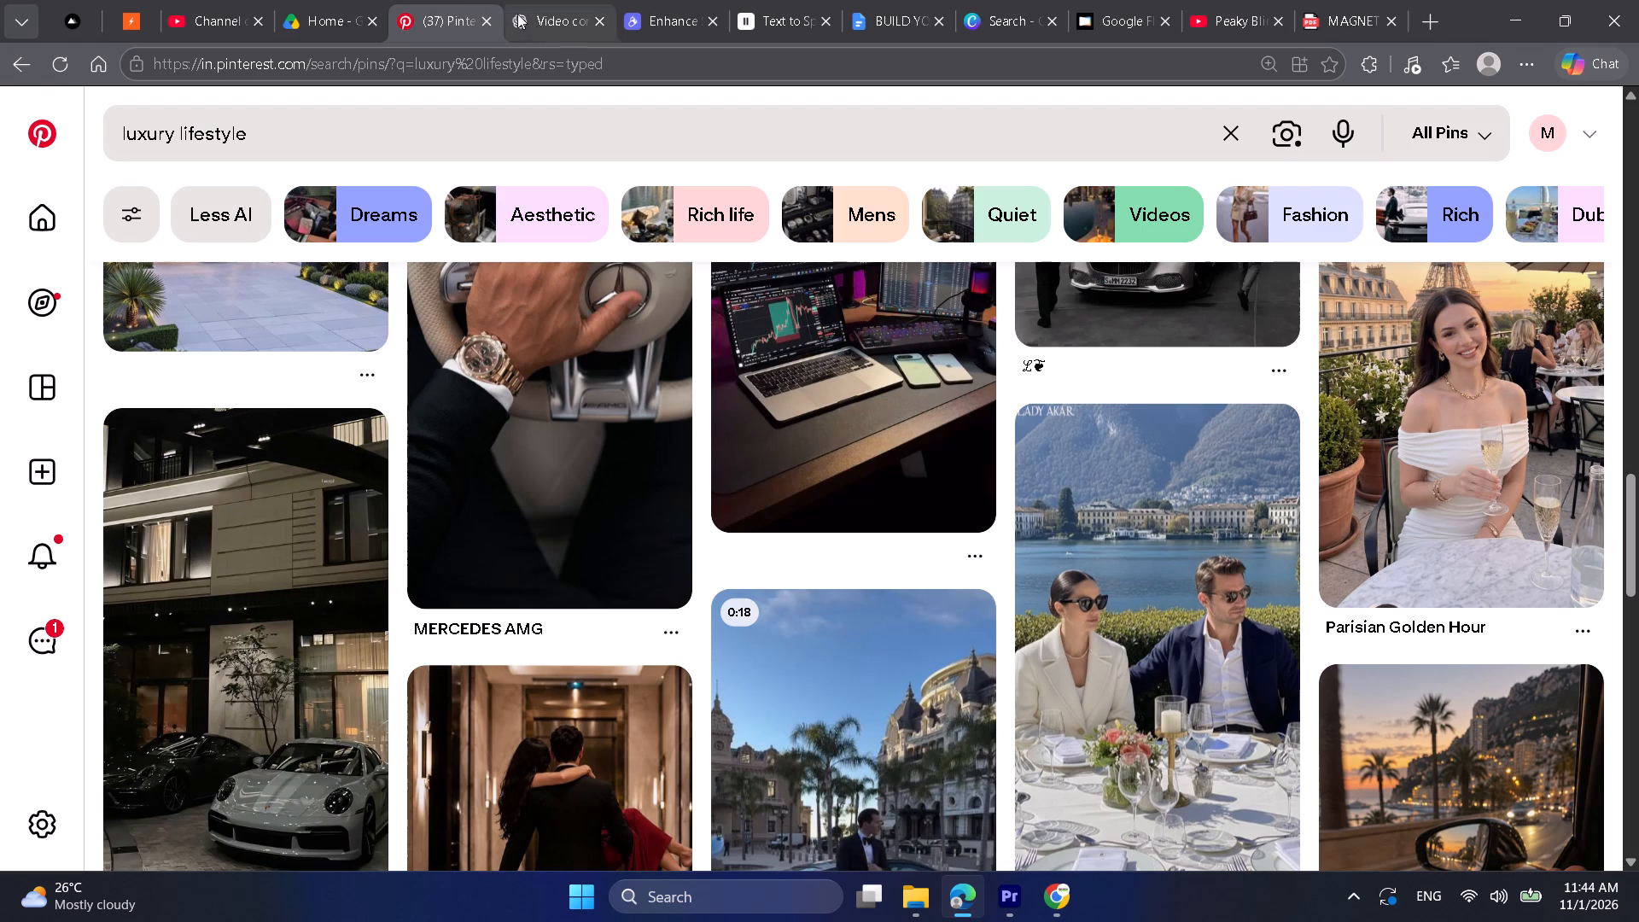
pyautogui.scroll(-4, 993, 568)
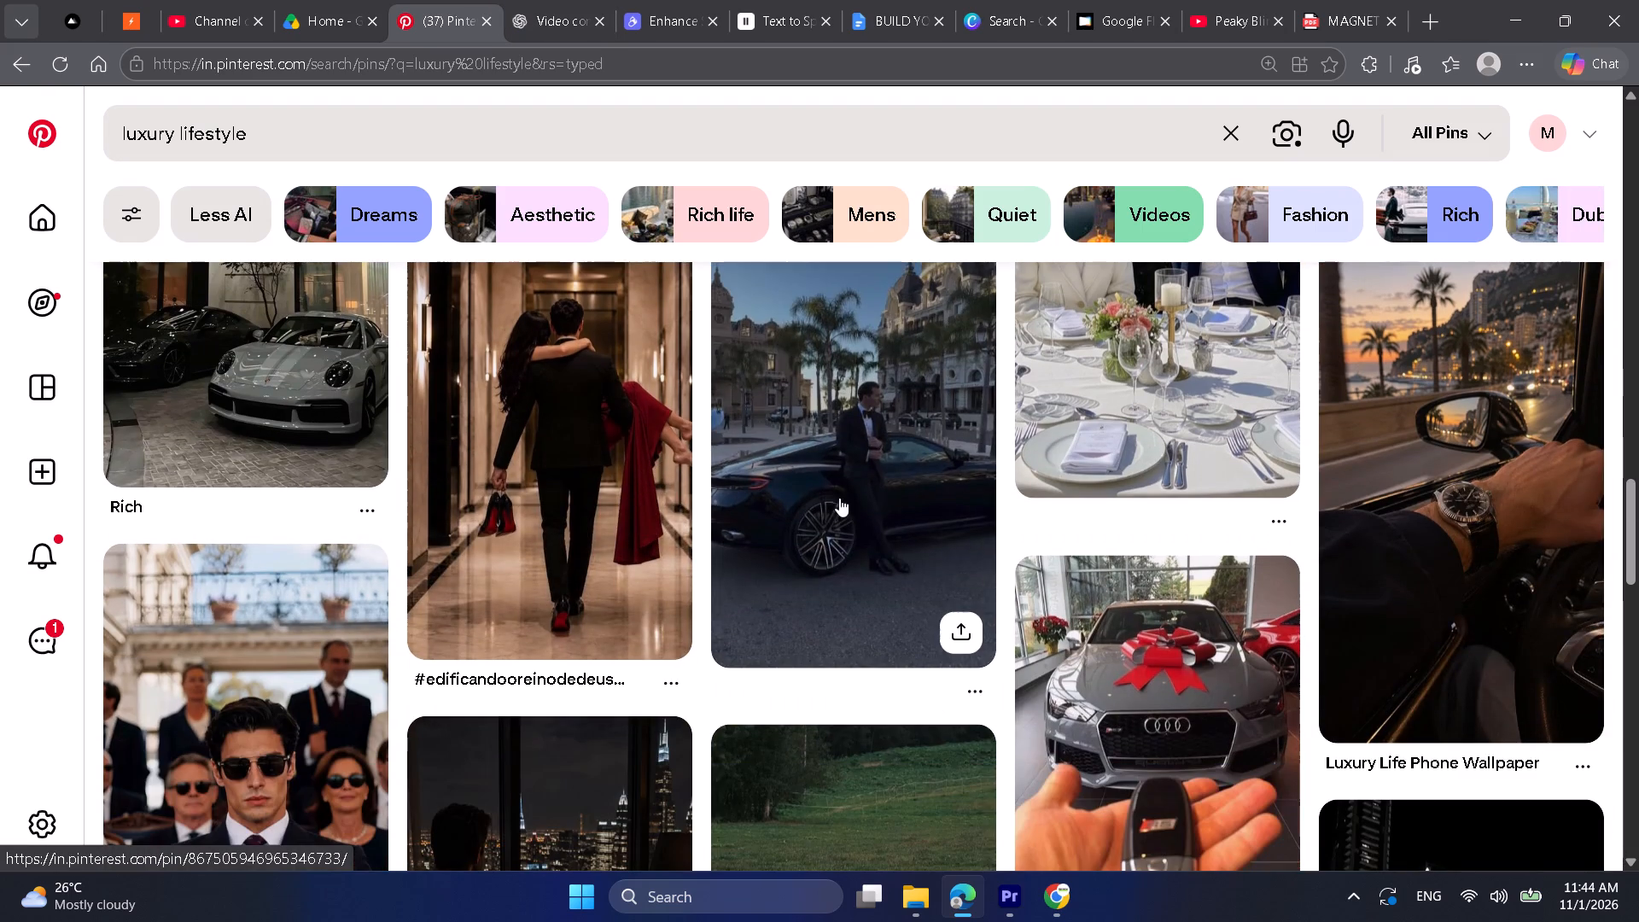
pyautogui.click(143, 207)
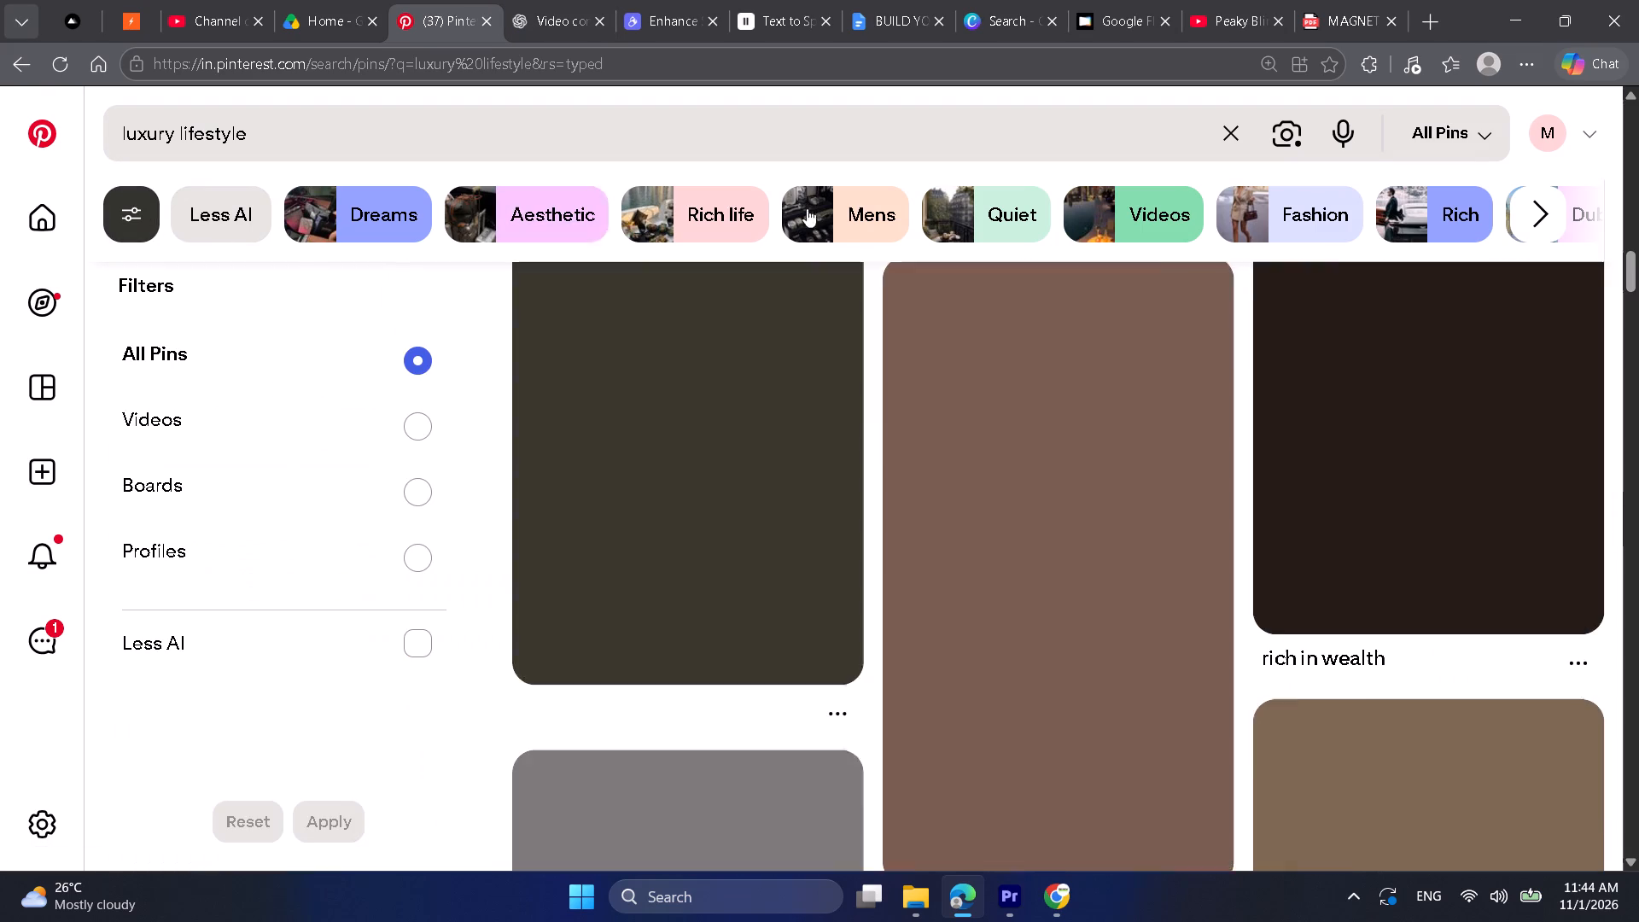
pyautogui.click(1154, 199)
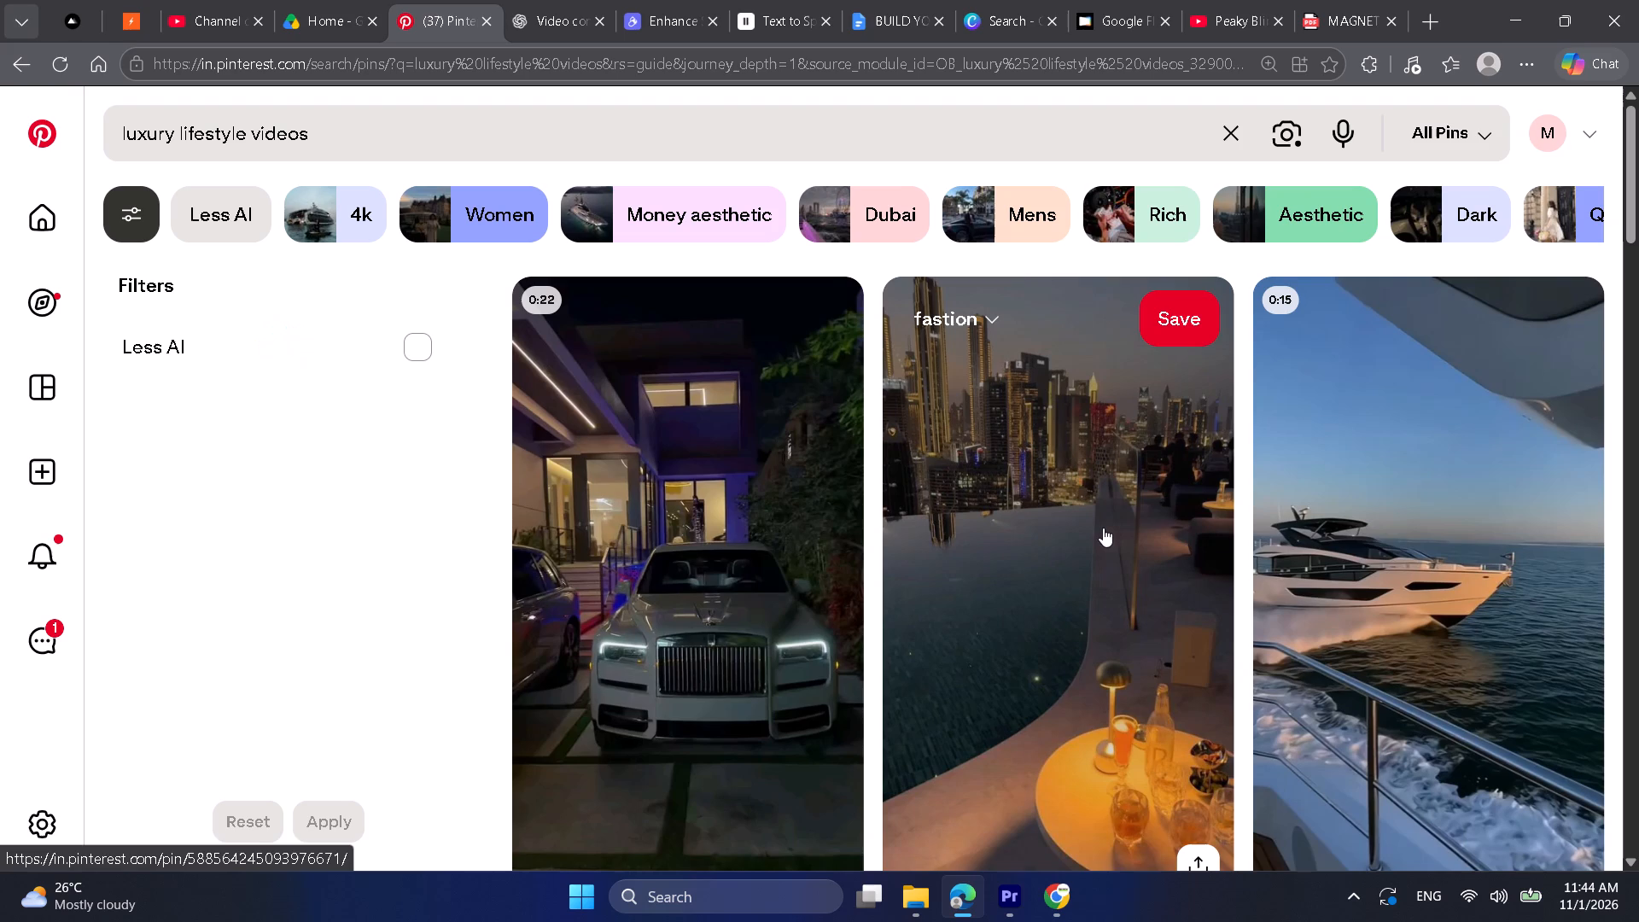
pyautogui.scroll(4, 1129, 512)
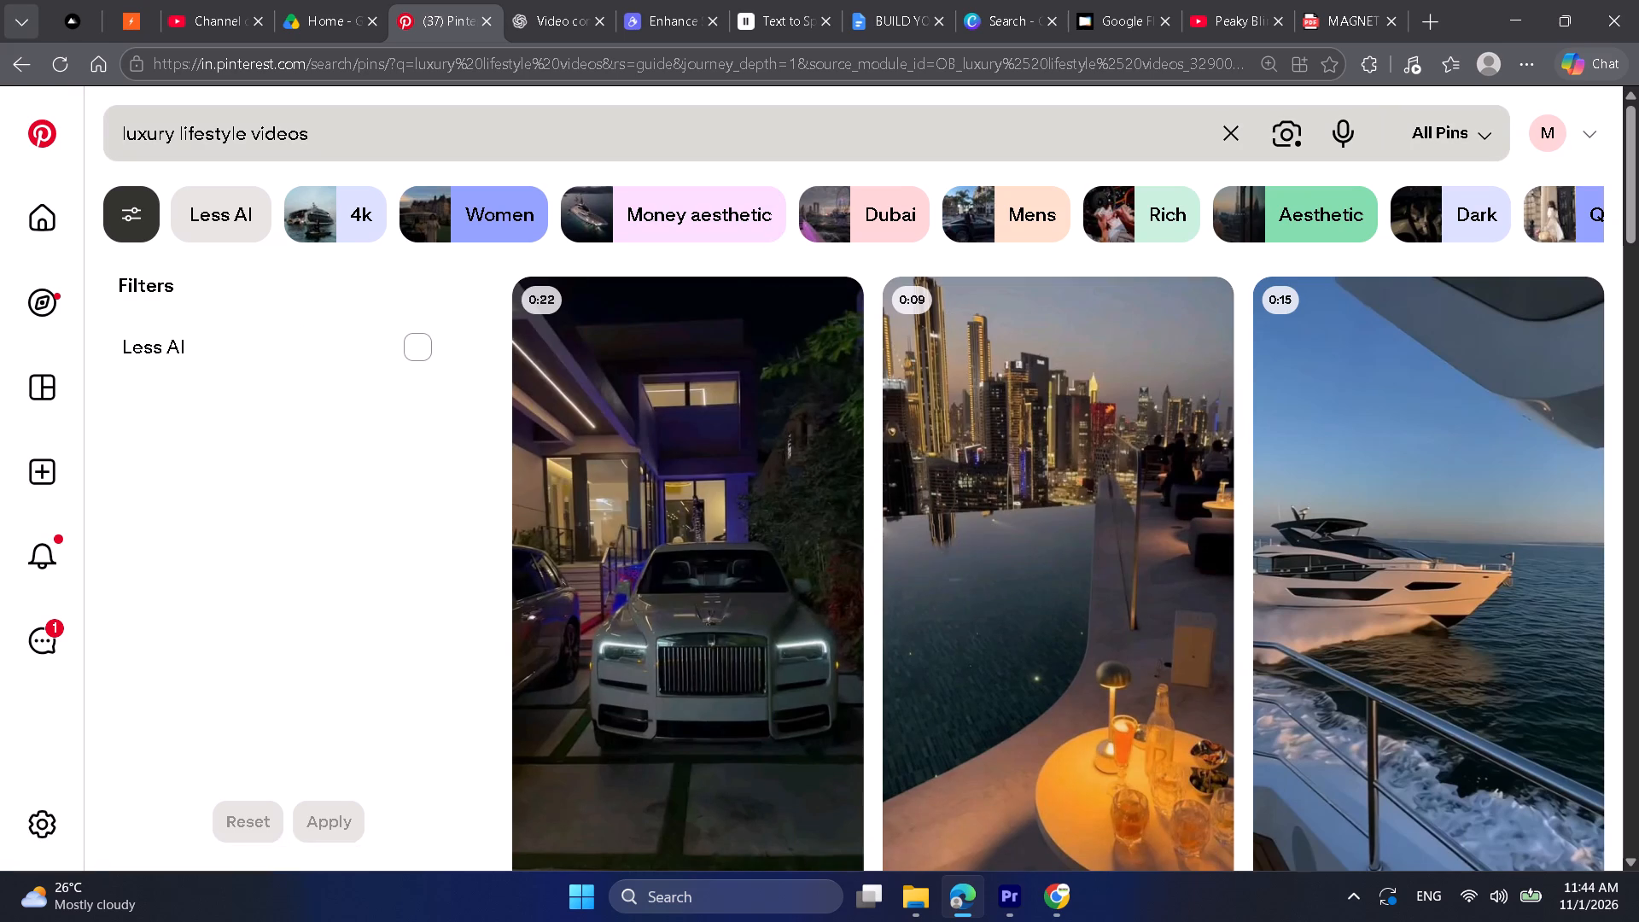
# Copy "luxury lifestyle" from the Pinterest search and search YouTube for it.
pyautogui.moveTo(250, 128); pyautogui.dragTo(120, 125)
pyautogui.hotkey('ctrl', 'c')
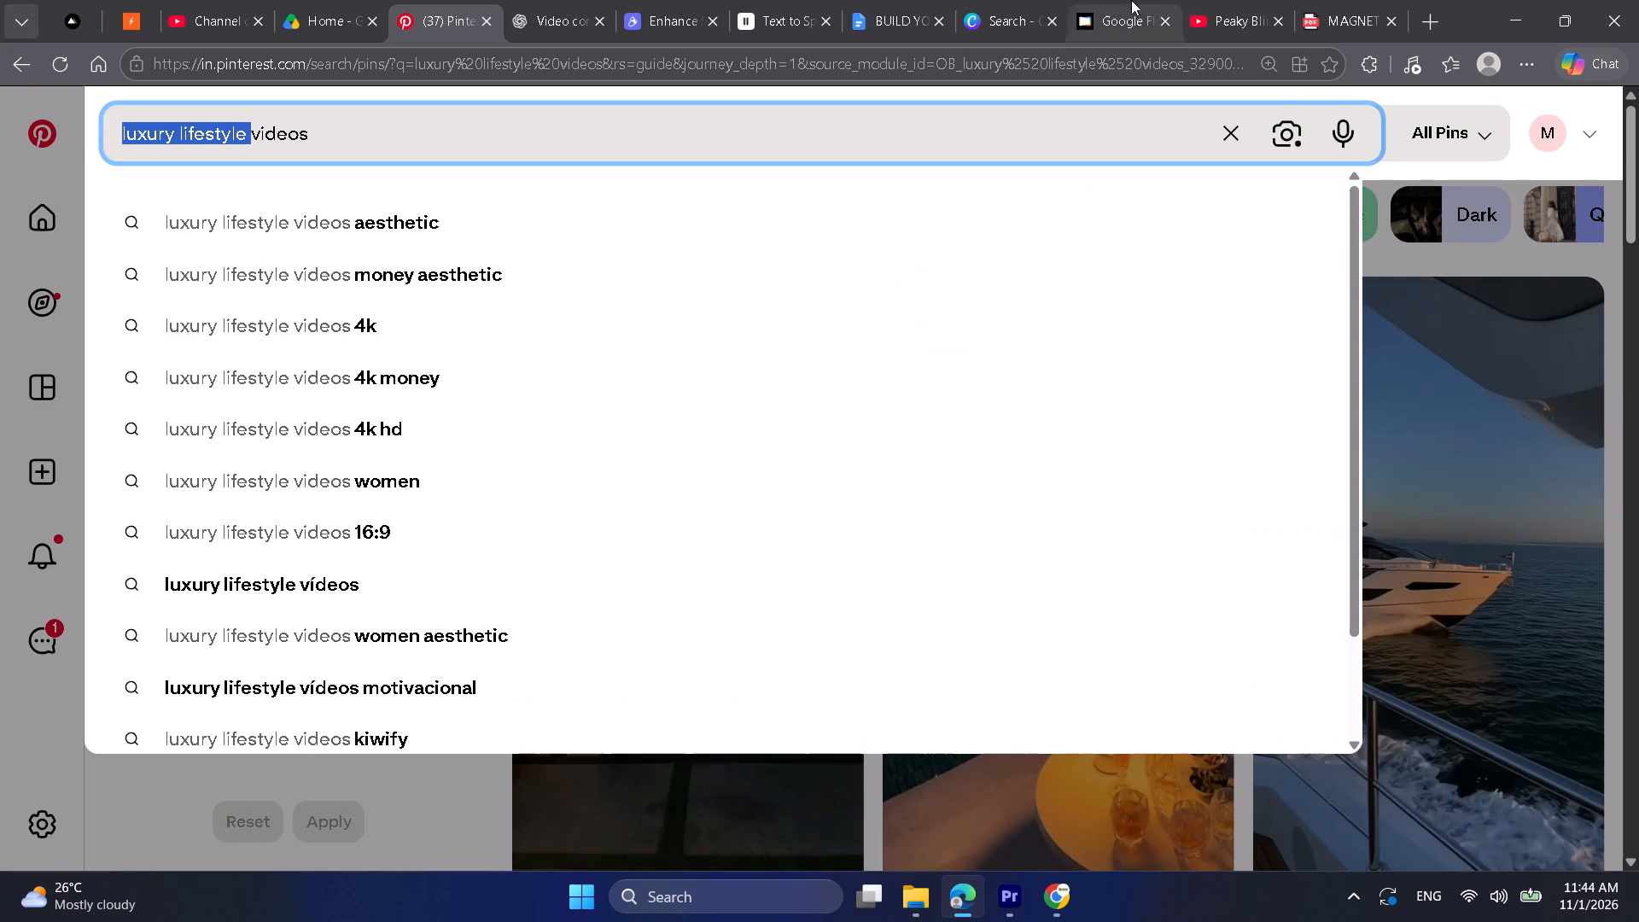
pyautogui.click(1219, 0)
pyautogui.tripleClick(780, 119)
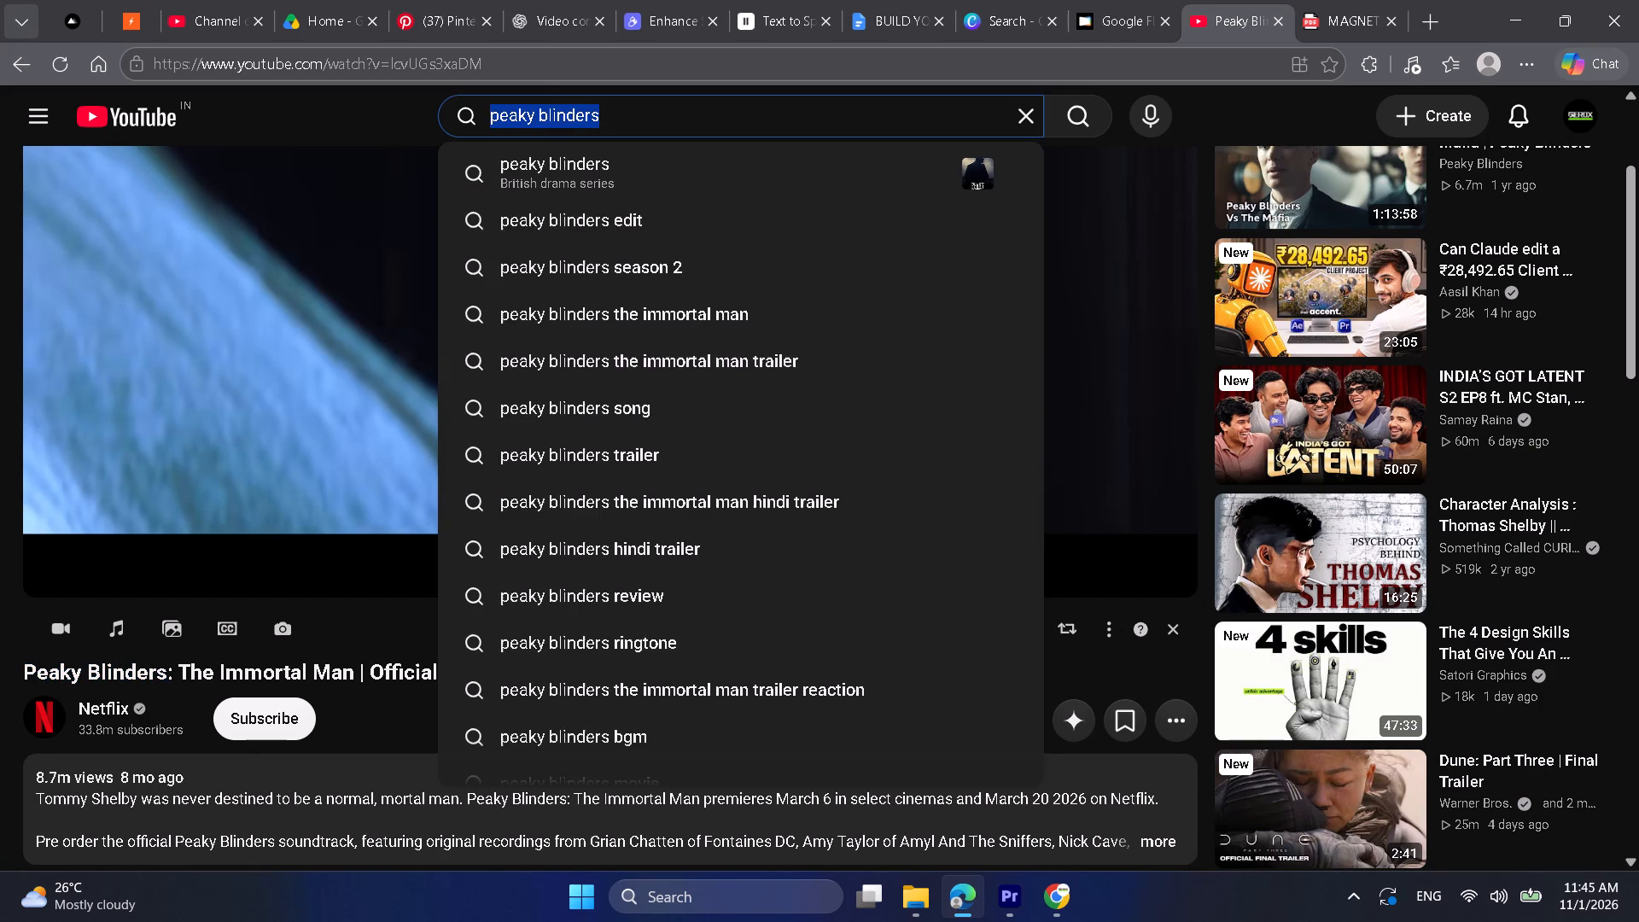
pyautogui.hotkey('ctrl', 'v')
pyautogui.press('Return')
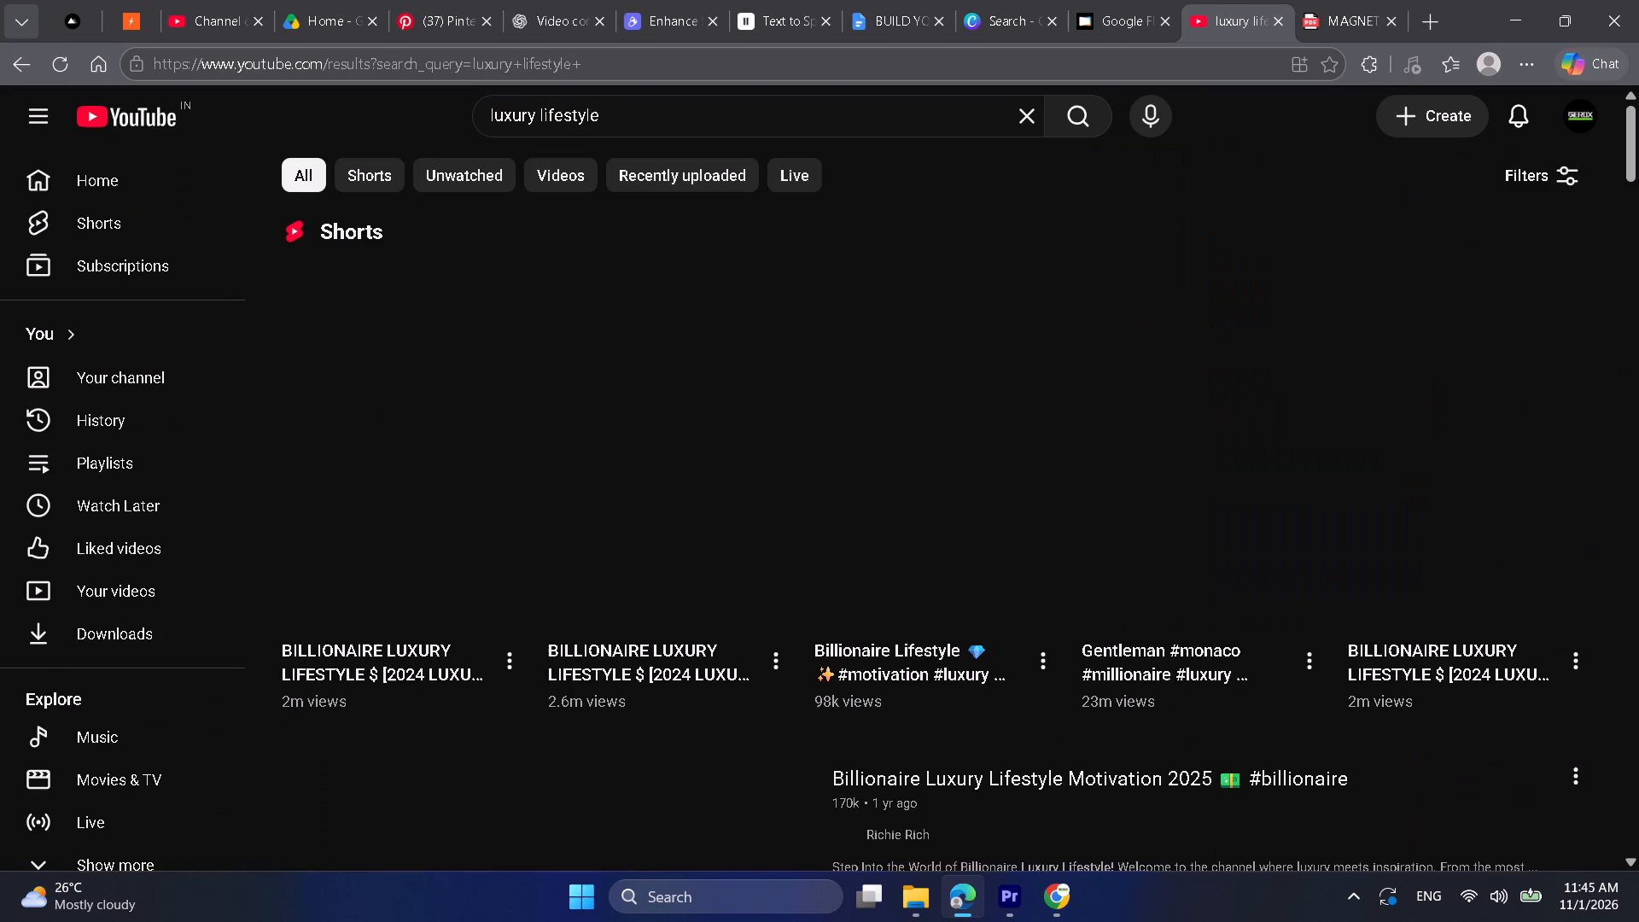
# Look through the YouTube luxury lifestyle results and preview videos for suitable footage.
pyautogui.scroll(-4, 800, 482)
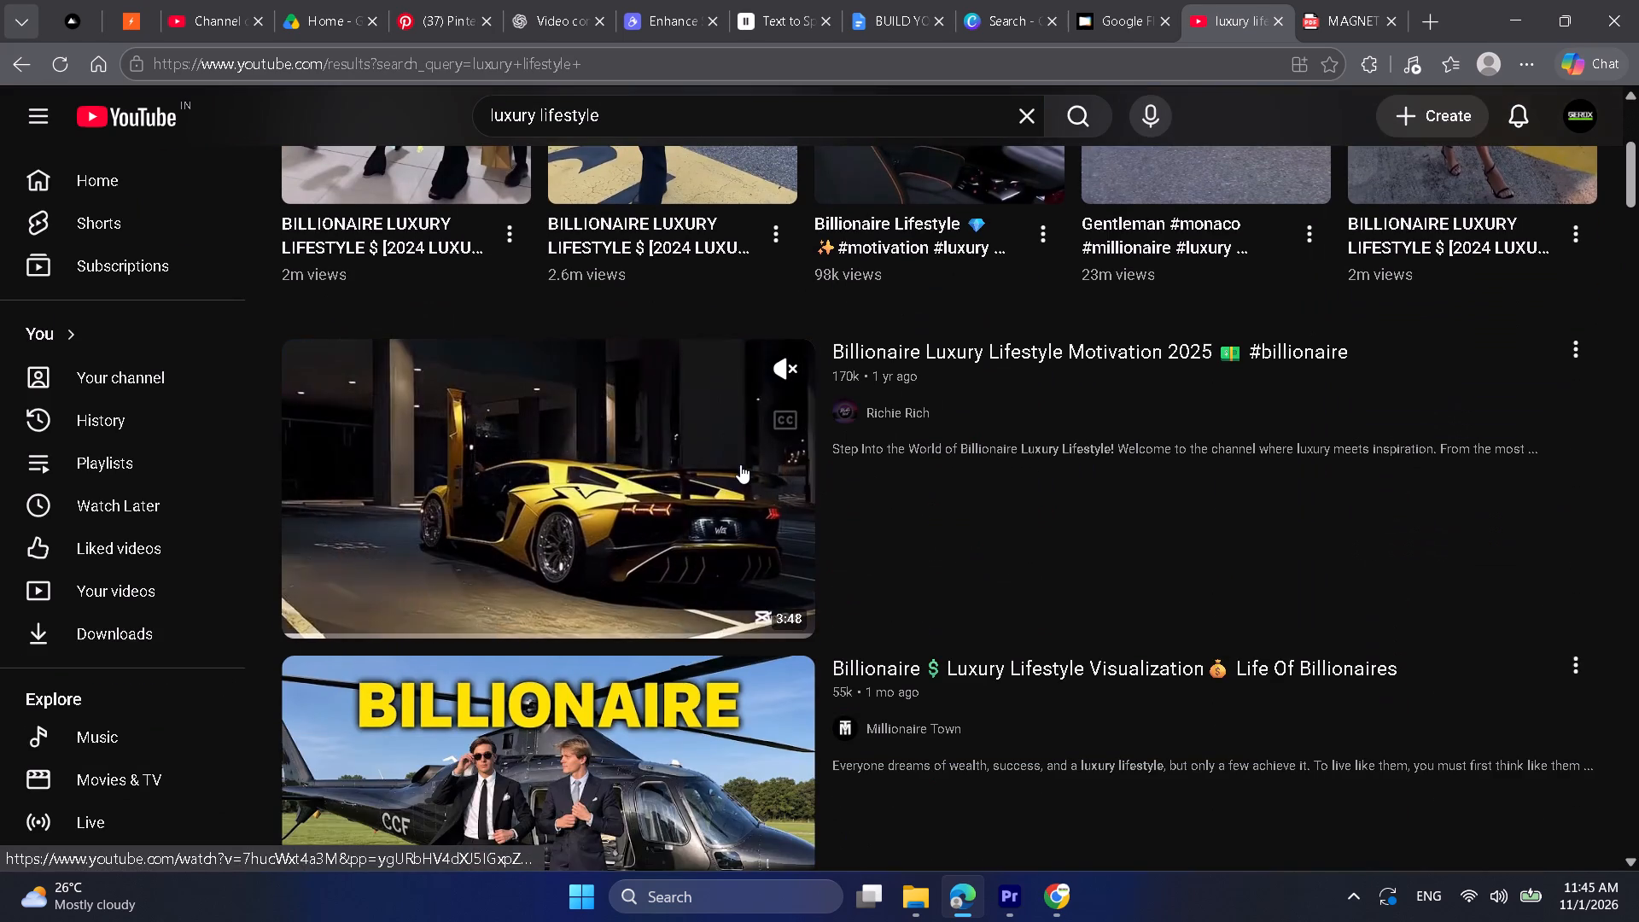
pyautogui.scroll(-3, 740, 464)
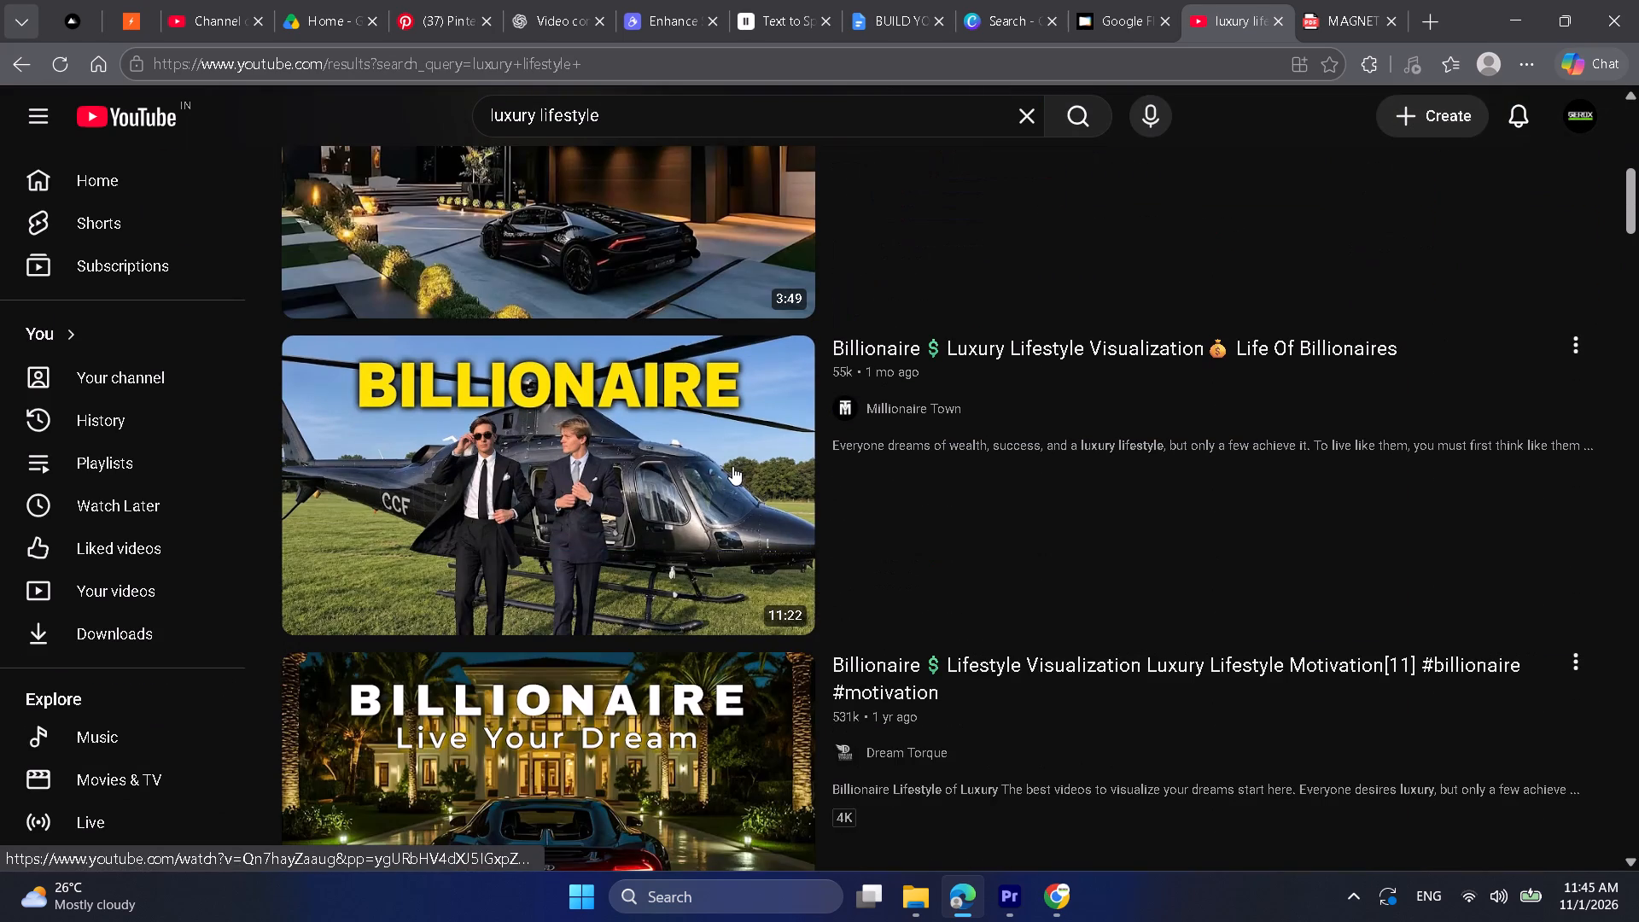
pyautogui.scroll(-6, 706, 476)
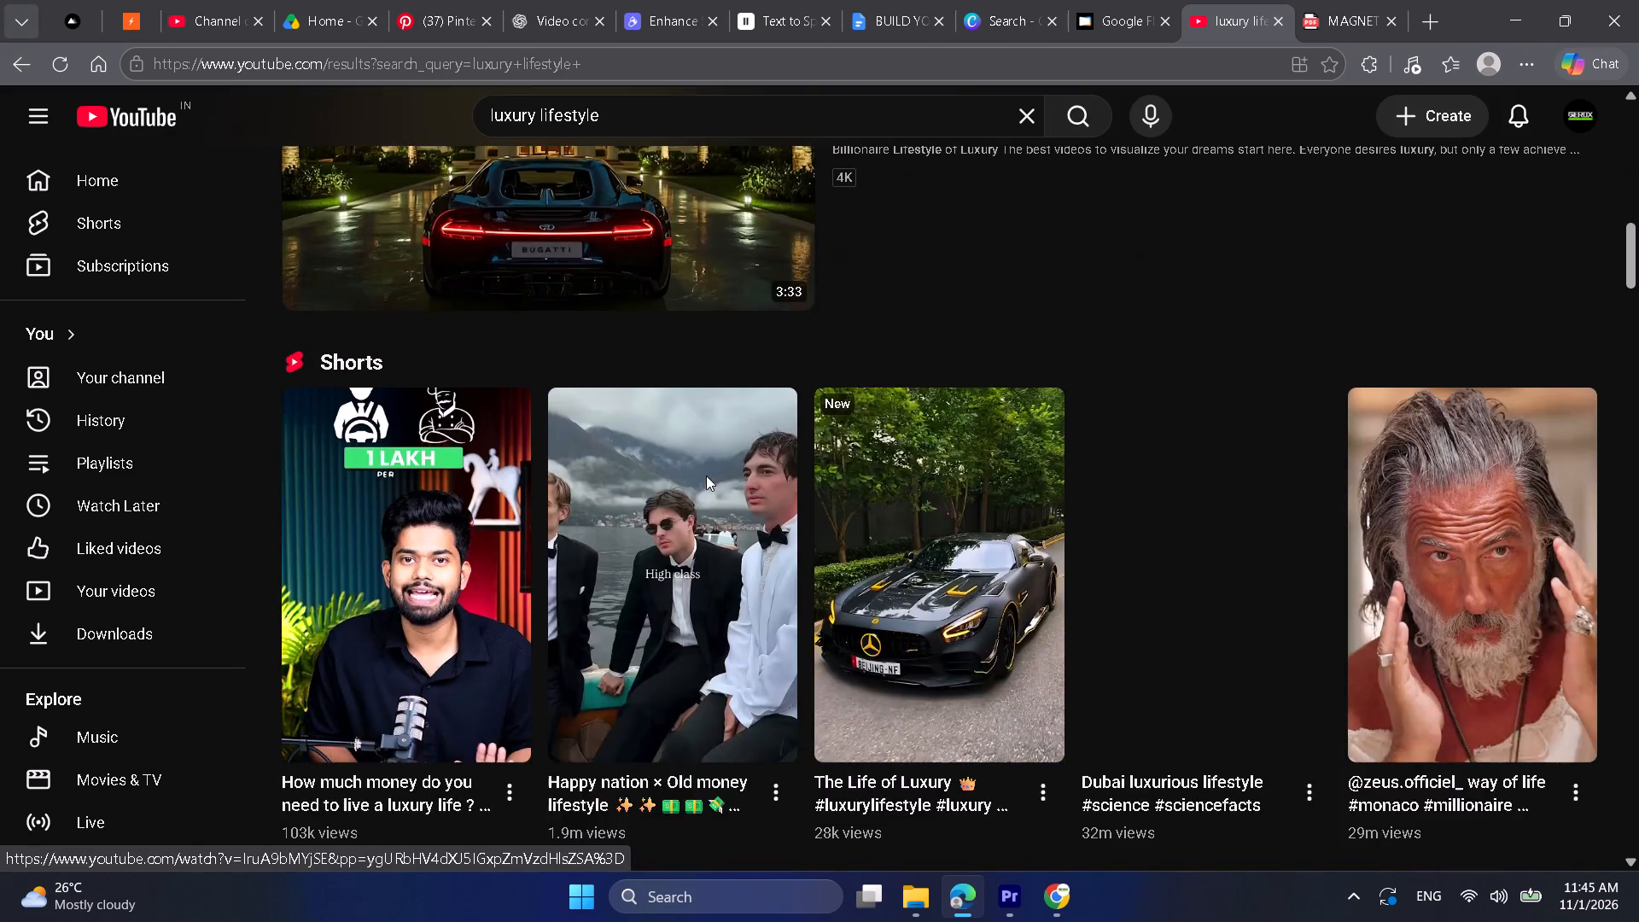
pyautogui.scroll(-9, 706, 476)
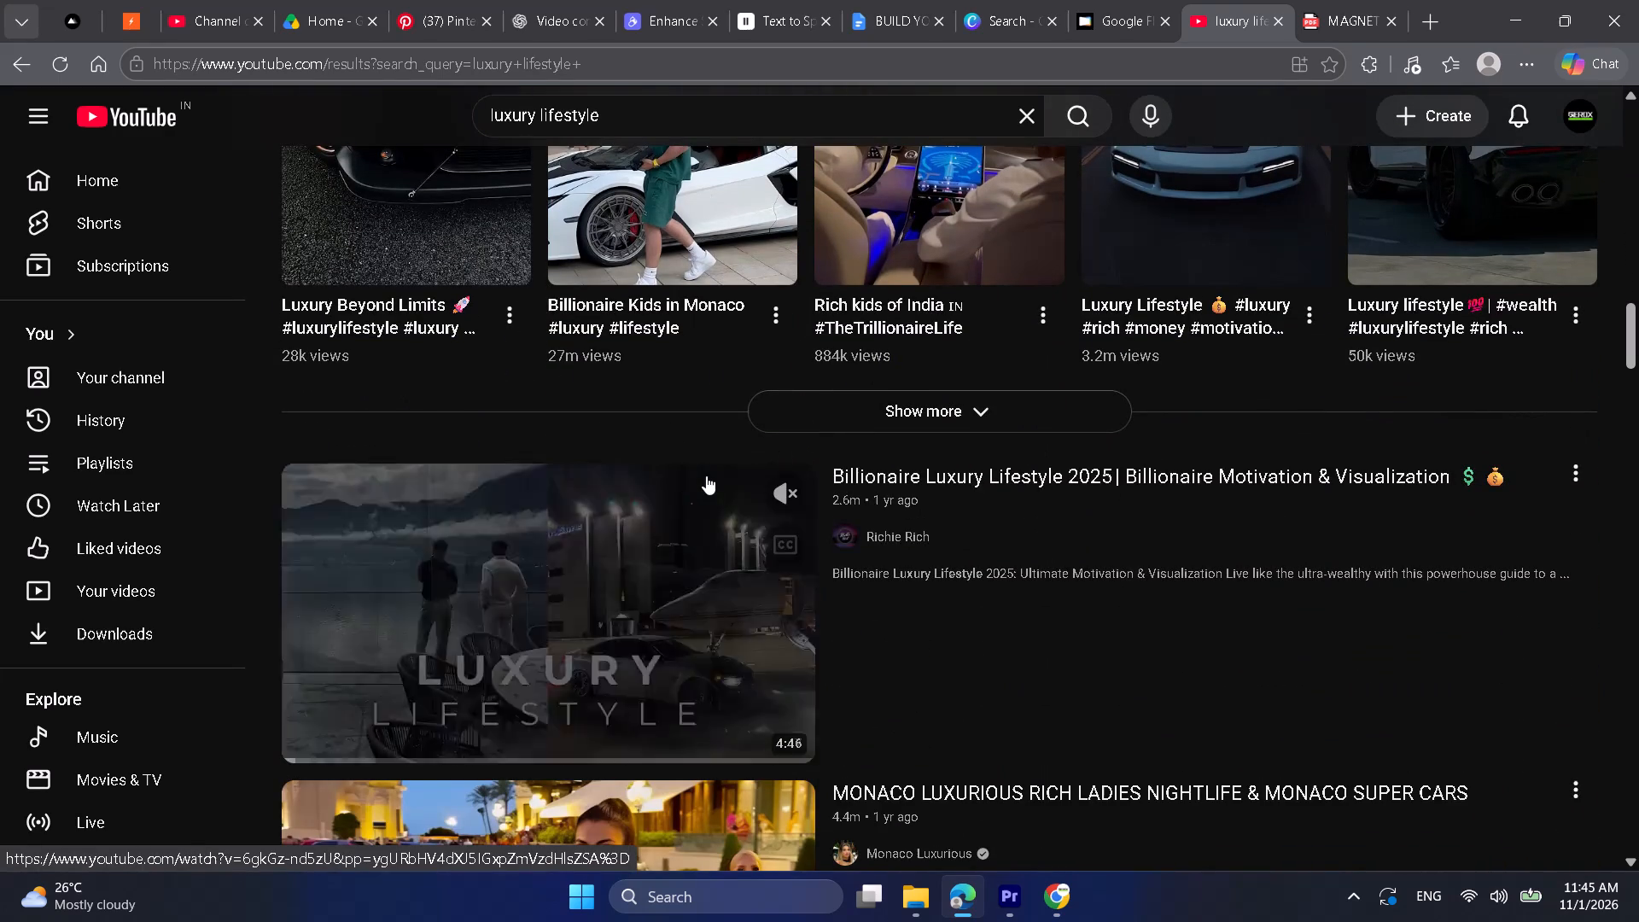
pyautogui.click(794, 501)
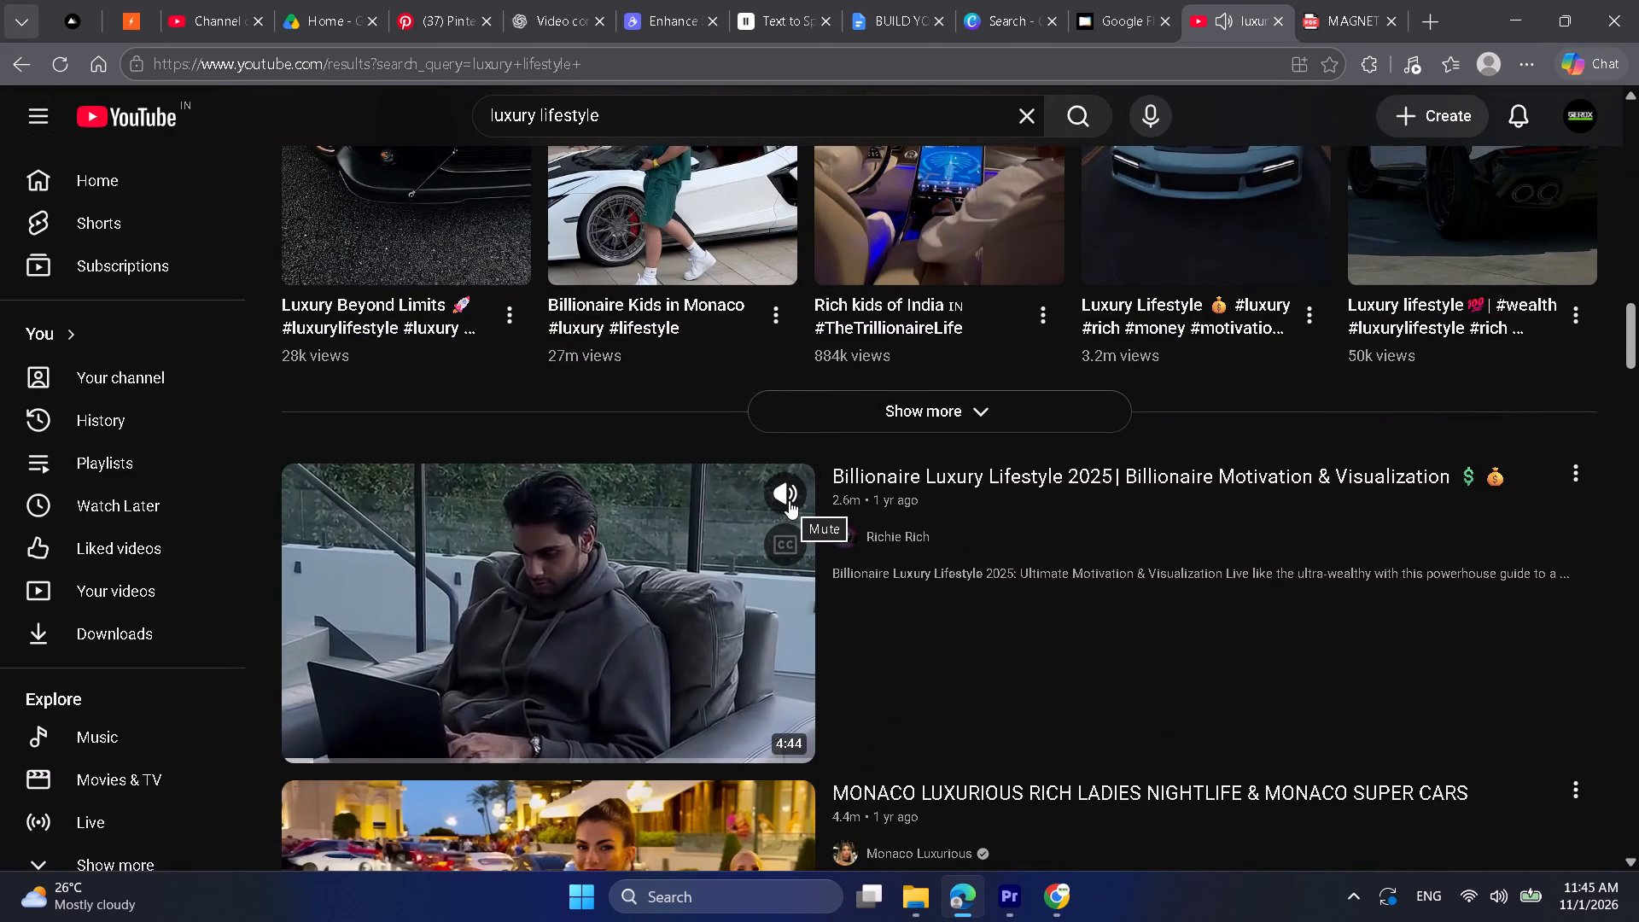
pyautogui.click(785, 499)
pyautogui.scroll(-1, 744, 516)
pyautogui.scroll(-2, 580, 517)
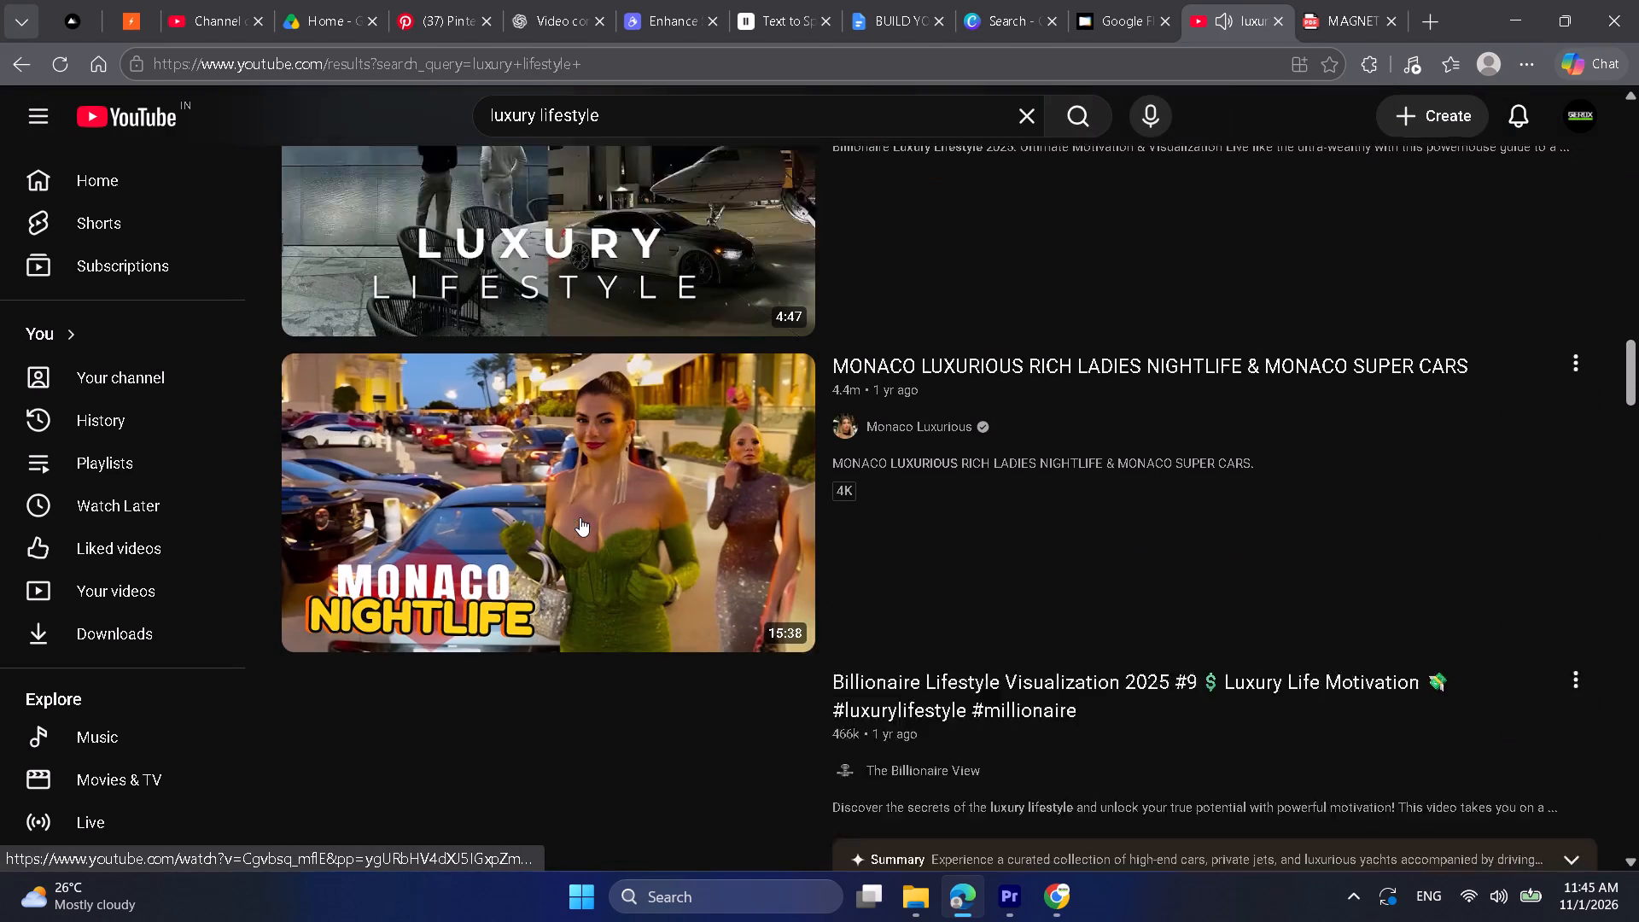
pyautogui.scroll(-2, 580, 517)
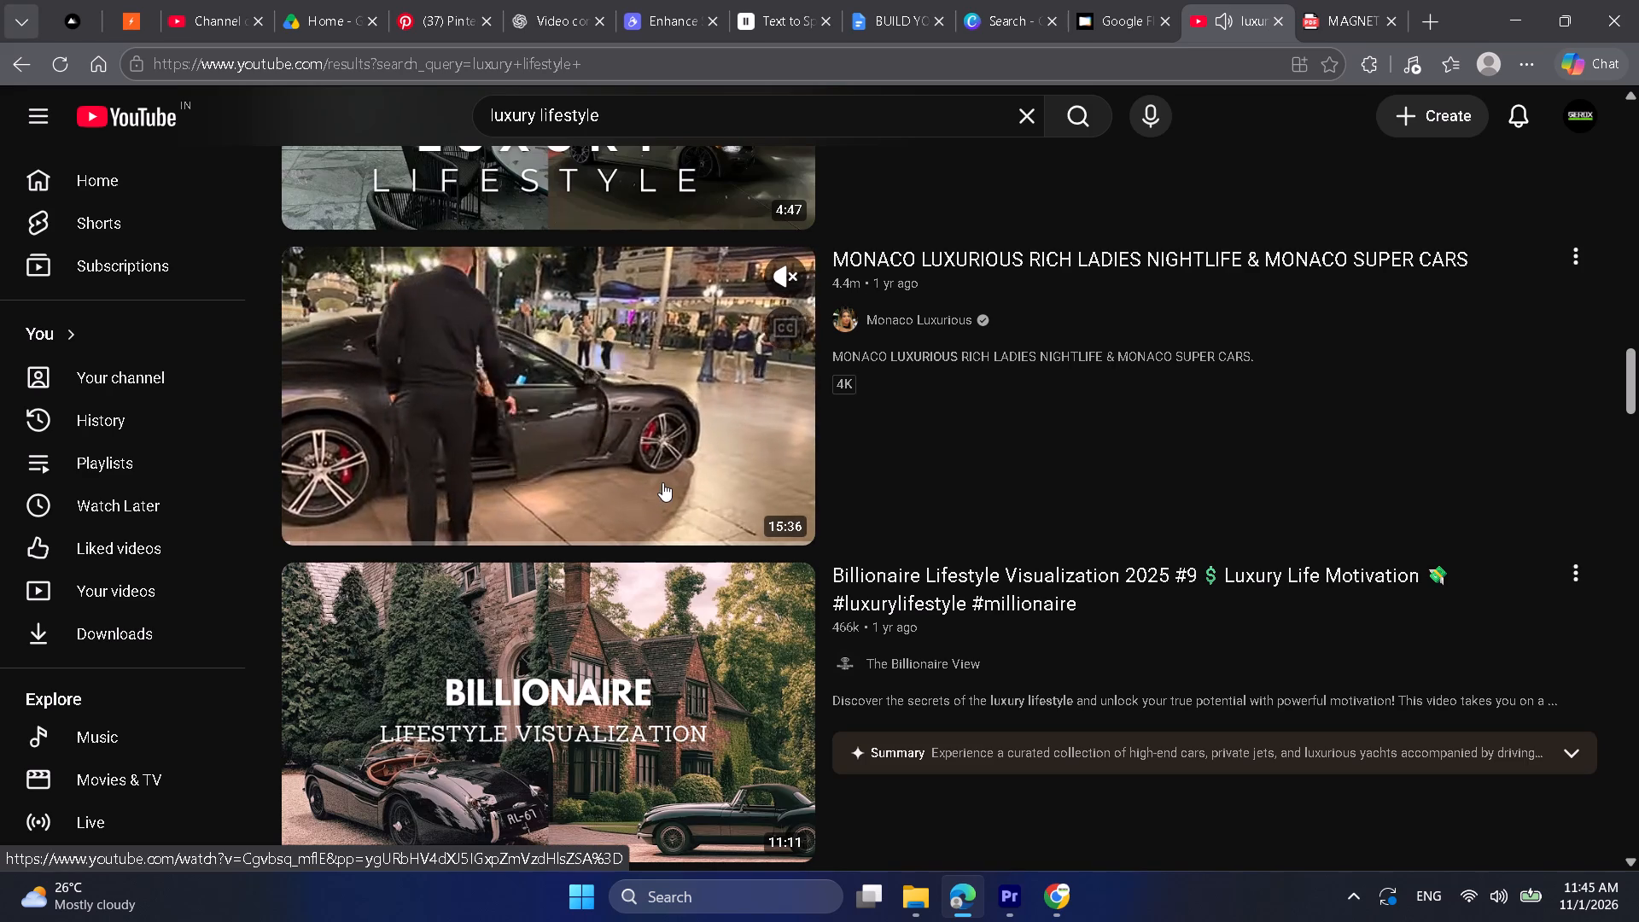
pyautogui.click(337, 530)
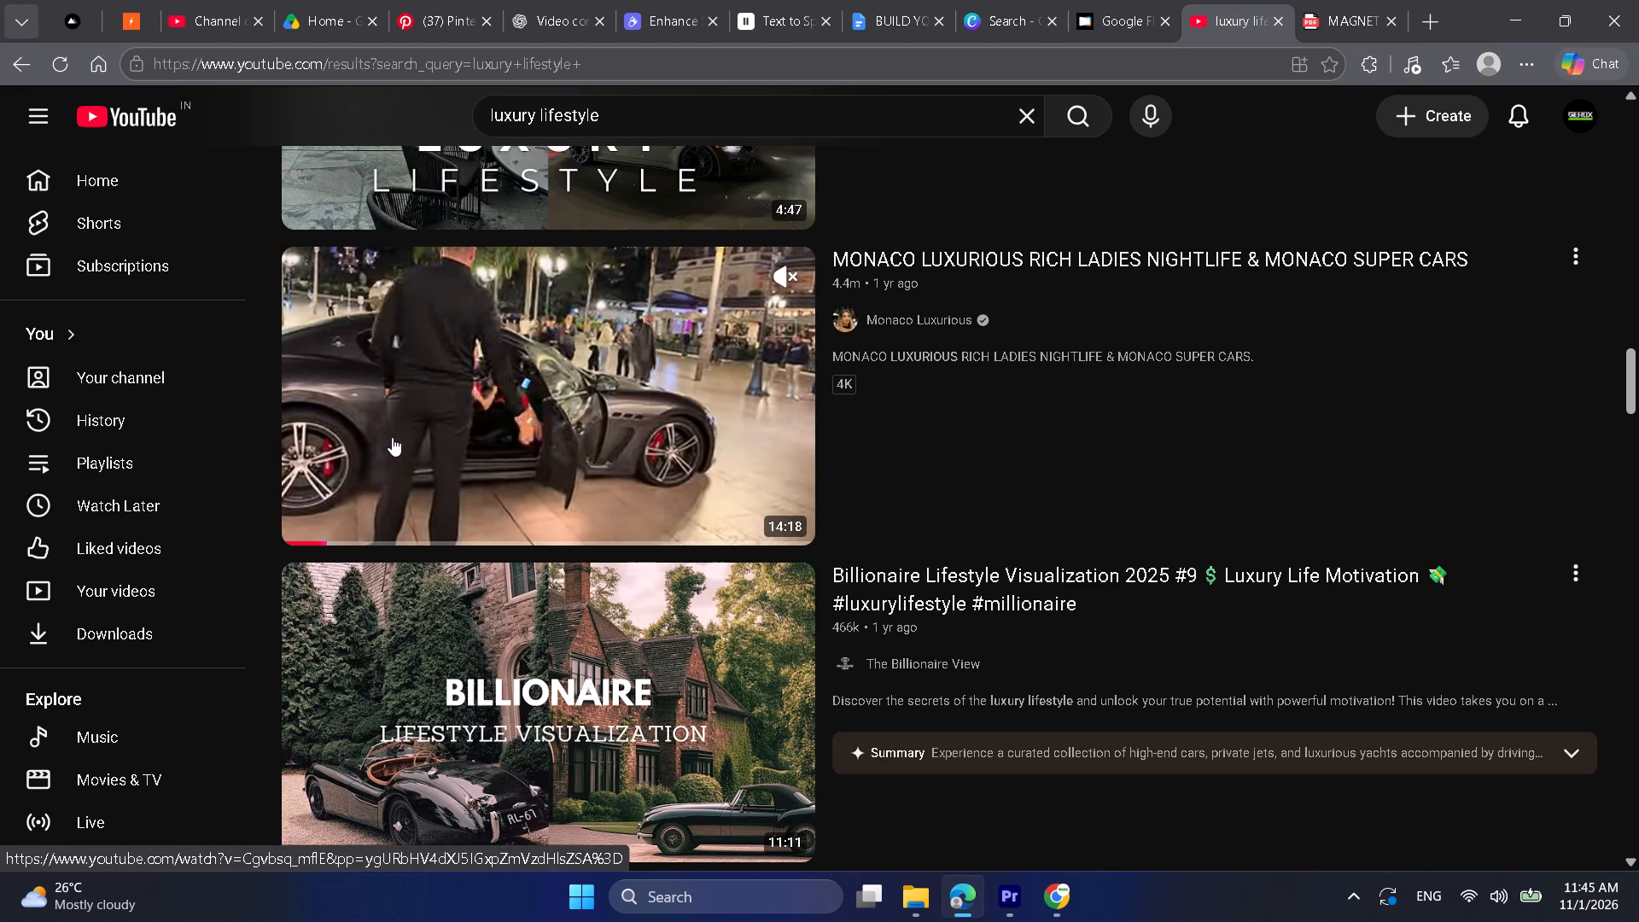
pyautogui.scroll(-4, 540, 386)
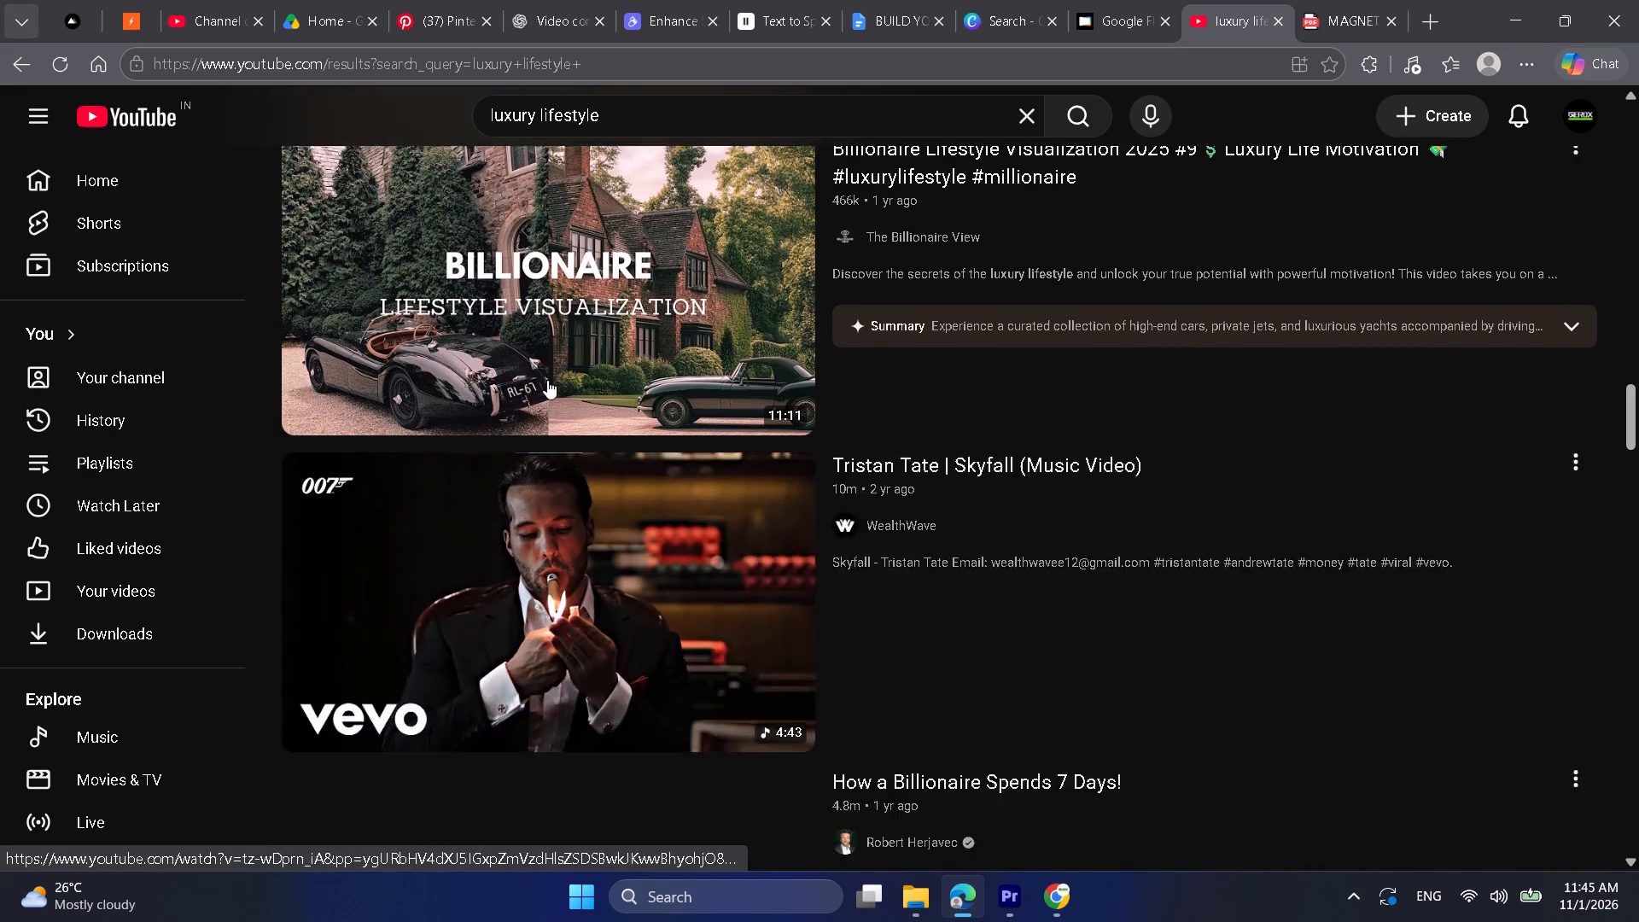
pyautogui.scroll(-5, 547, 380)
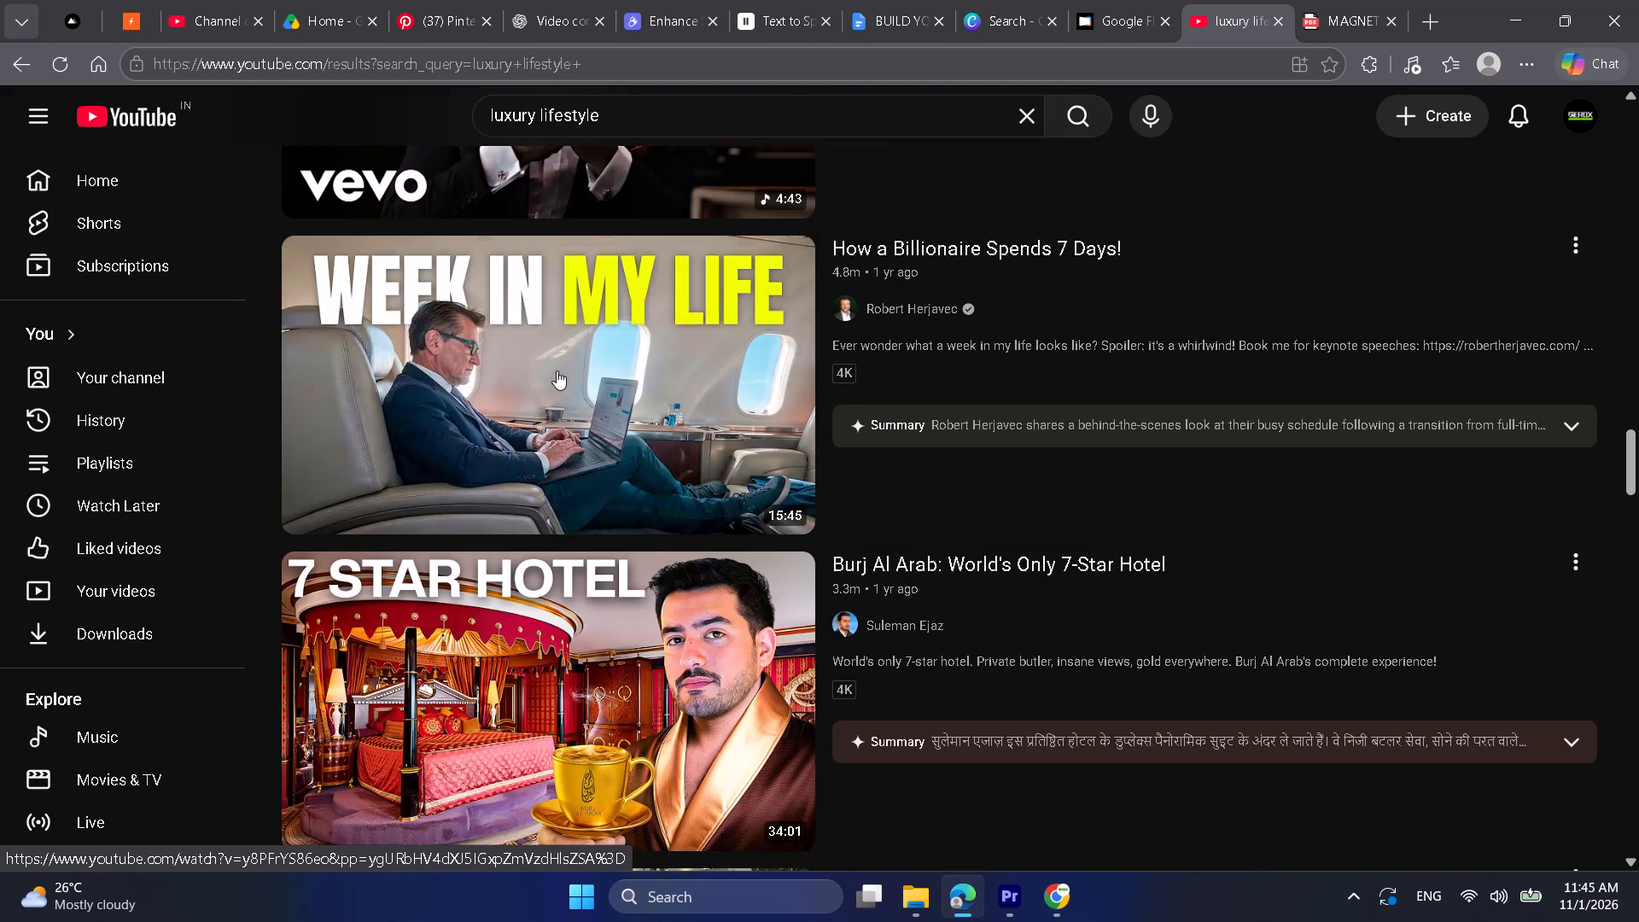
pyautogui.scroll(-11, 557, 371)
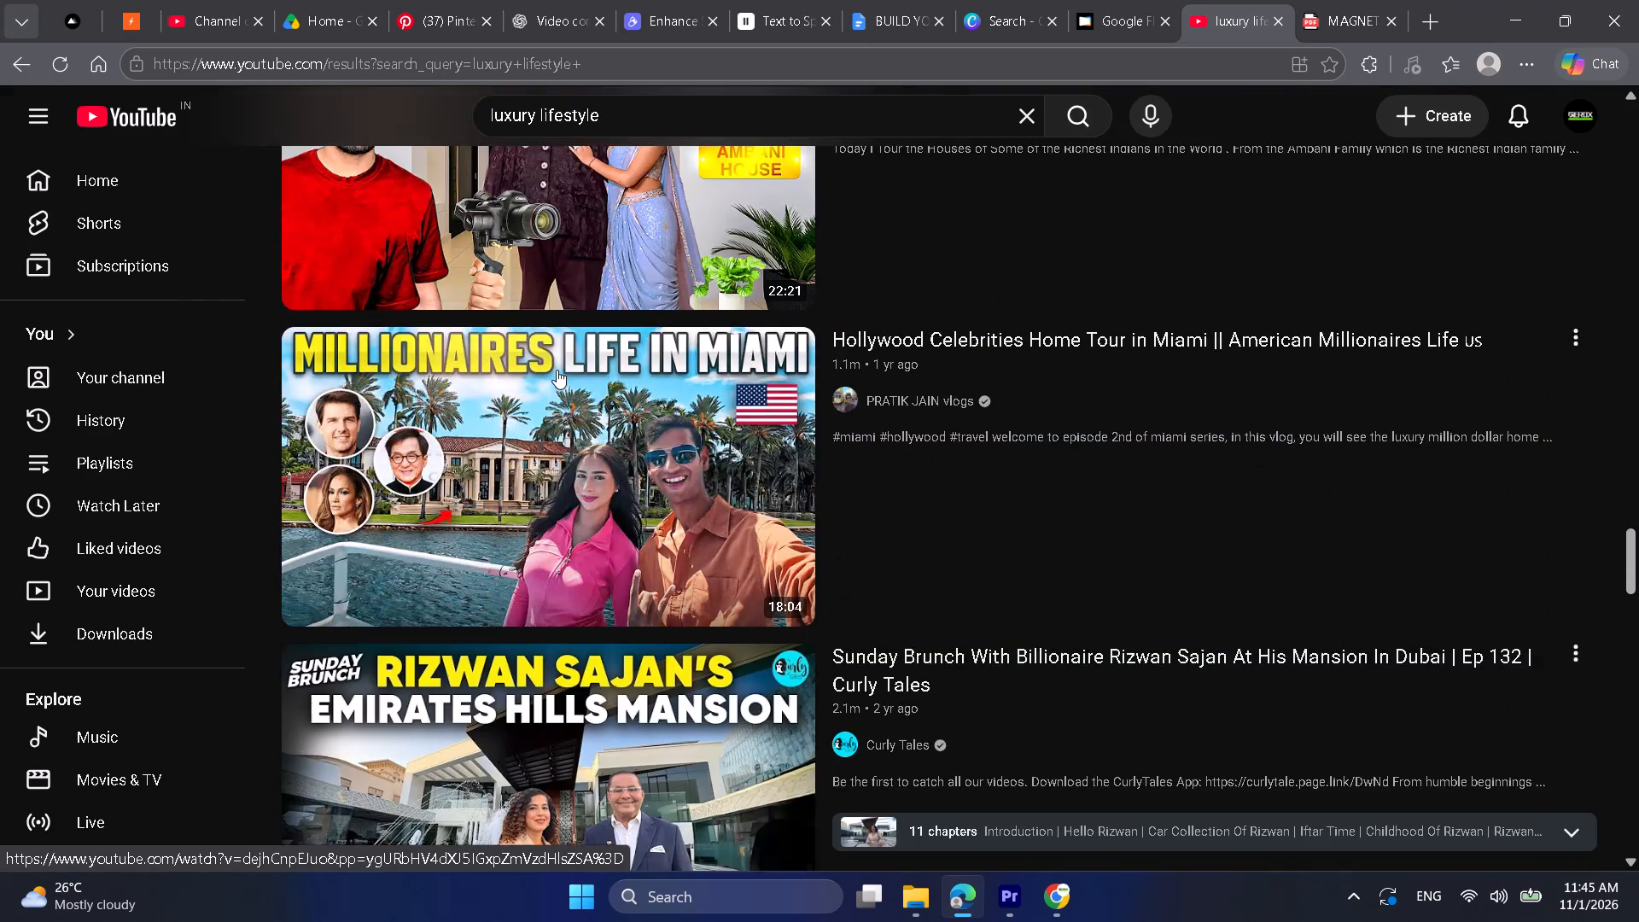
pyautogui.scroll(-4, 557, 370)
pyautogui.scroll(-4, 903, 345)
pyautogui.scroll(-3, 1085, 249)
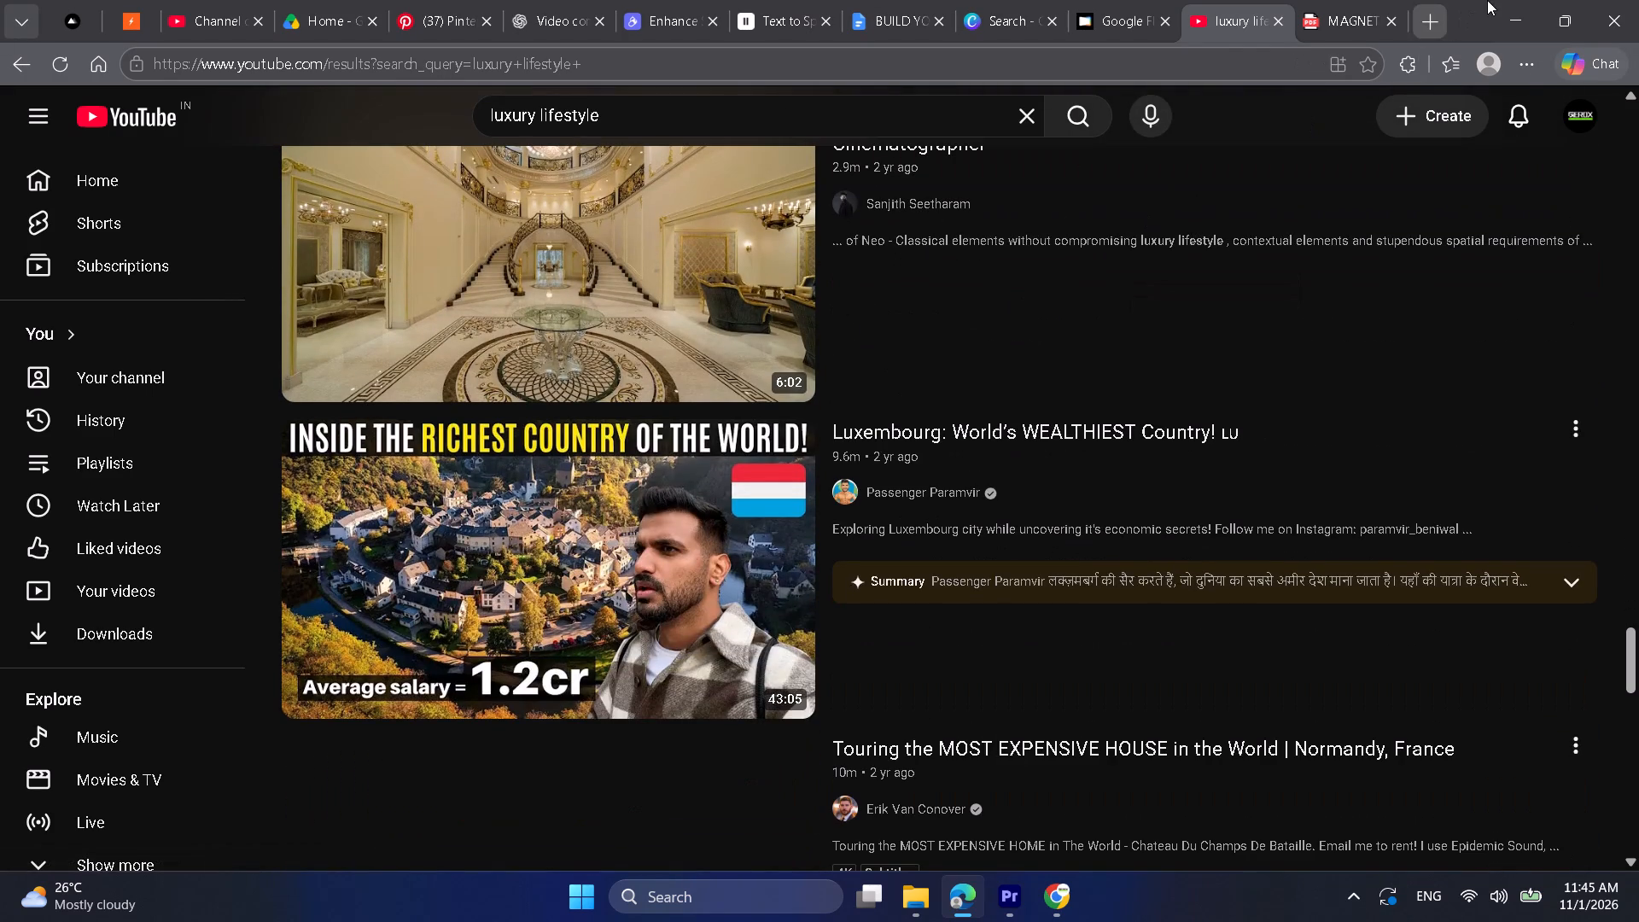
# Import the Man_viewing_holographic_lifestyle video from the Downloads folder into the Premiere project and open it in the Source monitor.
pyautogui.click(1494, 0)
pyautogui.click(929, 872)
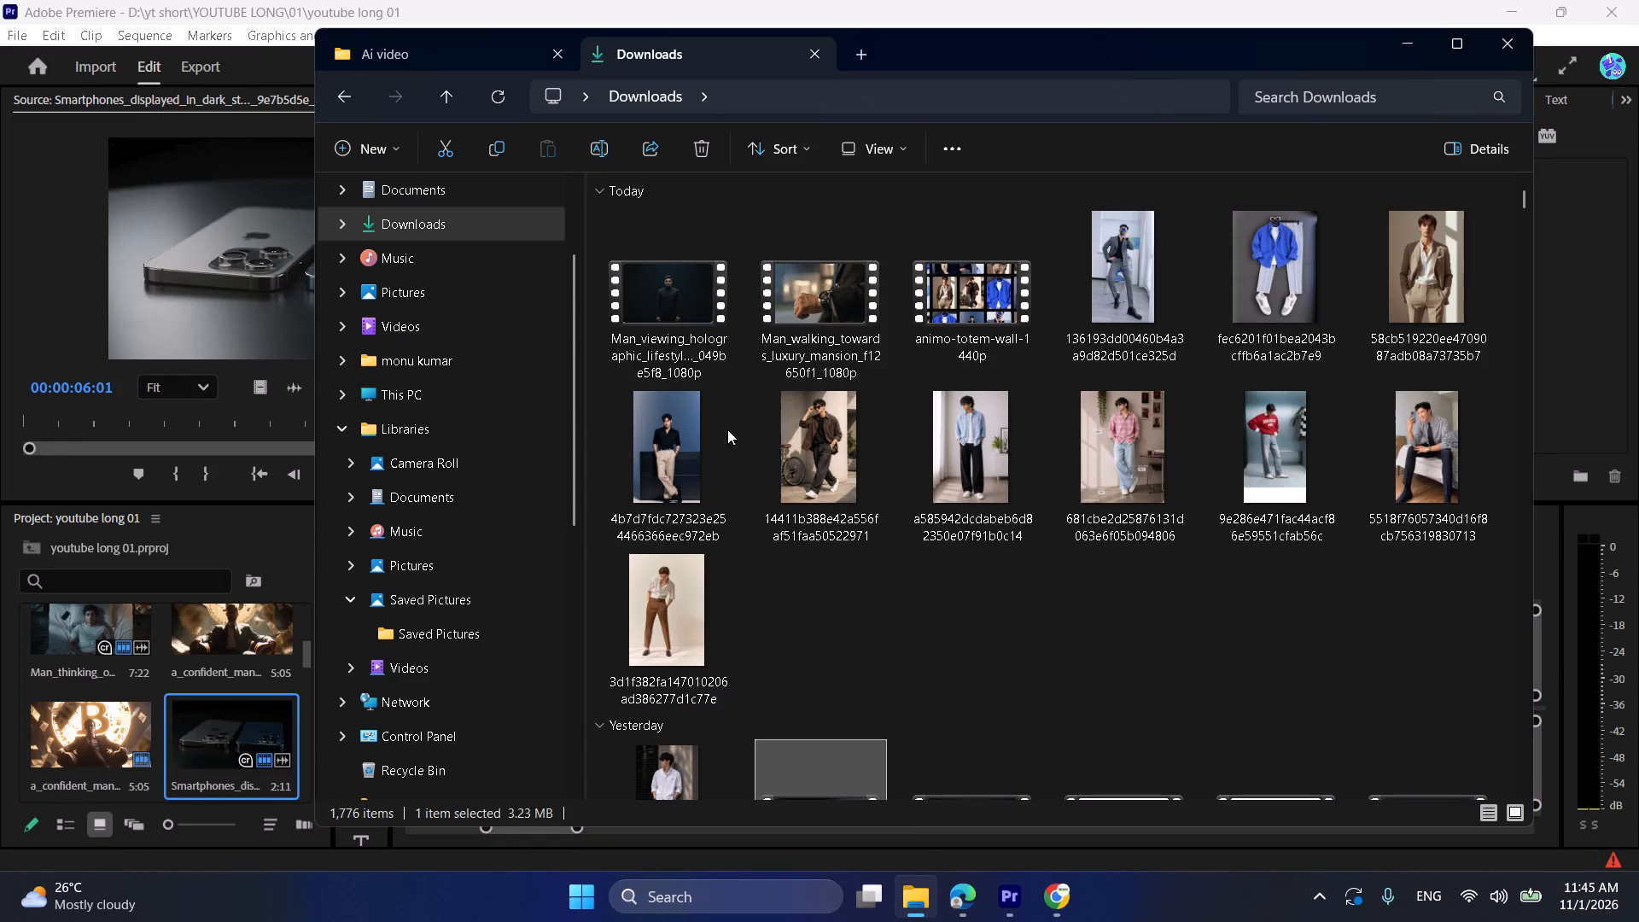
pyautogui.moveTo(674, 324); pyautogui.dragTo(209, 745)
pyautogui.doubleClick(204, 735)
# Set the source clip's In point at 00:00:02:05 and place only its video on V1 directly after the animo-totem clip.
pyautogui.press('space')
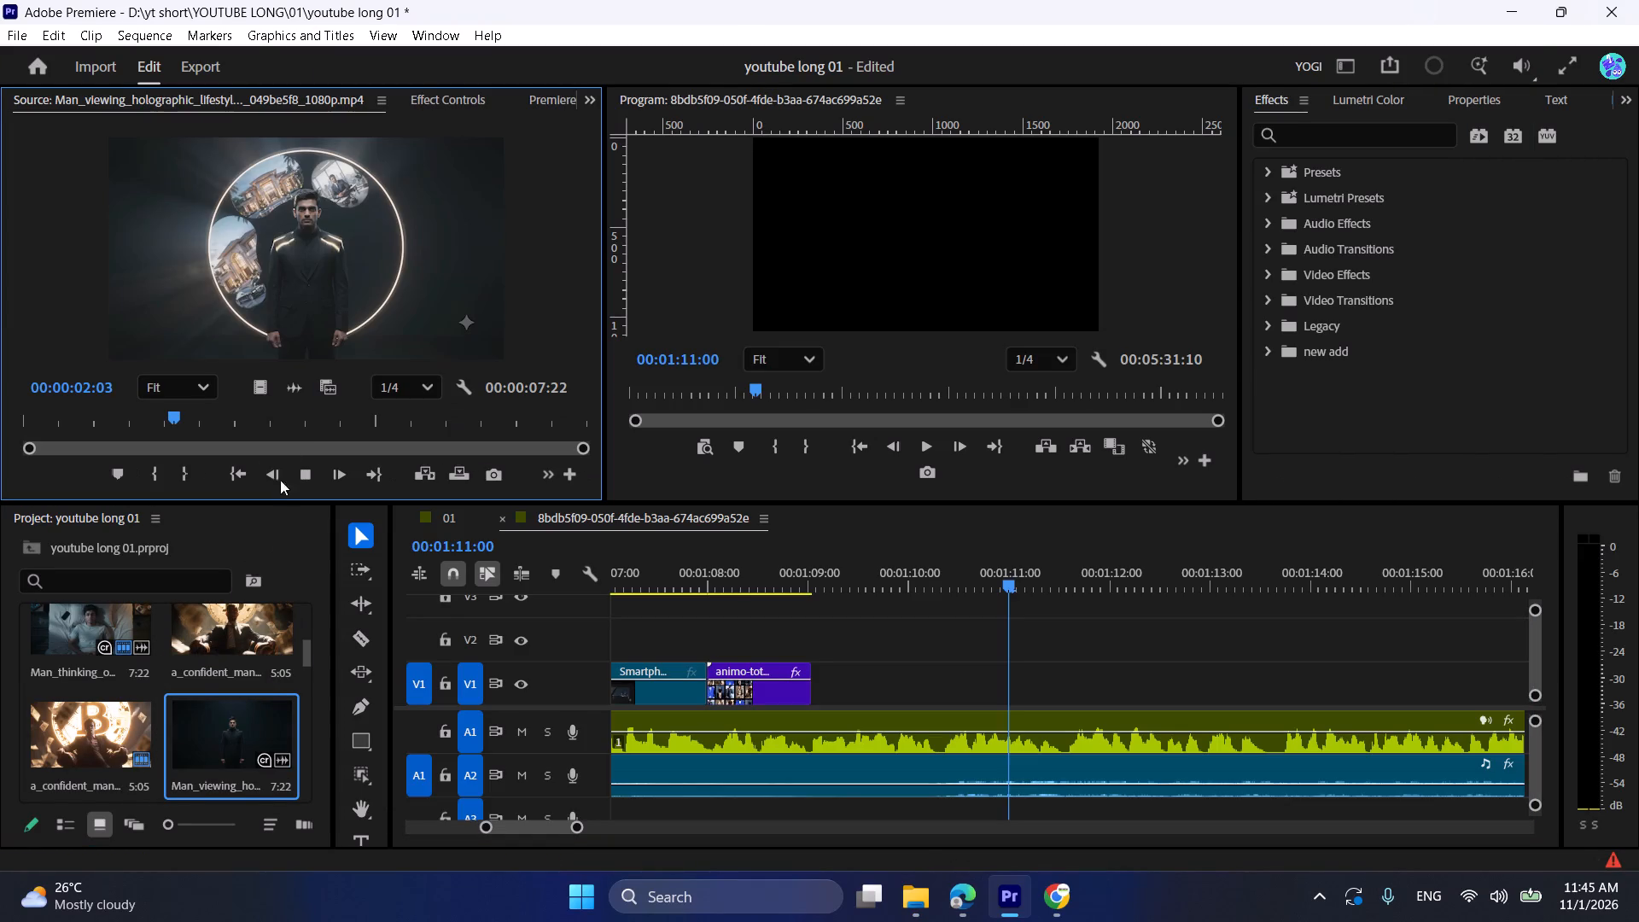
pyautogui.press('space')
pyautogui.moveTo(204, 411); pyautogui.dragTo(184, 427)
pyautogui.press('i')
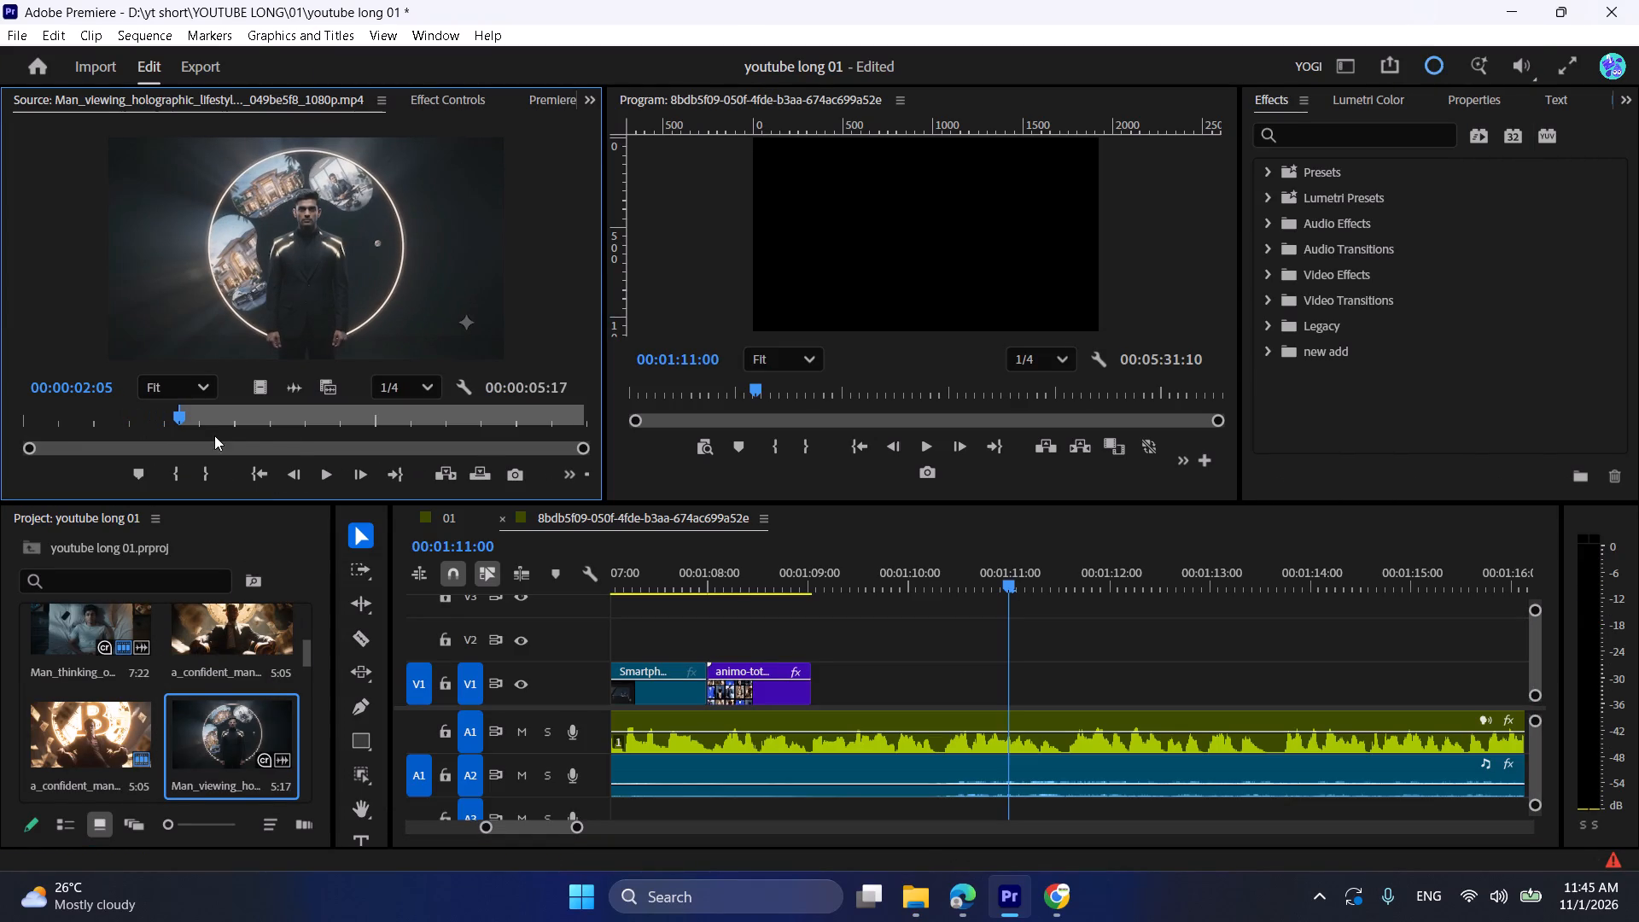
pyautogui.moveTo(260, 390); pyautogui.dragTo(811, 674)
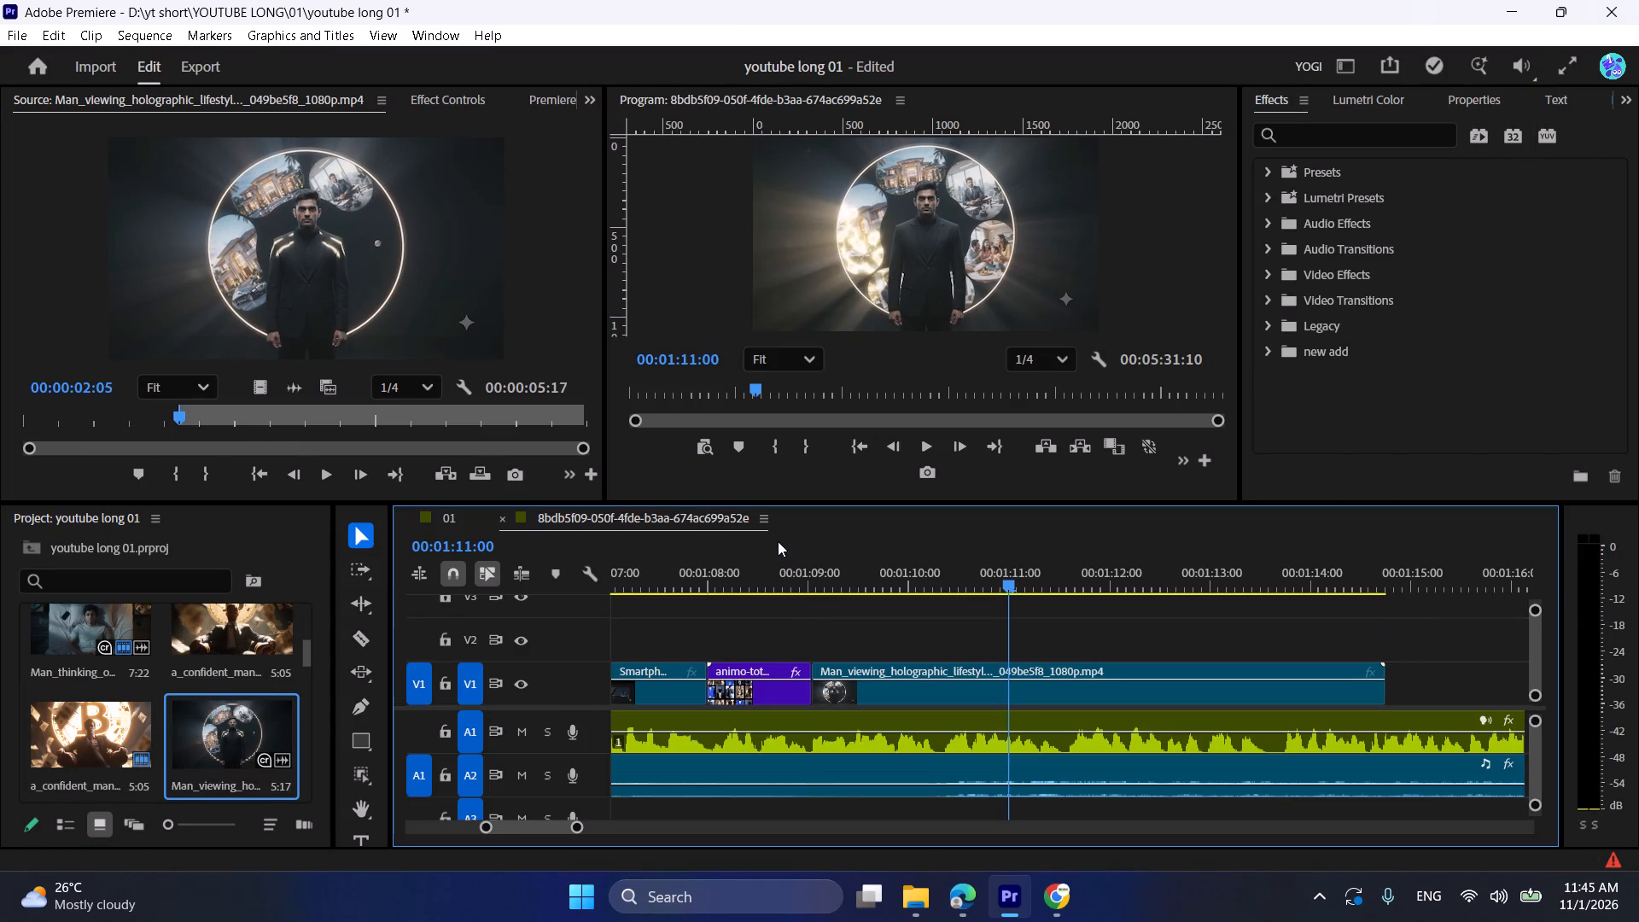
# Play the sequence over the new Man_viewing_holographic clip and trim the clip's end to 00:01:11:13.
pyautogui.click(778, 541)
pyautogui.press('space')
pyautogui.click(790, 566)
pyautogui.press('space')
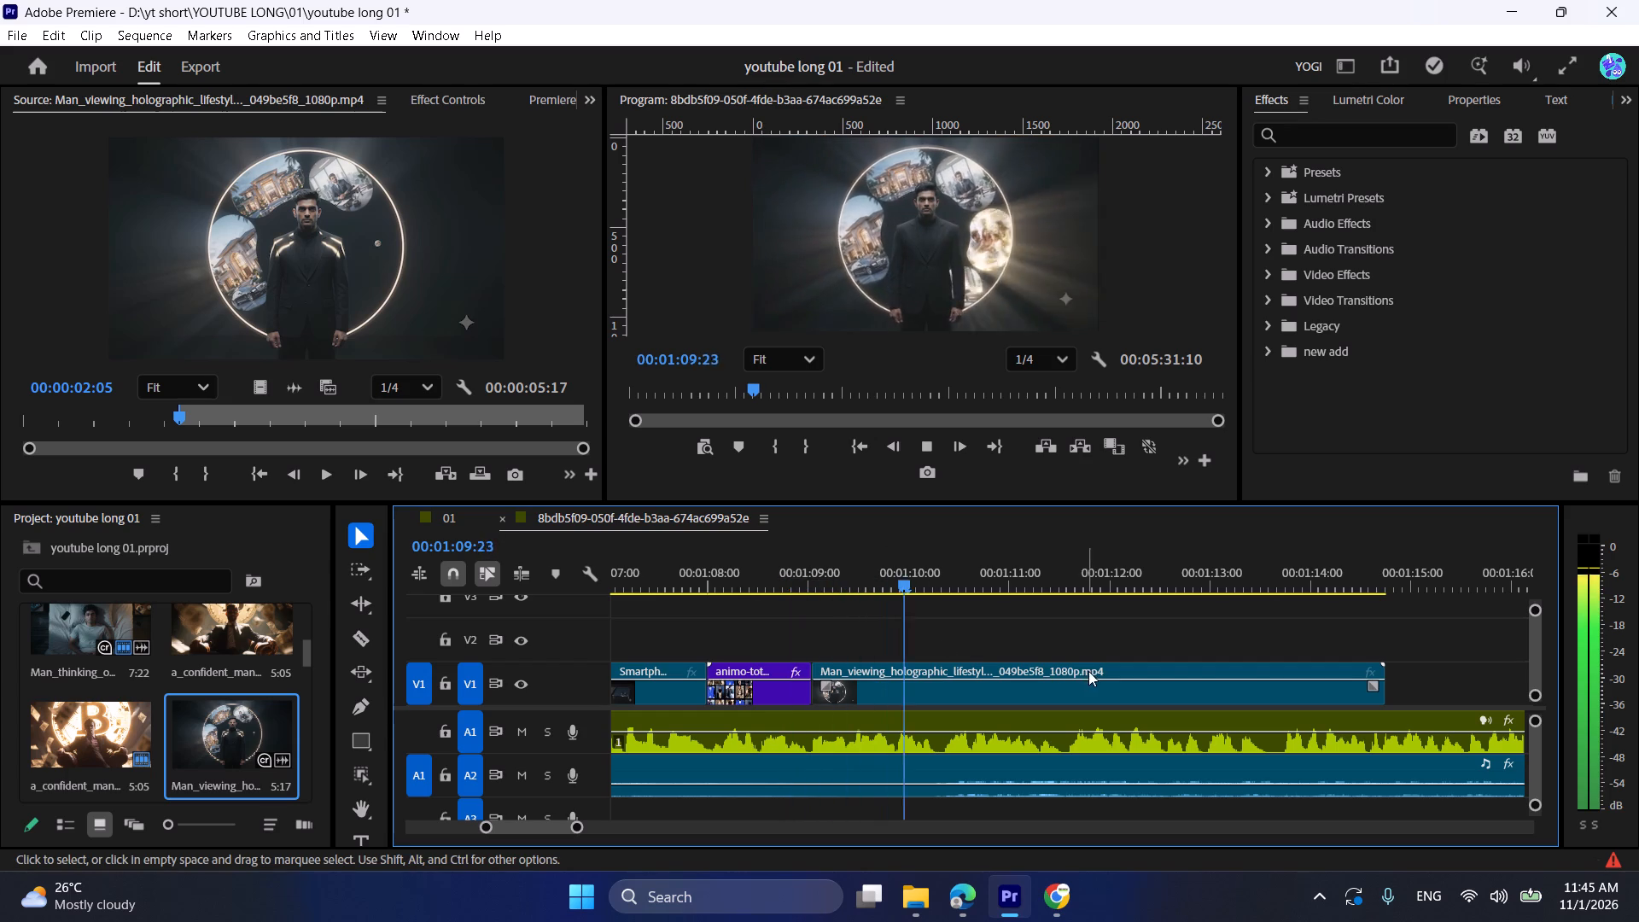
pyautogui.press('space')
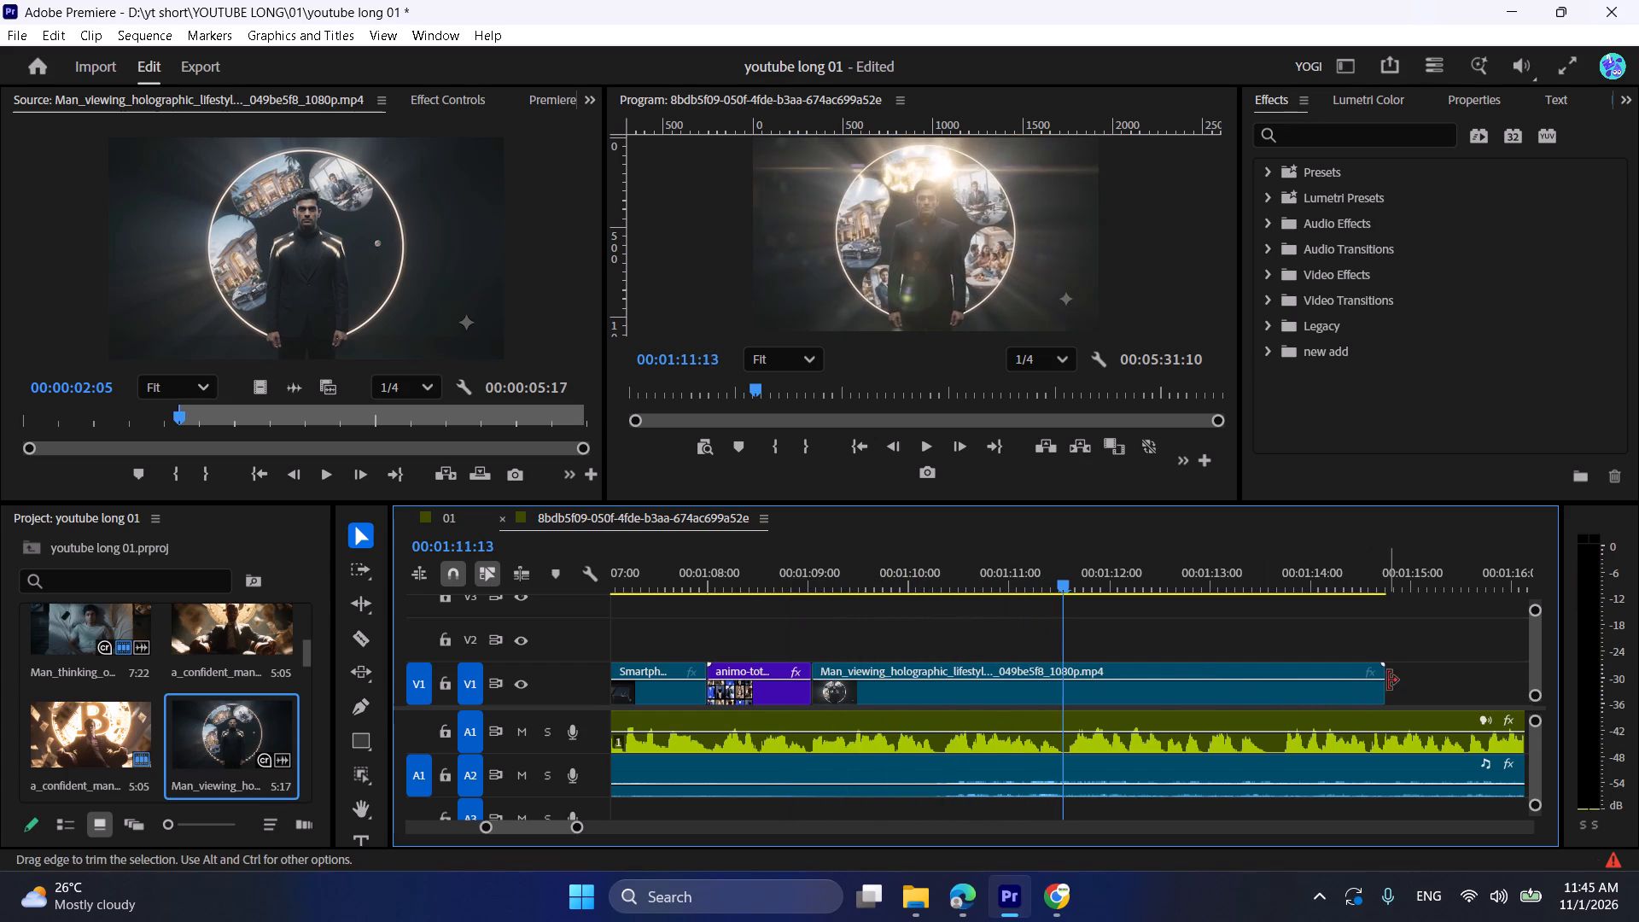
pyautogui.moveTo(1388, 680); pyautogui.dragTo(1068, 645)
# Play the sequence from the trimmed clip's end to about 00:01:14:05 to hear the following narration.
pyautogui.press('space')
pyautogui.keyDown('alt'); pyautogui.scroll(-6, 1087, 656); pyautogui.keyUp('alt')
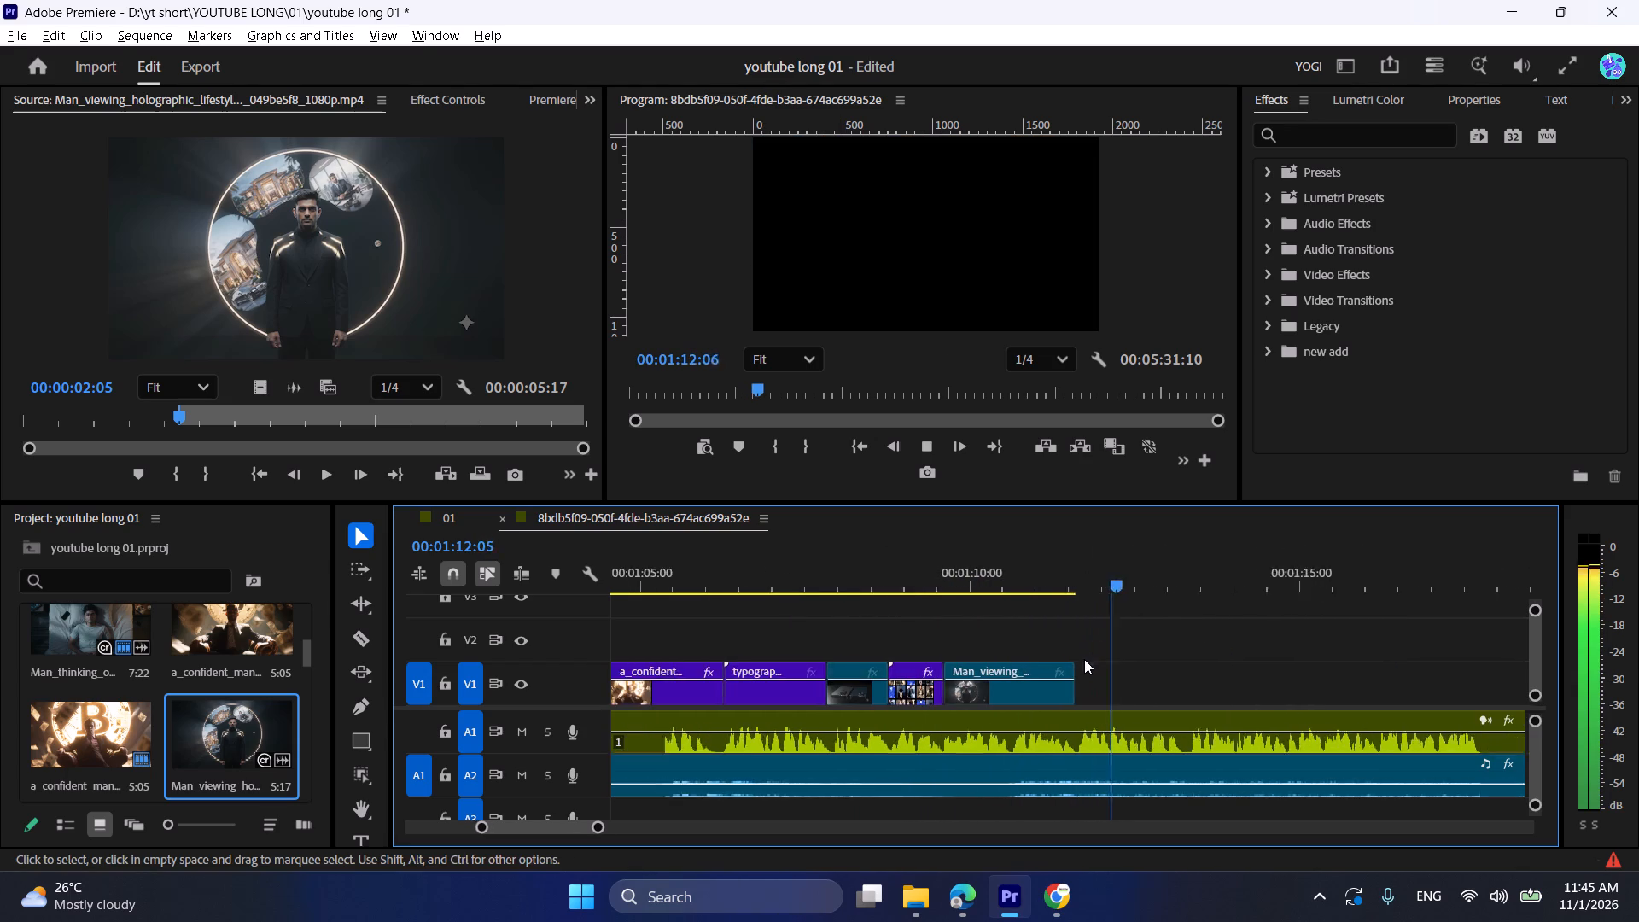
pyautogui.scroll(-5, 1065, 676)
pyautogui.keyDown('alt'); pyautogui.scroll(9, 1000, 686); pyautogui.keyUp('alt')
pyautogui.keyDown('alt'); pyautogui.scroll(-5, 998, 686); pyautogui.keyUp('alt')
pyautogui.press('space')
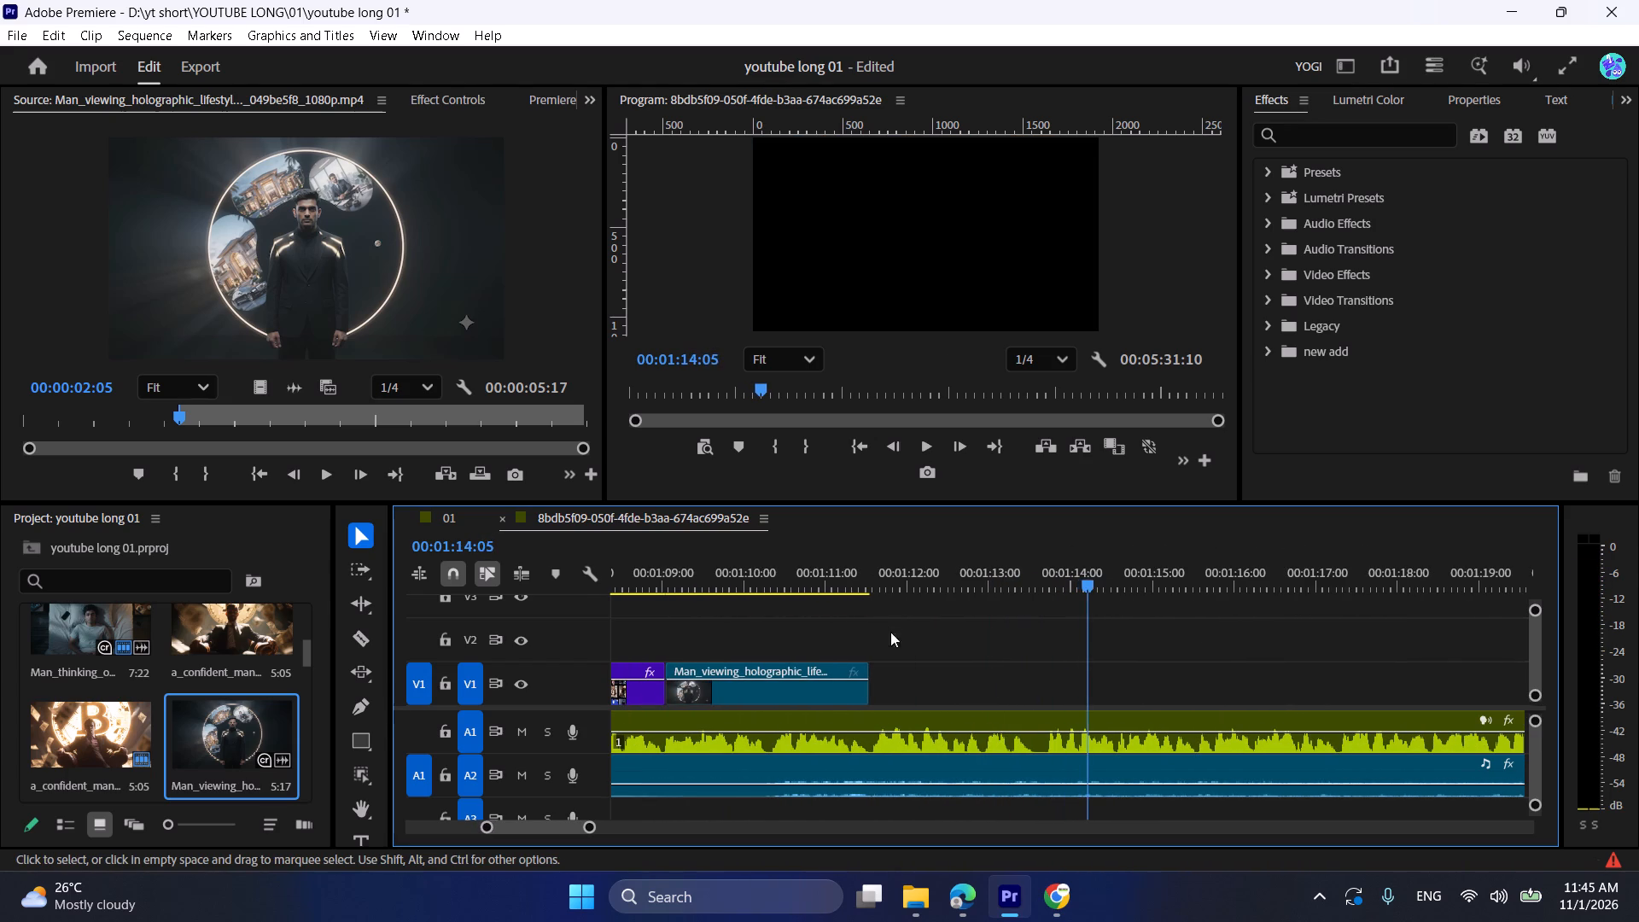
# Import the Man_walking_in_architectural_env video from the Downloads folder into the Premiere project and open it in the Source monitor.
pyautogui.click(834, 573)
pyautogui.press('space')
pyautogui.press('space')
pyautogui.click(916, 908)
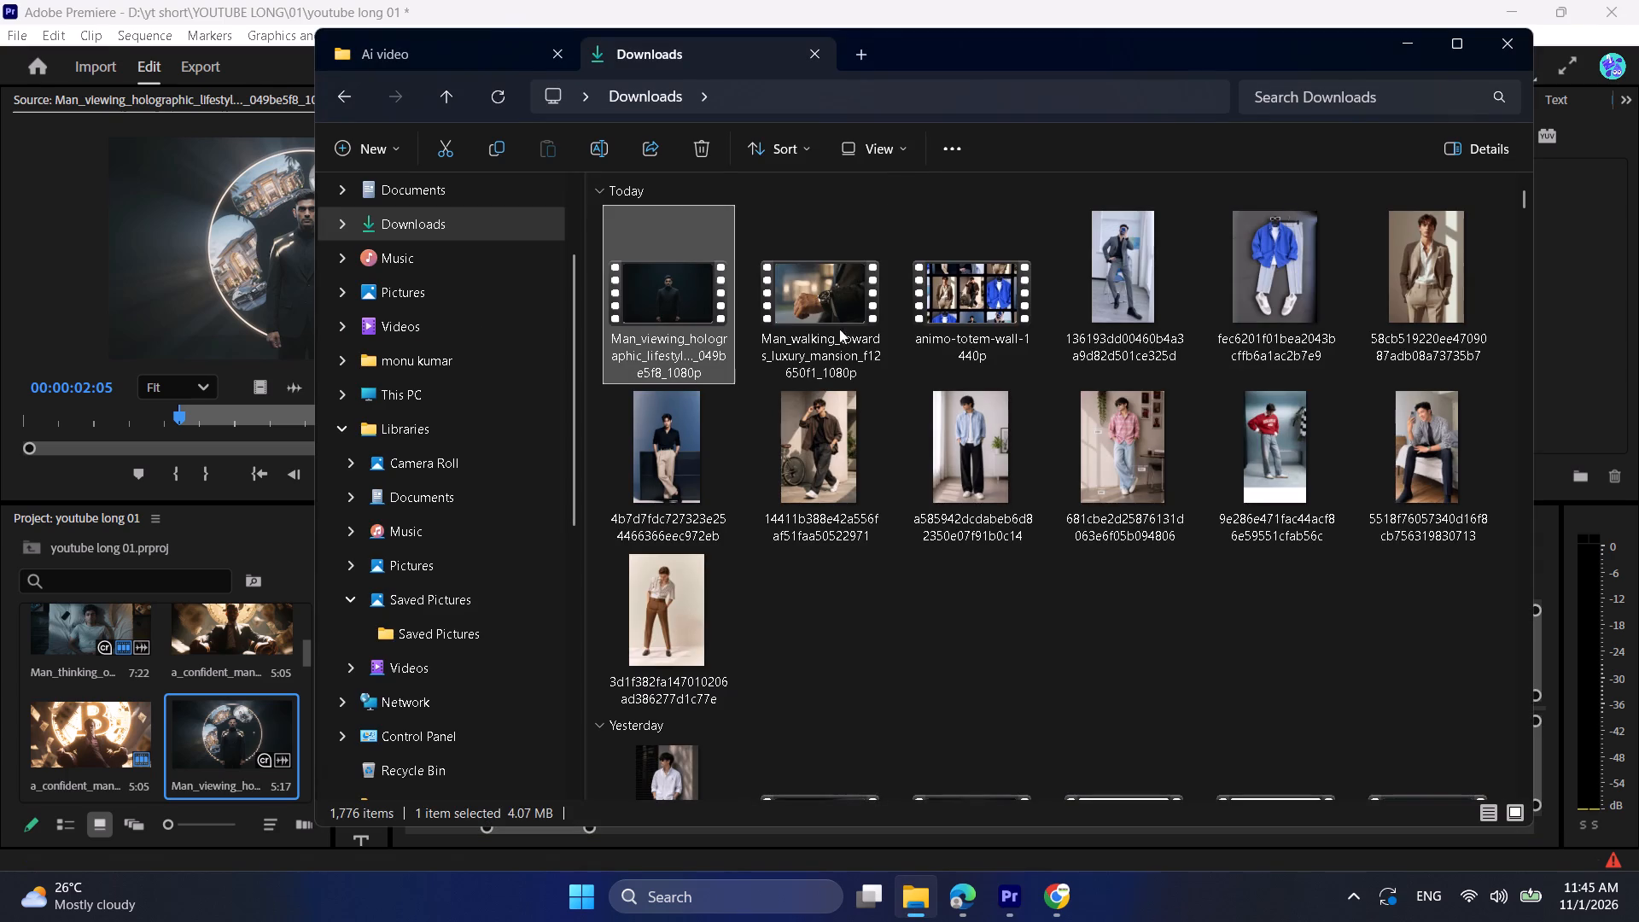
pyautogui.scroll(-1, 719, 435)
pyautogui.moveTo(962, 481); pyautogui.dragTo(494, 637)
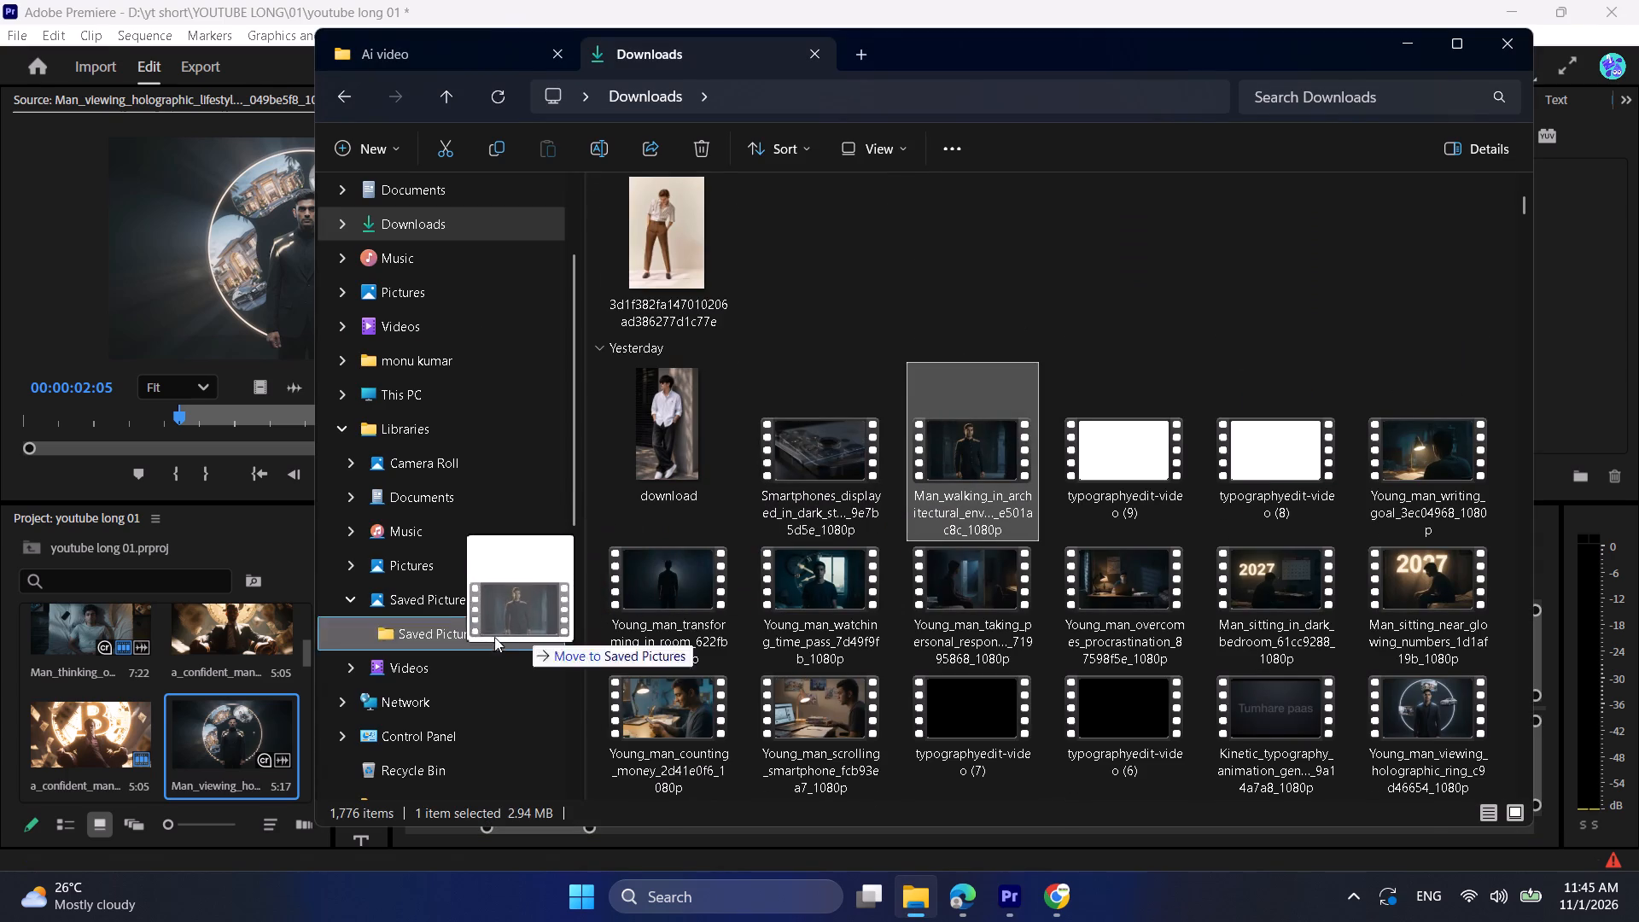
pyautogui.moveTo(494, 637); pyautogui.dragTo(197, 692)
pyautogui.doubleClick(219, 715)
# Preview the source clip, set its In point at 00:00:03:19 and place only its video on V1 directly after the Man_viewing_holographic clip.
pyautogui.press('space')
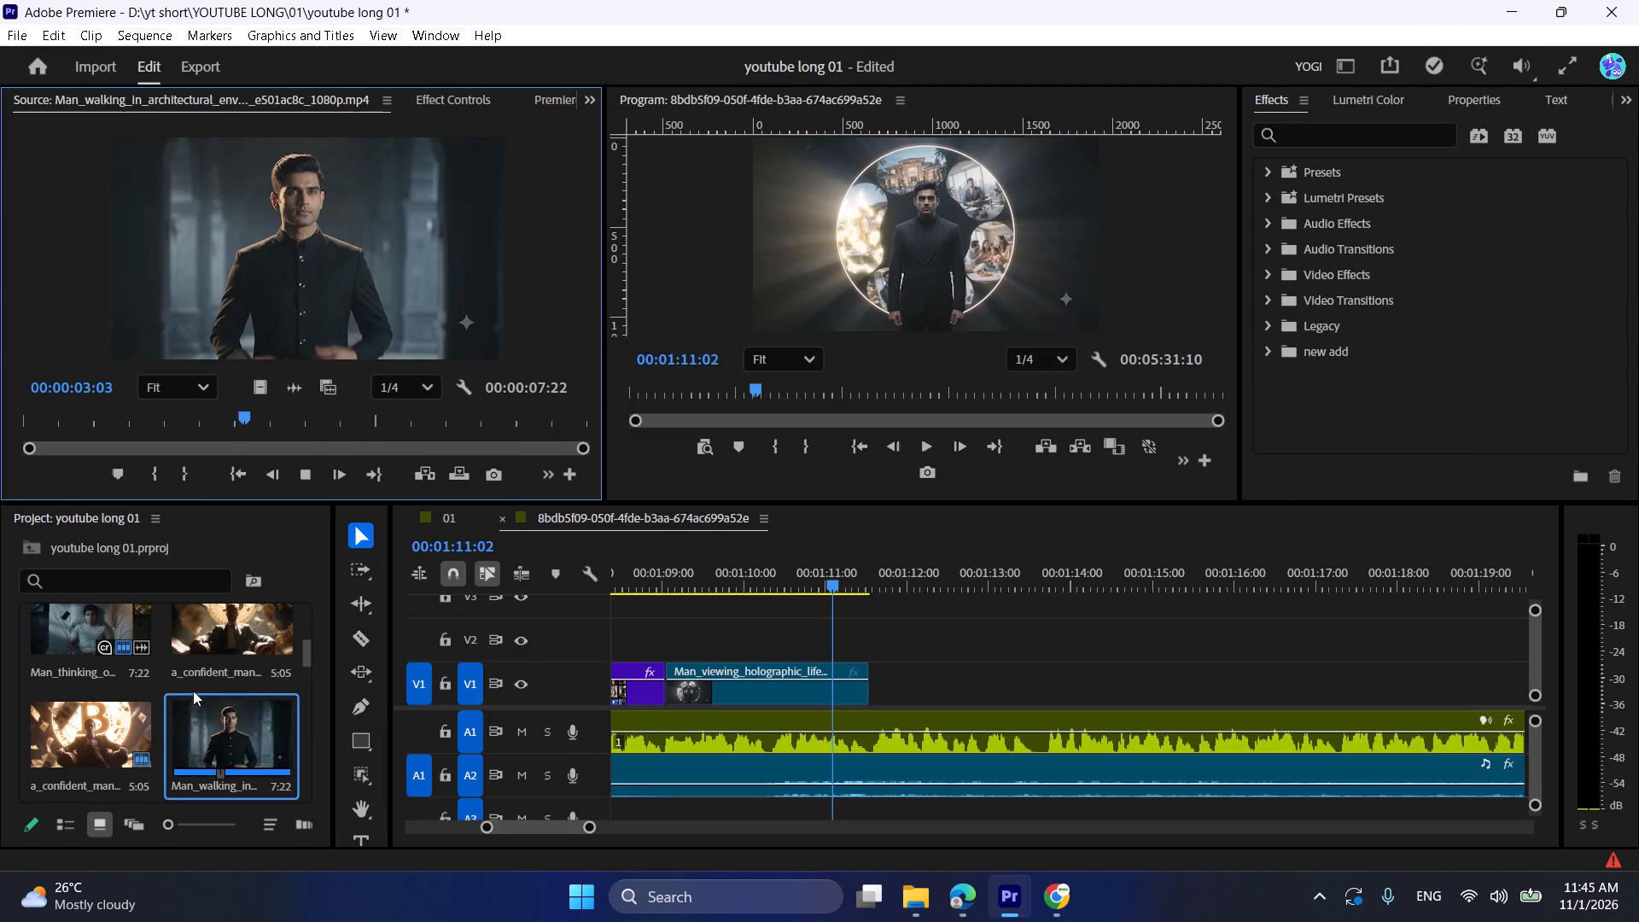
pyautogui.press('space')
pyautogui.press('space')
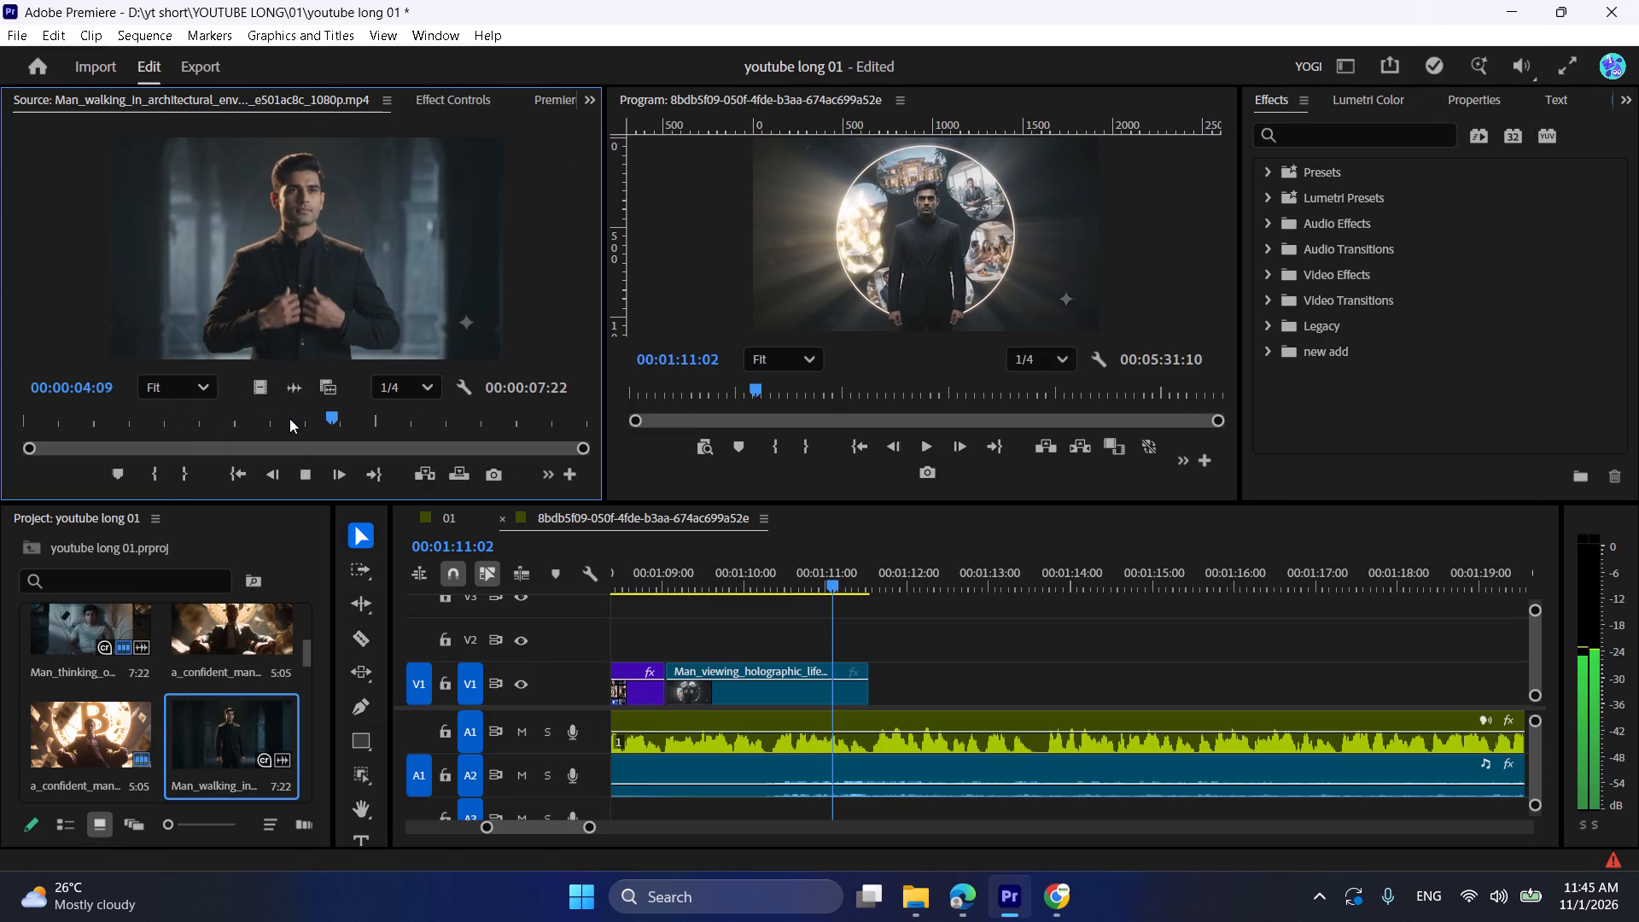
pyautogui.press('space')
pyautogui.click(293, 422)
pyautogui.press('i')
pyautogui.moveTo(266, 389); pyautogui.dragTo(862, 677)
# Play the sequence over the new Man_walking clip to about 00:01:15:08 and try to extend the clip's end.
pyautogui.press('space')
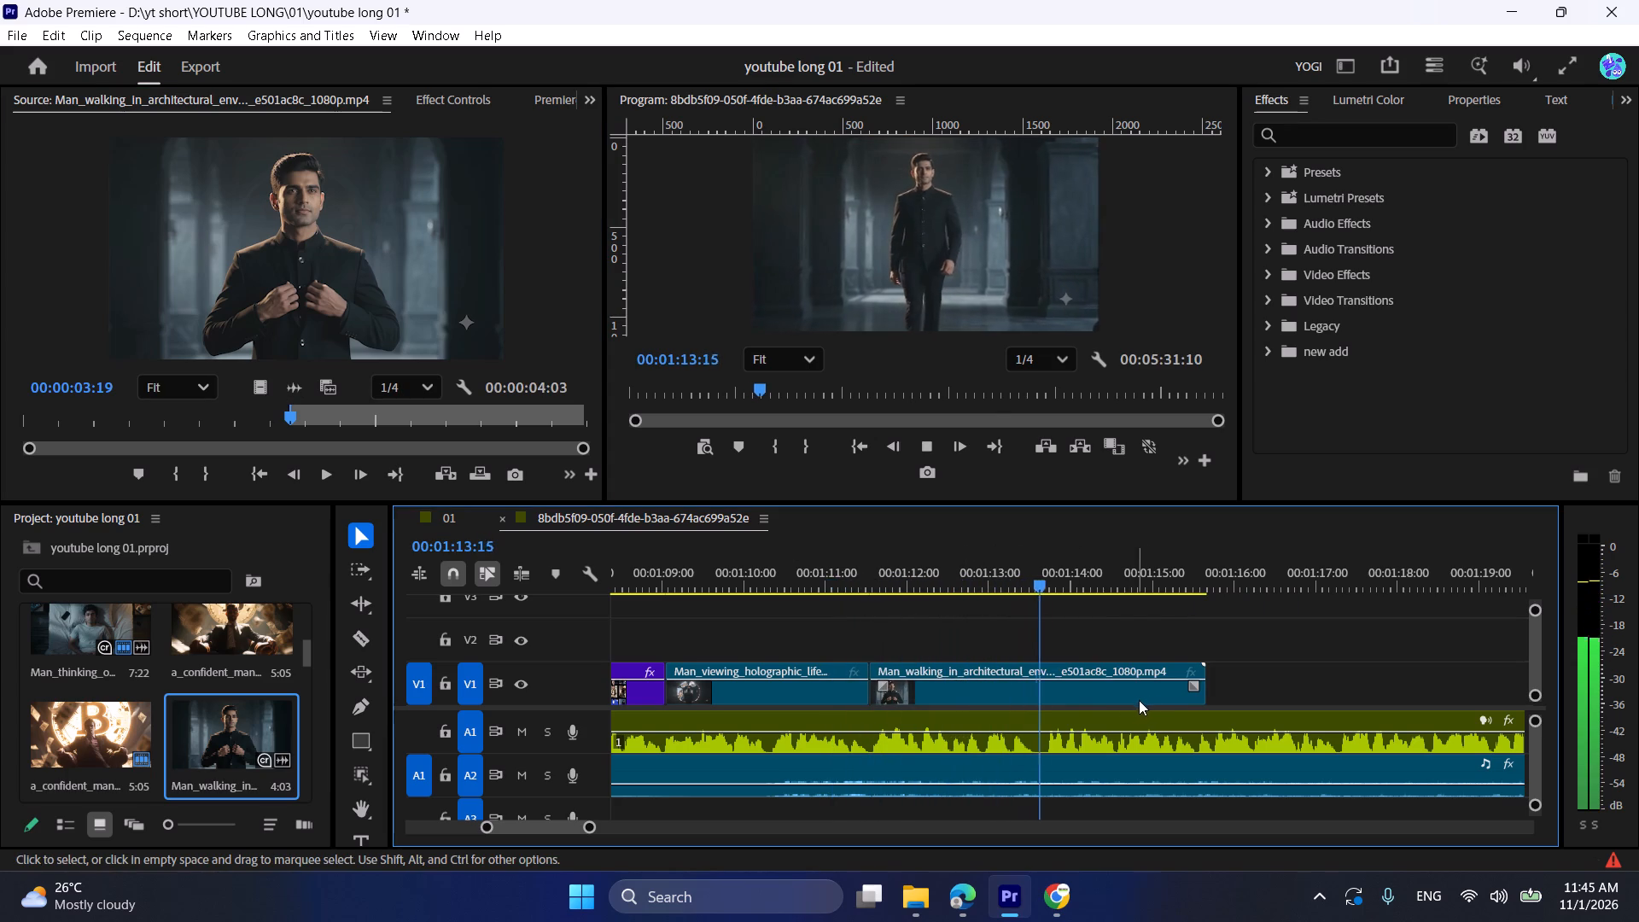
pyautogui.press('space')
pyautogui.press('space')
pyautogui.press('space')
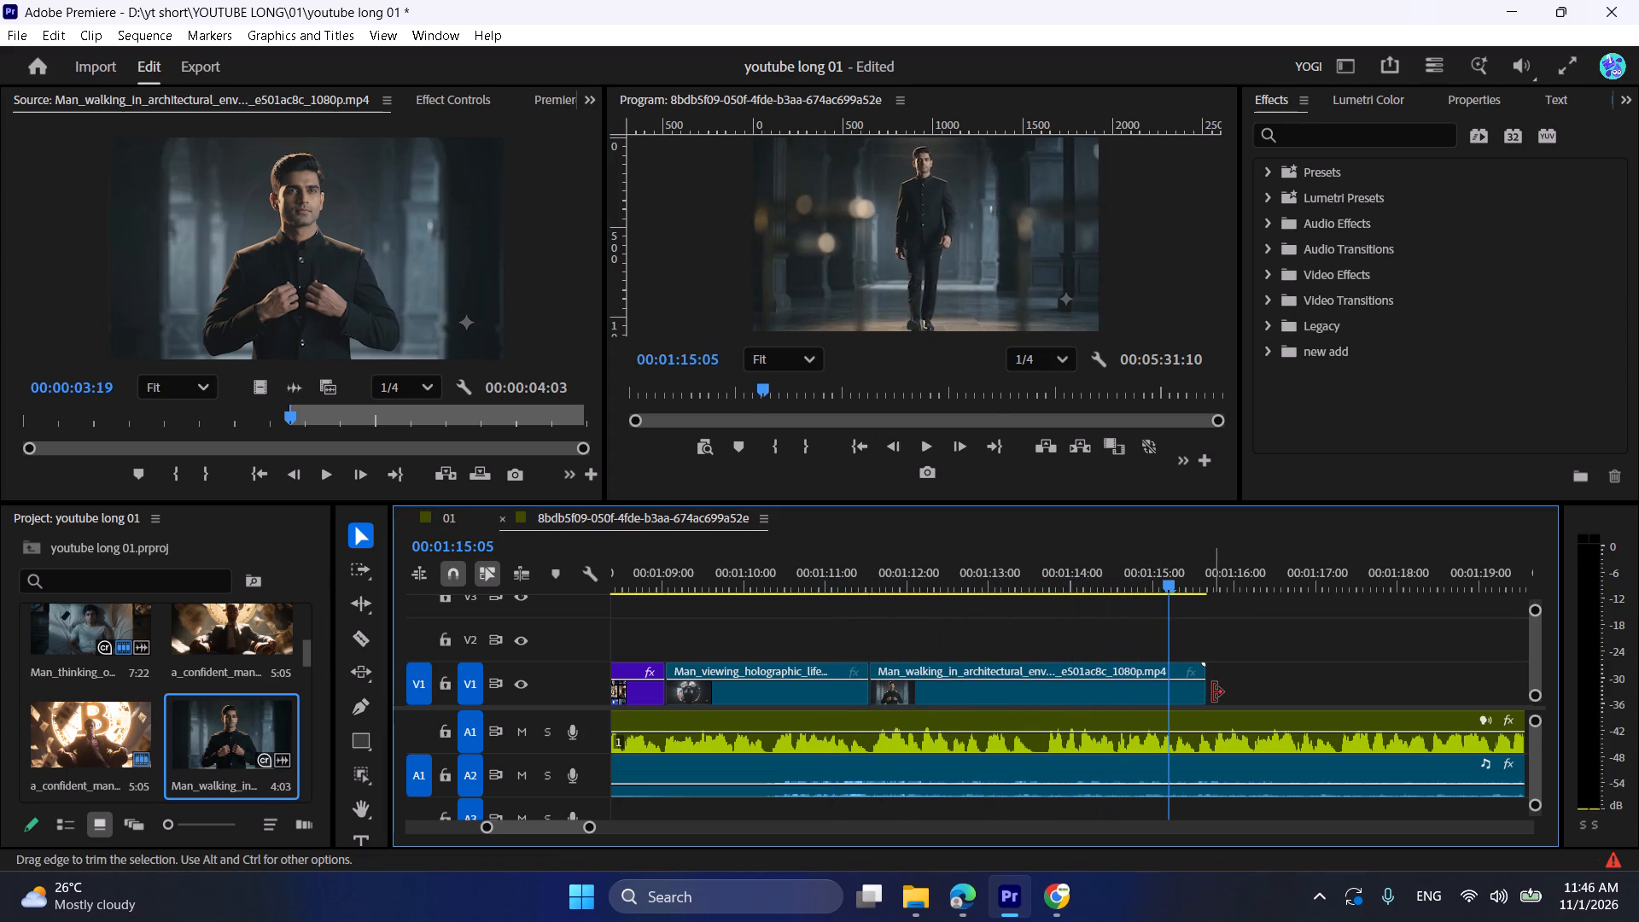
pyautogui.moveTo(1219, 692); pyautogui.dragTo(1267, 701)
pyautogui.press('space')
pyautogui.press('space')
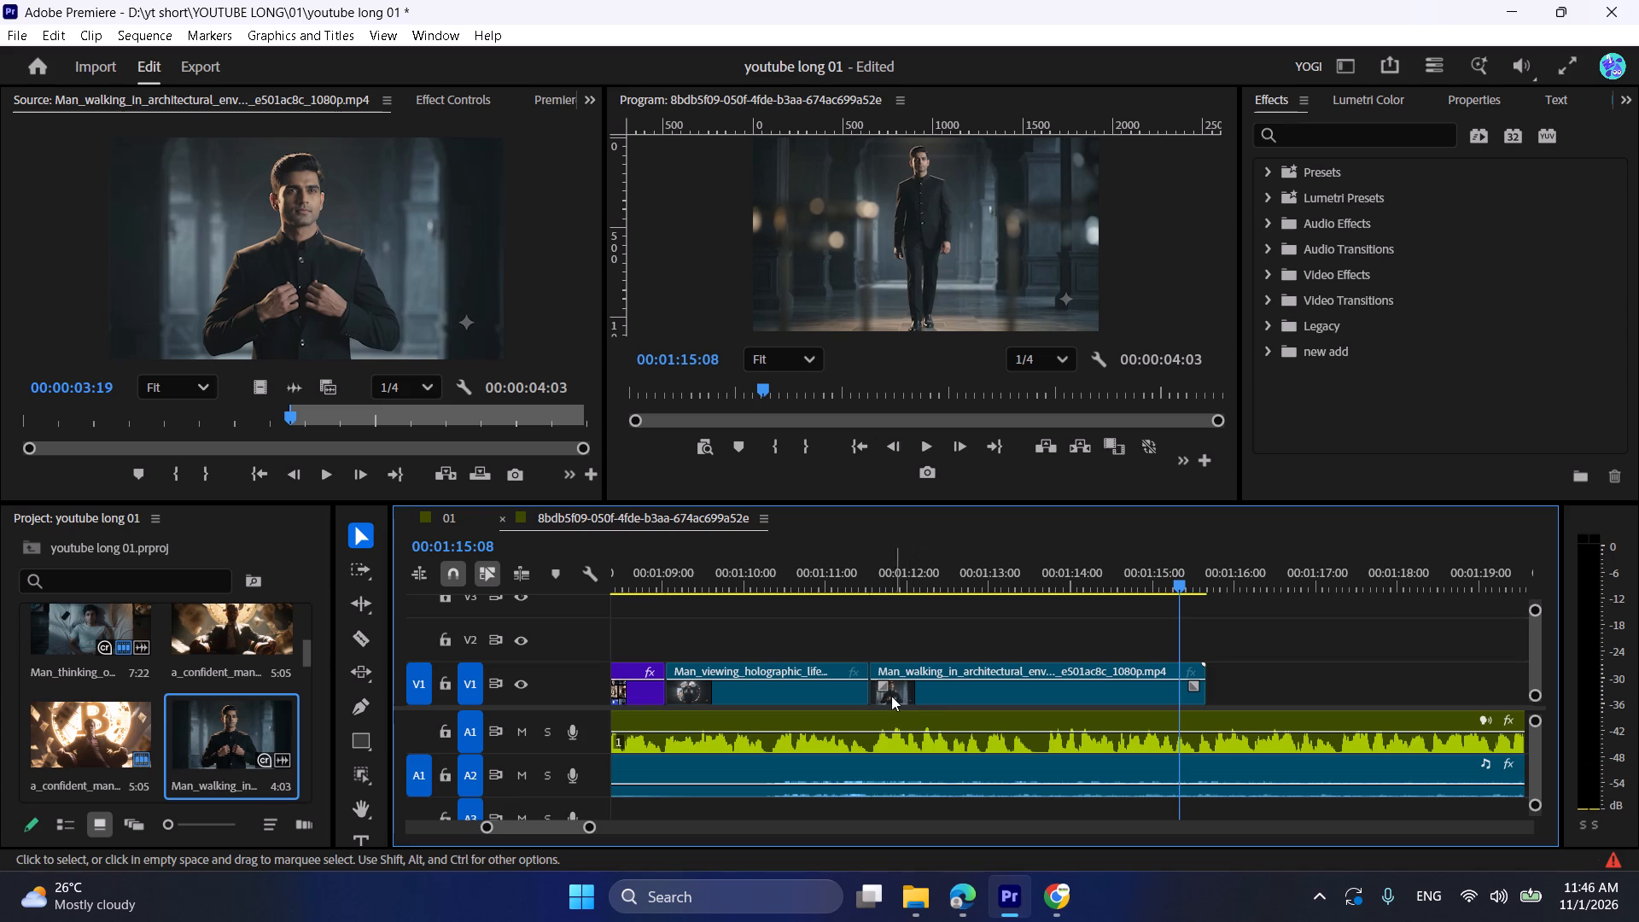
# Trim the Man_walking clip's start to leave 00:00:02:03, move it back against the Man_viewing_holographic clip, and play it.
pyautogui.moveTo(880, 693); pyautogui.dragTo(1043, 712)
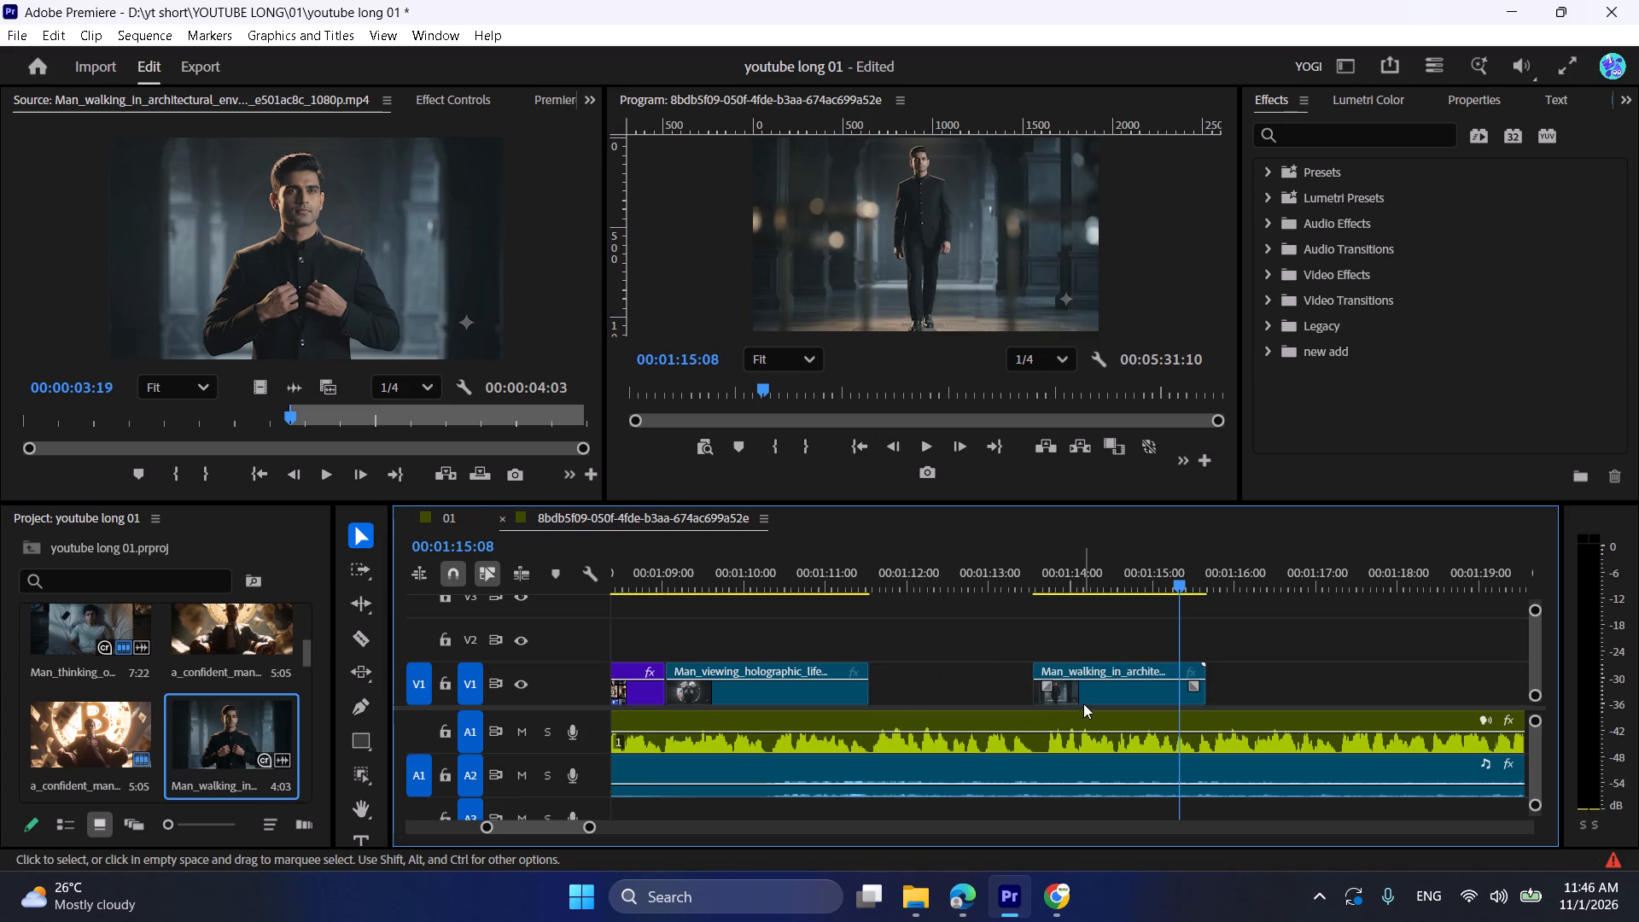
pyautogui.moveTo(1084, 703); pyautogui.dragTo(928, 696)
pyautogui.click(856, 571)
pyautogui.press('space')
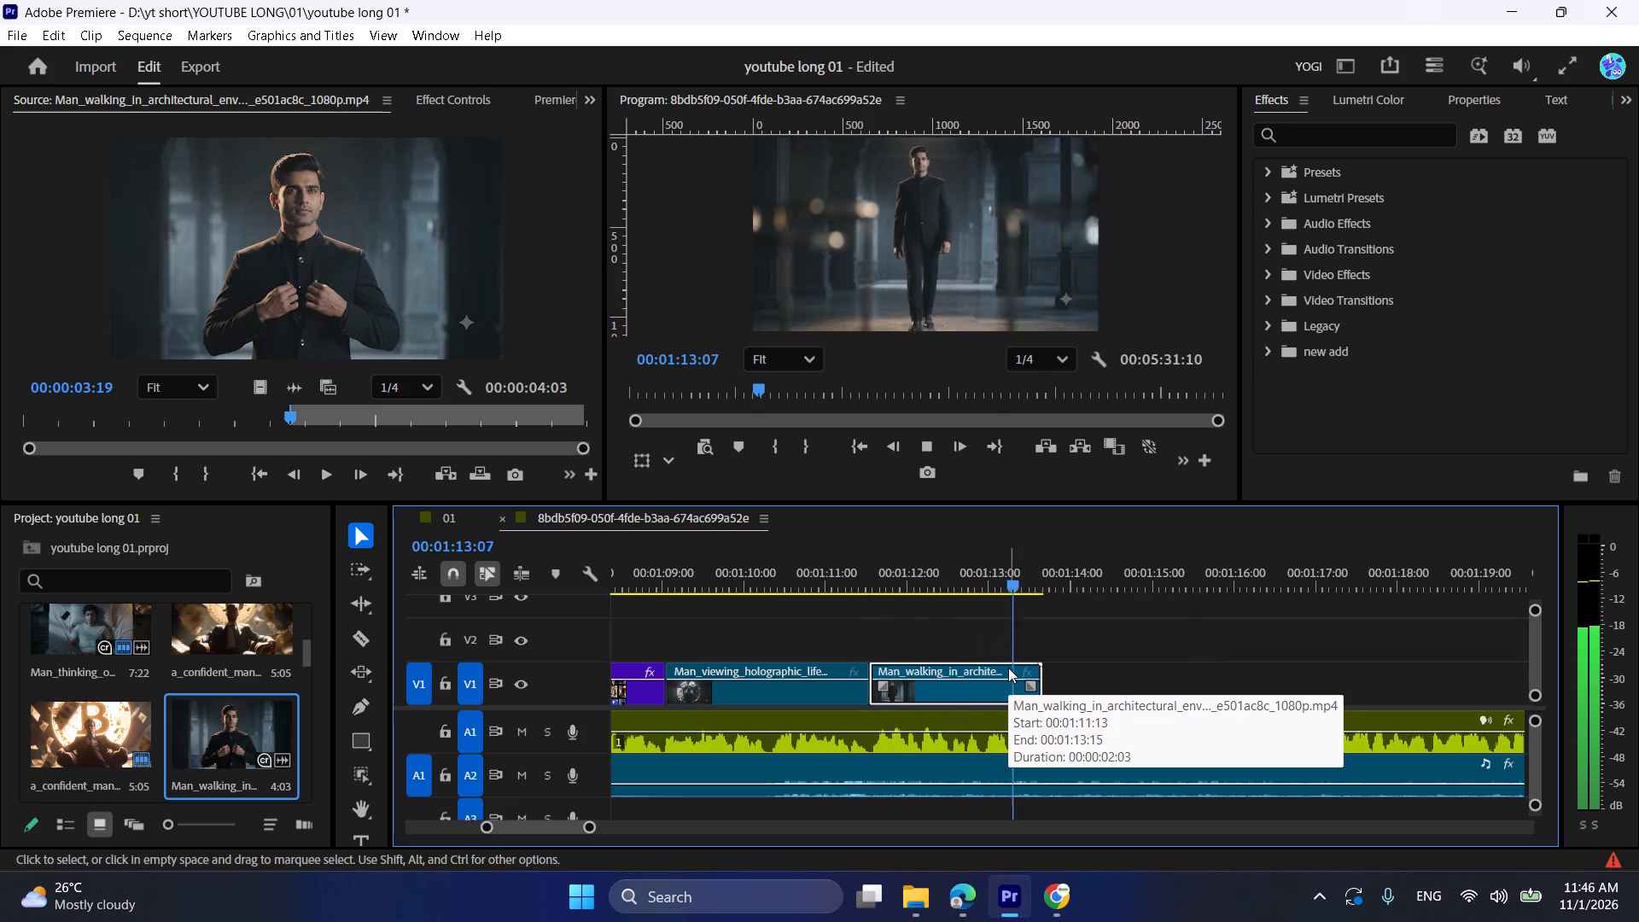
pyautogui.click(988, 642)
# Save the project and play the sequence past the last clip to about 00:01:17:04 to hear the following narration.
pyautogui.keyDown('alt'); pyautogui.scroll(-9, 987, 641); pyautogui.keyUp('alt')
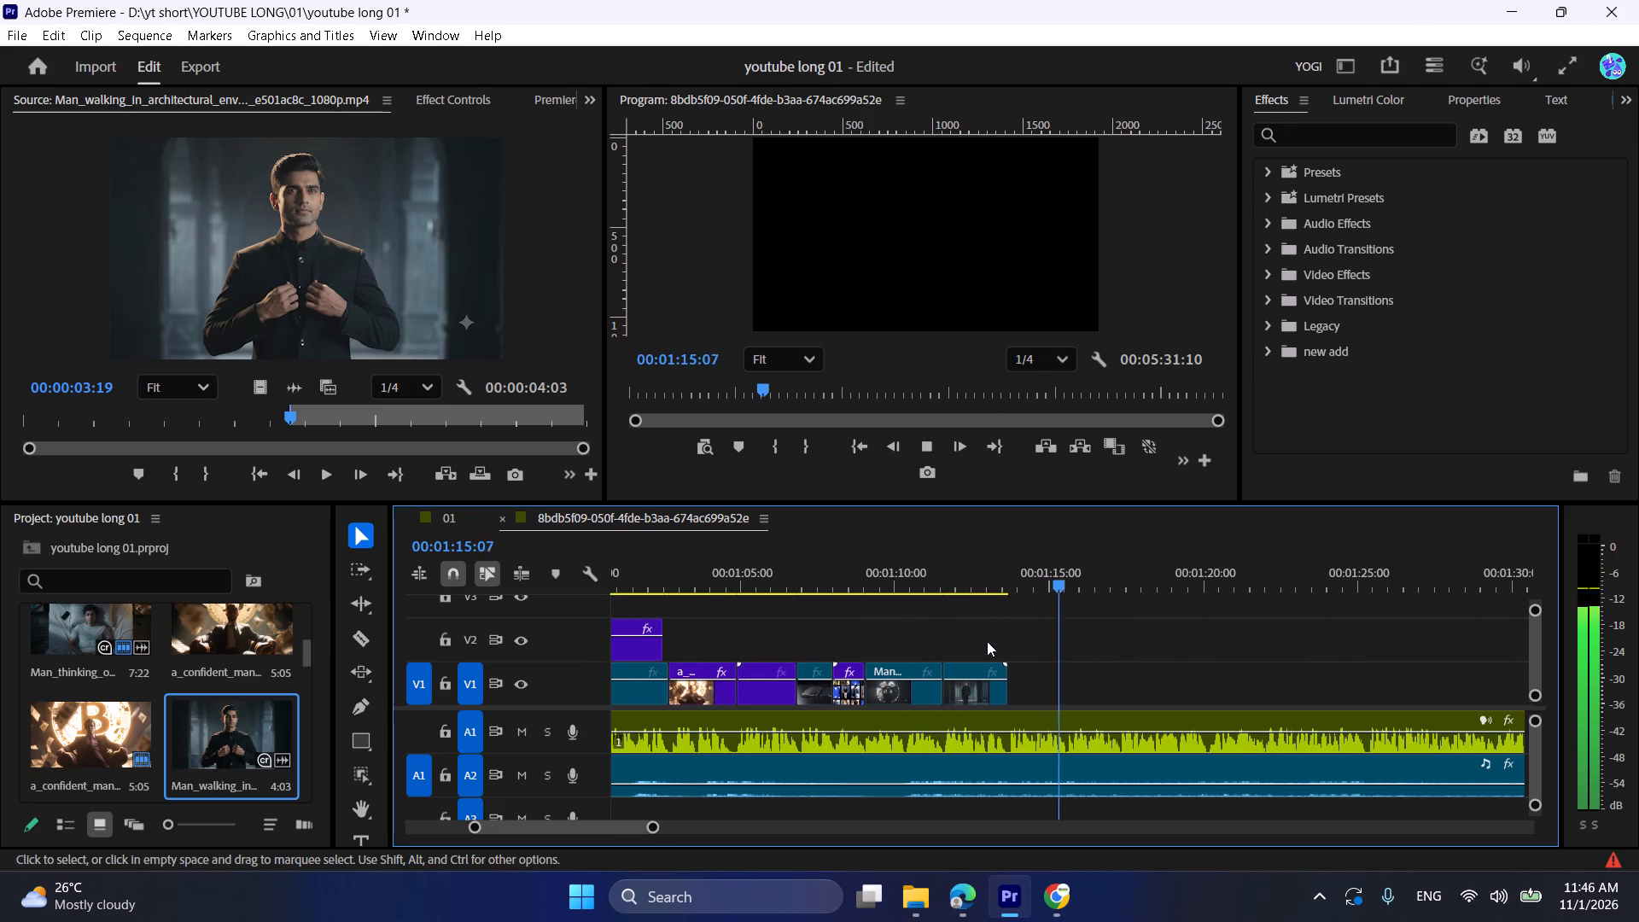
pyautogui.press('space')
pyautogui.hotkey('ctrl', 's')
pyautogui.press('space')
pyautogui.keyDown('alt'); pyautogui.scroll(-5, 980, 737); pyautogui.keyUp('alt')
pyautogui.scroll(-2, 940, 711)
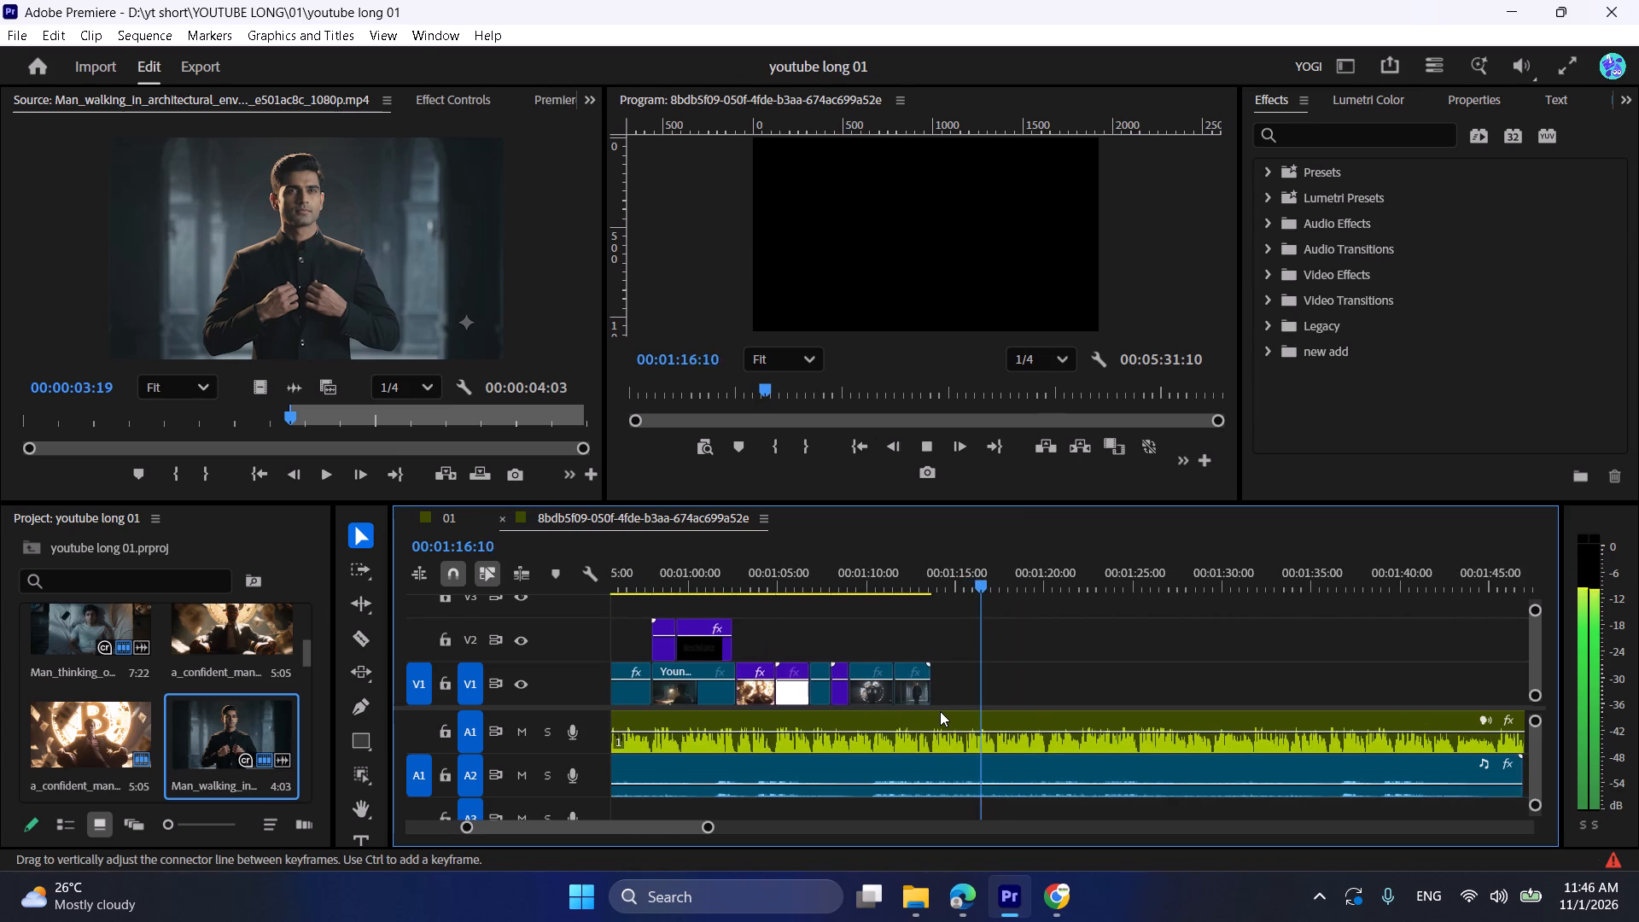
pyautogui.keyDown('alt'); pyautogui.scroll(6, 940, 711); pyautogui.keyUp('alt')
pyautogui.keyDown('alt'); pyautogui.scroll(-3, 940, 711); pyautogui.keyUp('alt')
pyautogui.keyDown('alt'); pyautogui.scroll(3, 940, 711); pyautogui.keyUp('alt')
pyautogui.press('space')
pyautogui.scroll(-2, 938, 710)
# Import animate (19) from the Ai video stock footage folder into the Premiere project and preview it in the Source monitor.
pyautogui.click(913, 887)
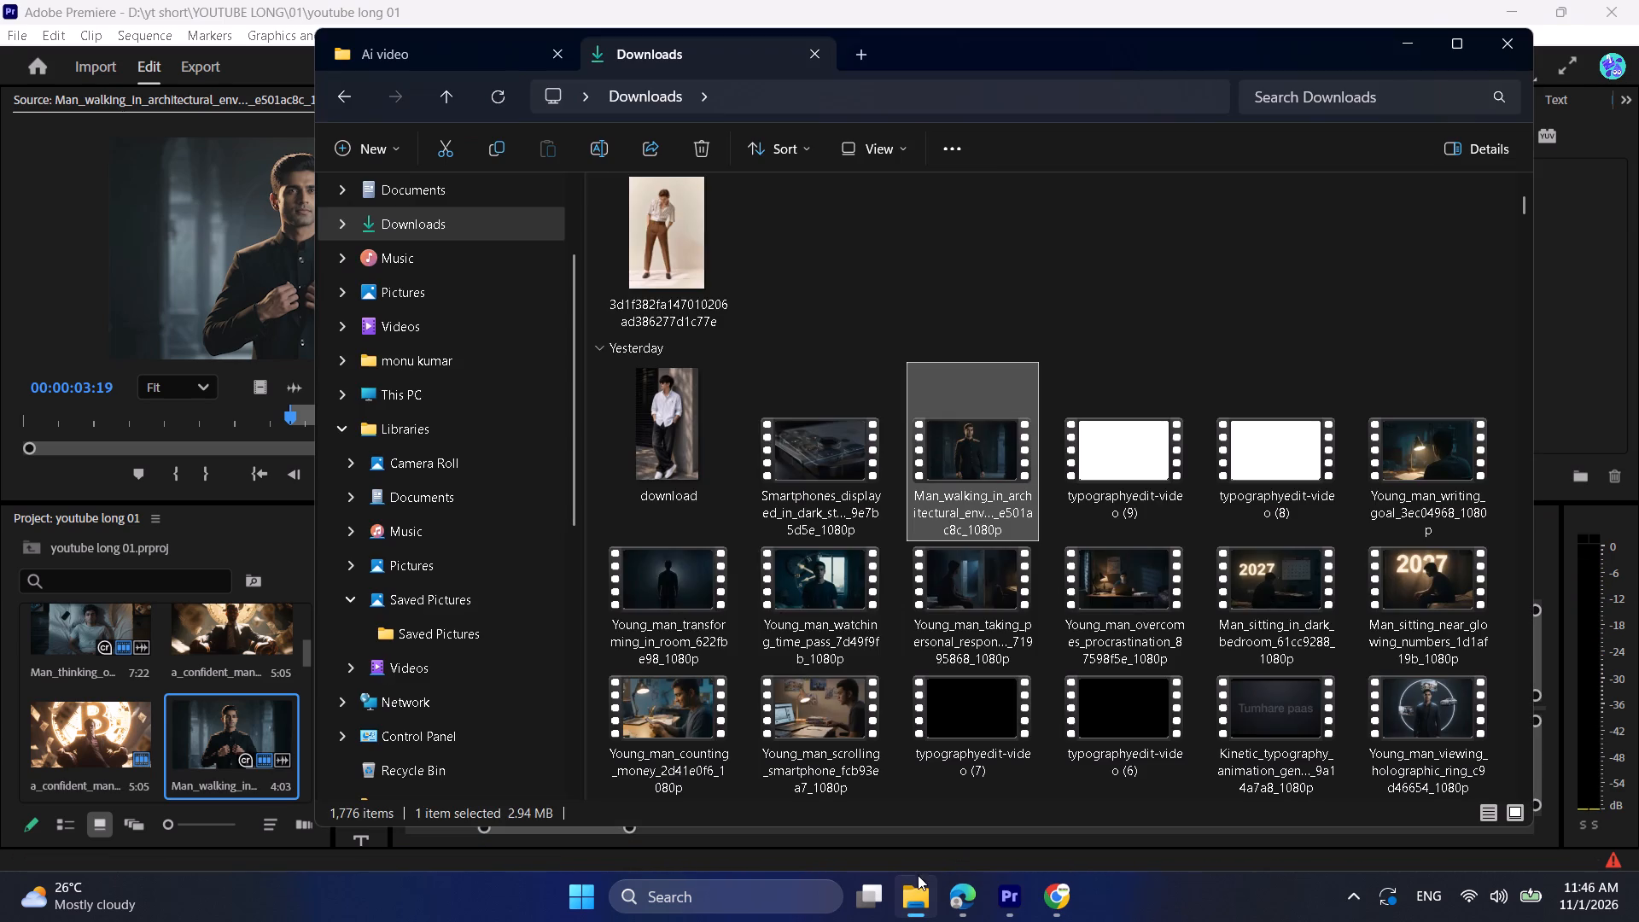
pyautogui.click(464, 50)
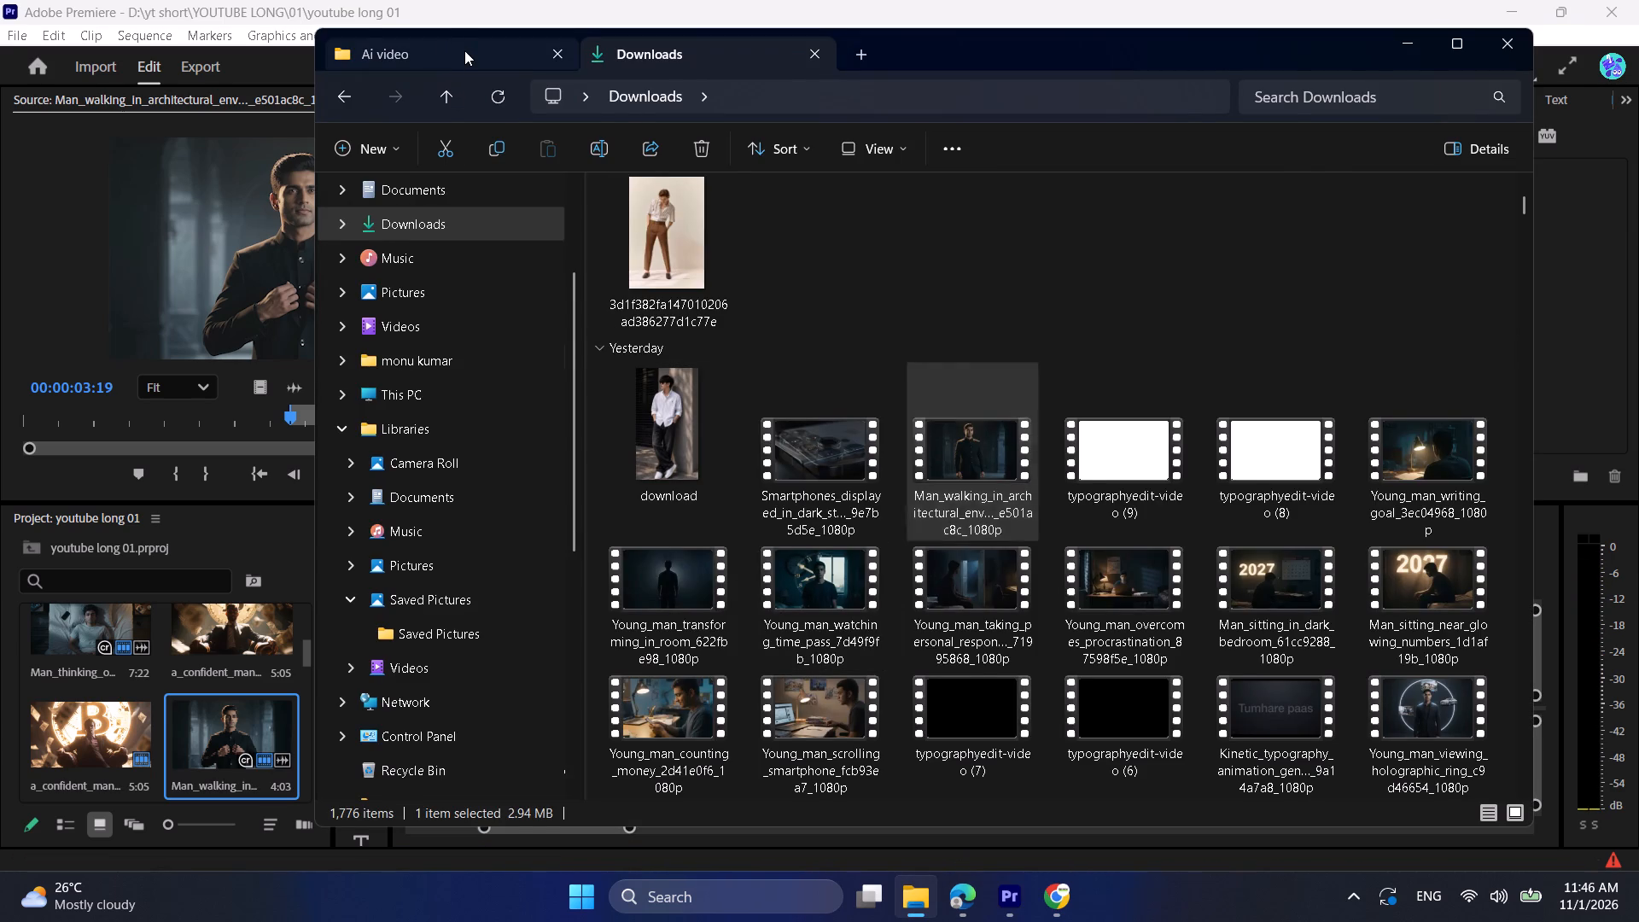
pyautogui.scroll(-4, 913, 378)
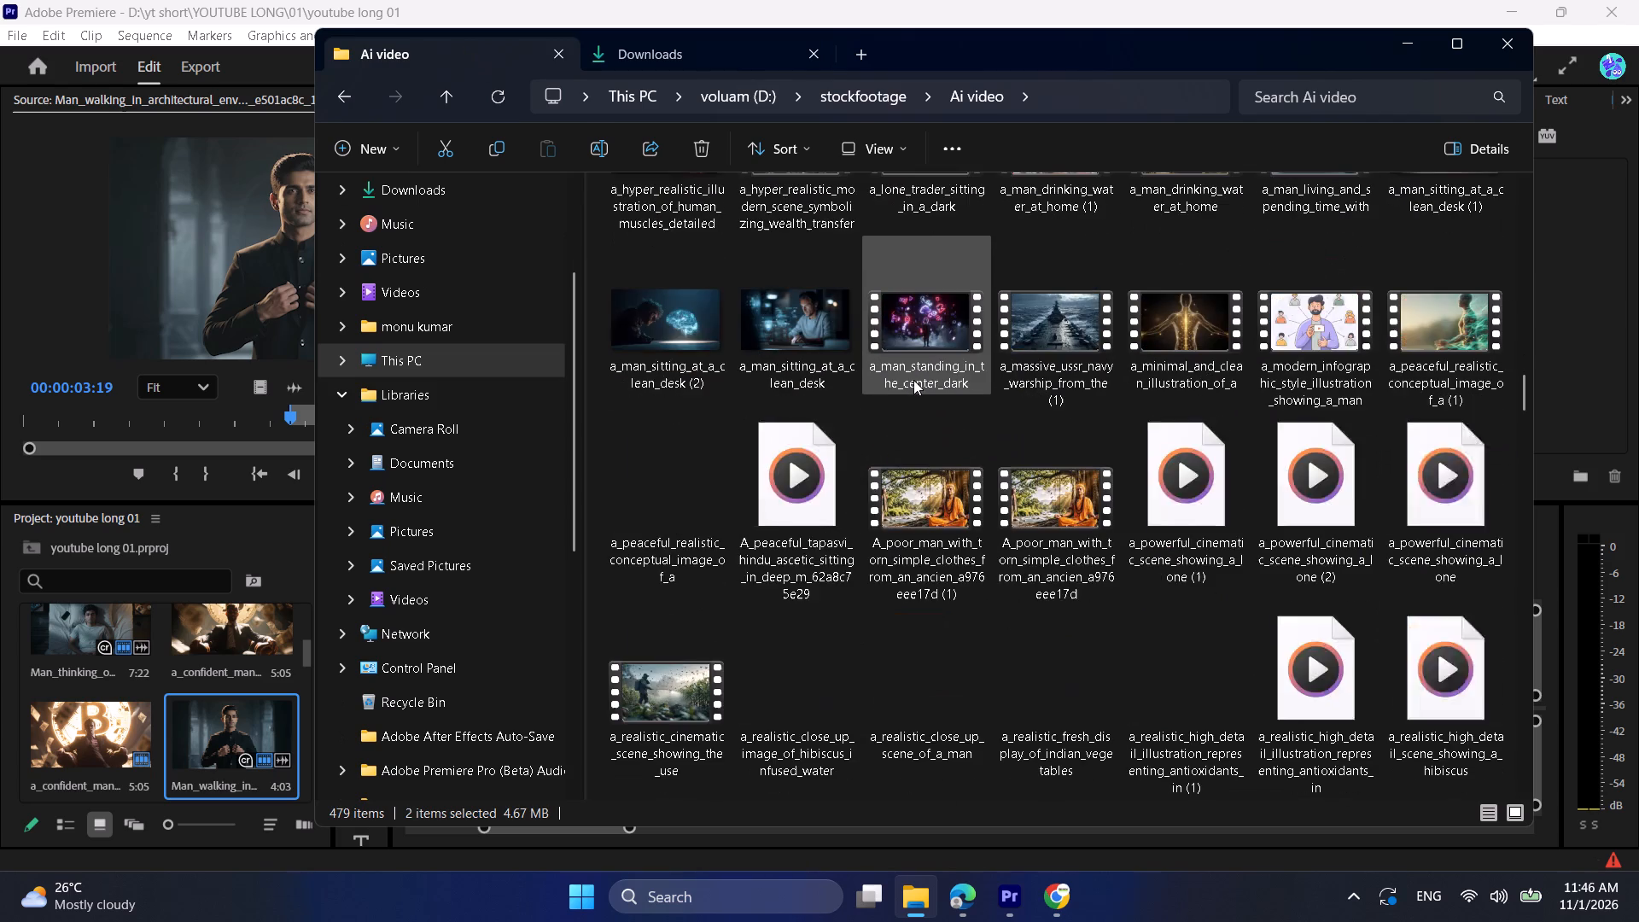
pyautogui.scroll(-4, 913, 476)
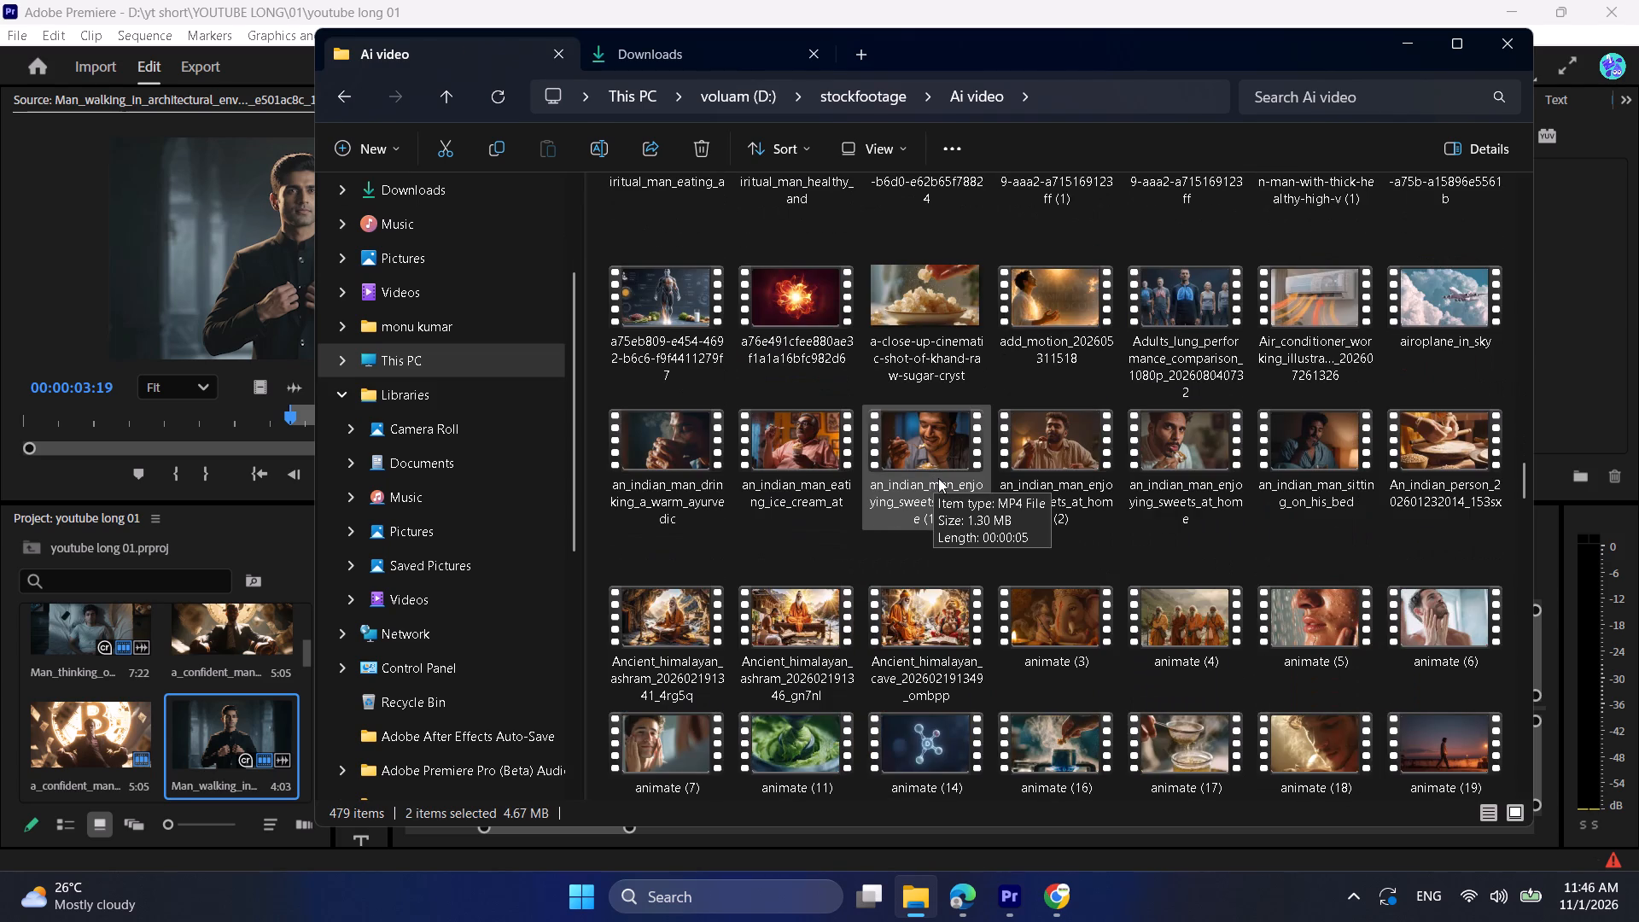
pyautogui.scroll(-1, 938, 478)
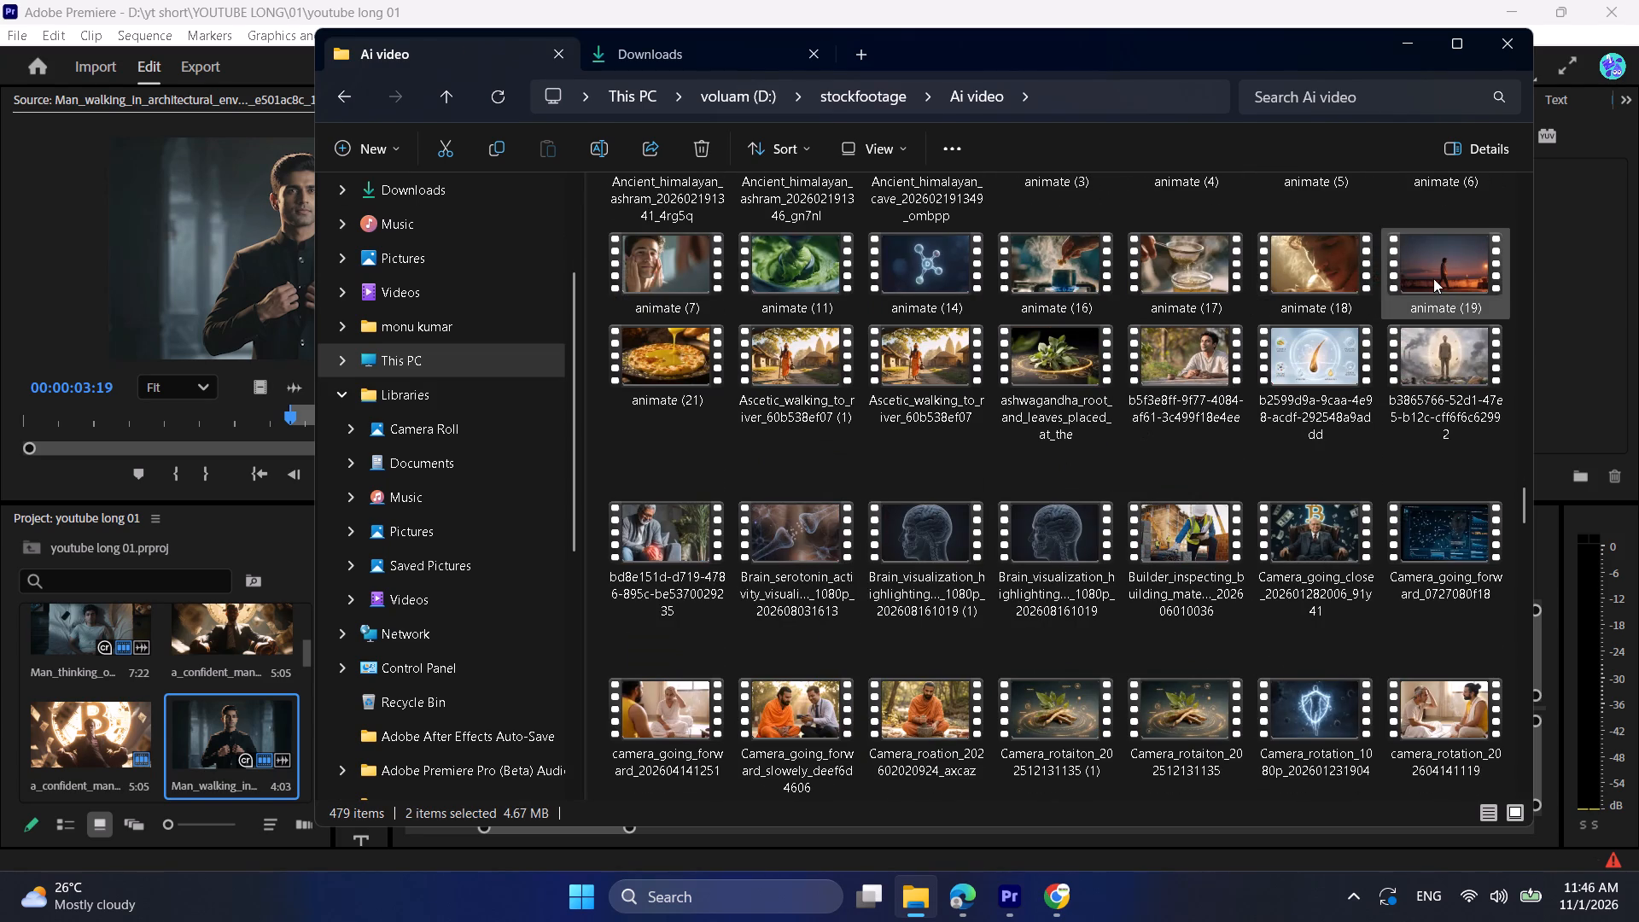
pyautogui.moveTo(1433, 278); pyautogui.dragTo(201, 764)
pyautogui.doubleClick(204, 732)
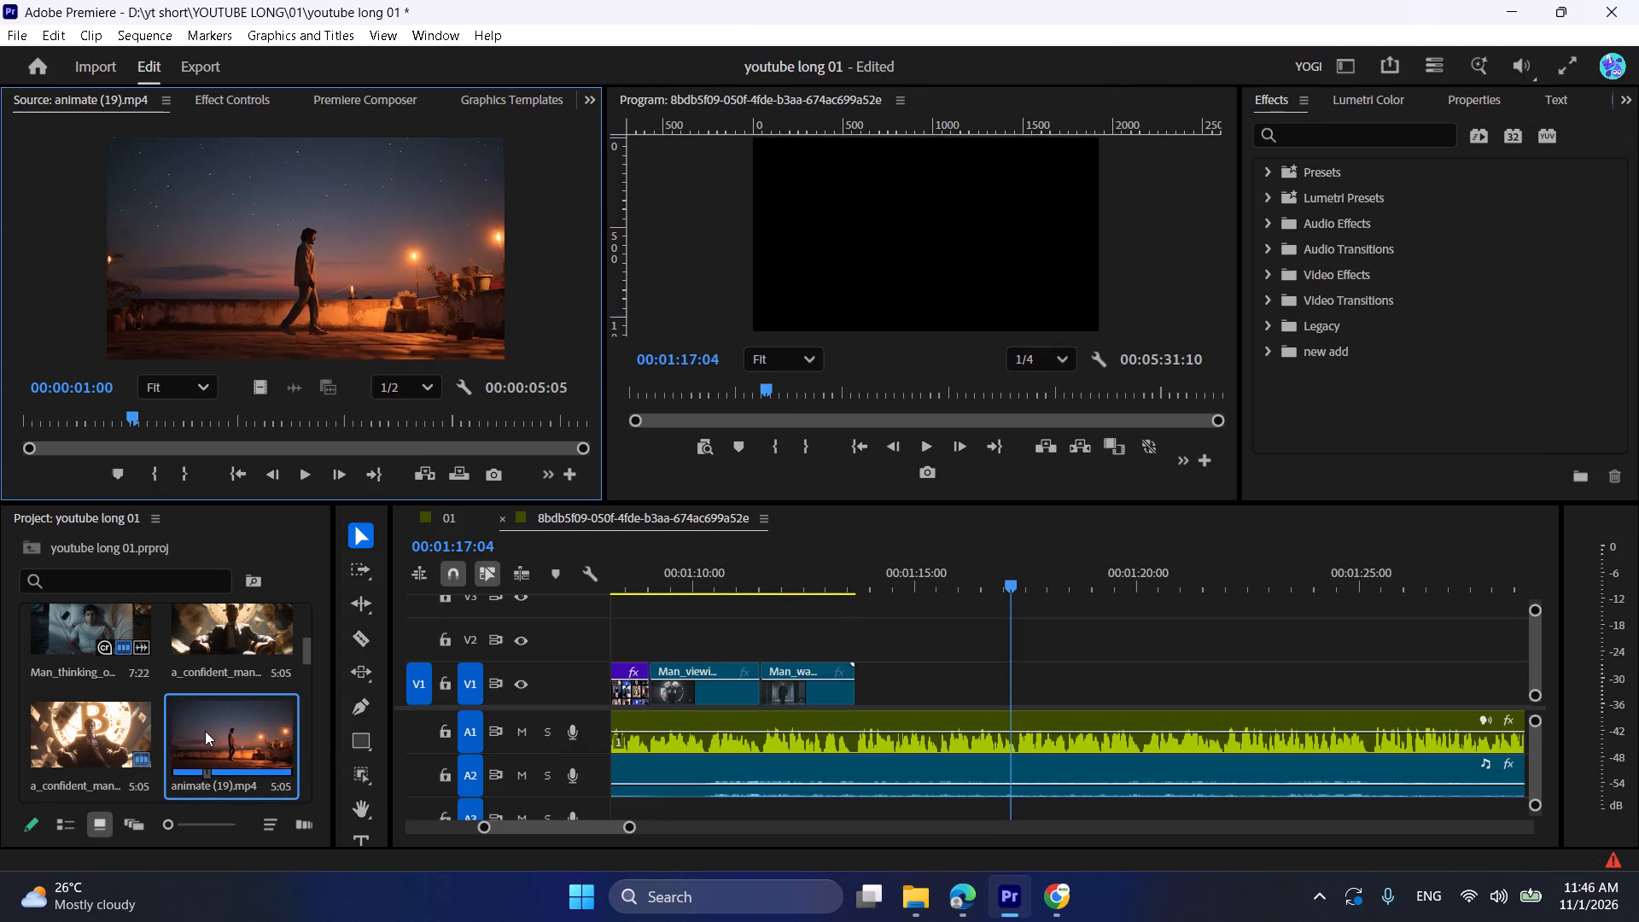
pyautogui.press('space')
pyautogui.press('space')
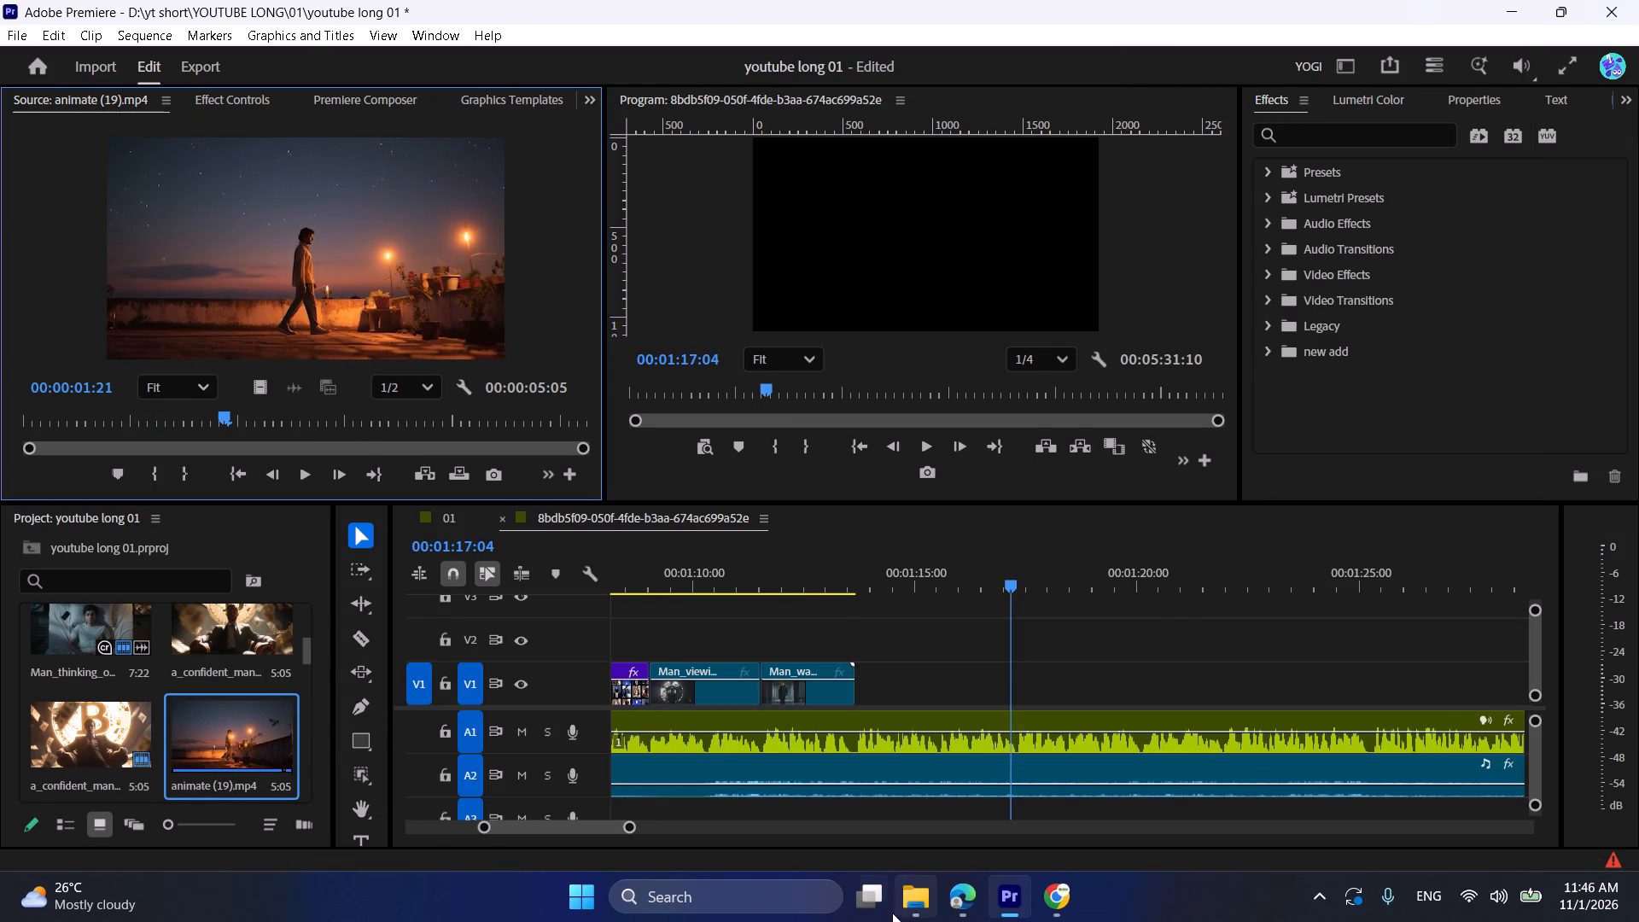
# Browse the Ai video folder in File Explorer for another clip that suits the narration.
pyautogui.click(912, 913)
pyautogui.scroll(-1, 901, 568)
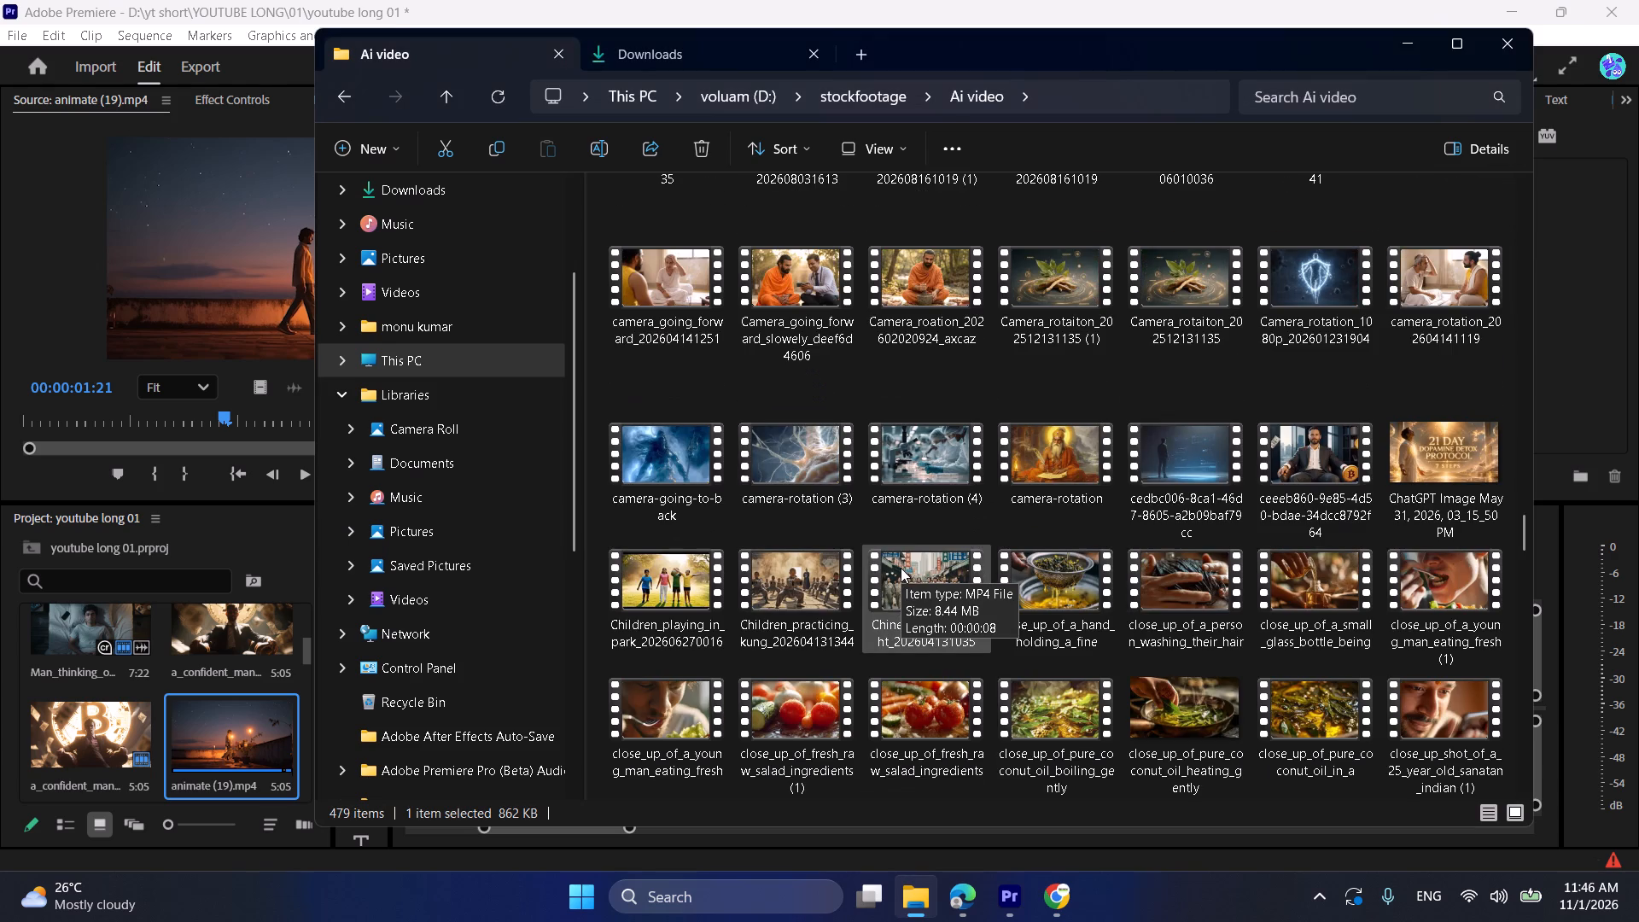
pyautogui.scroll(-3, 901, 568)
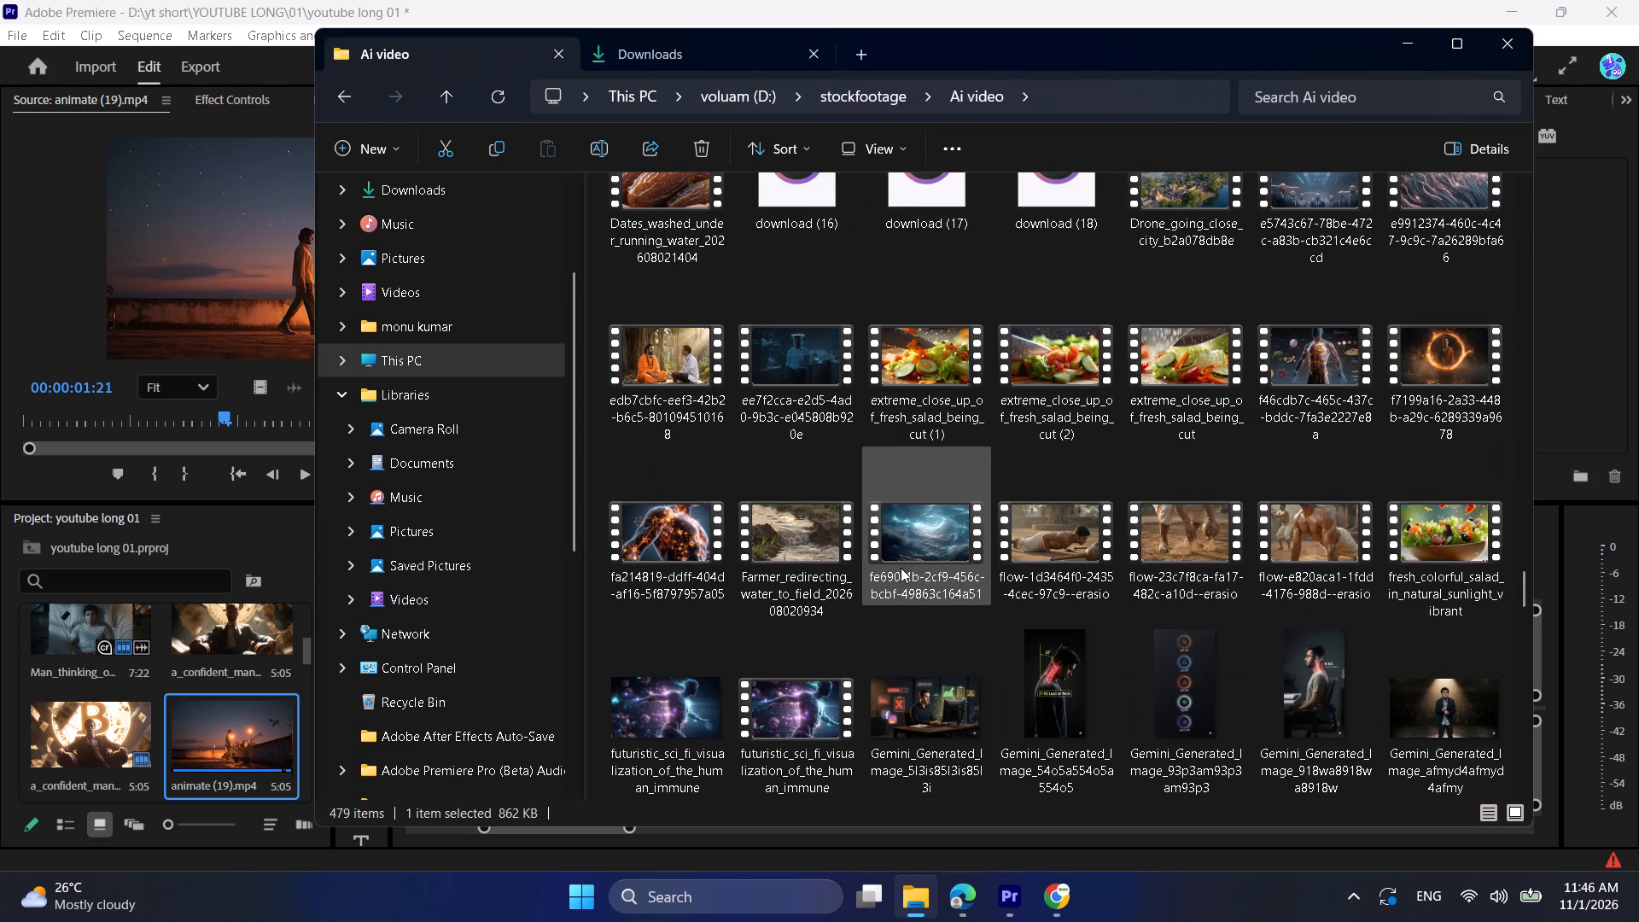
pyautogui.scroll(-2, 901, 568)
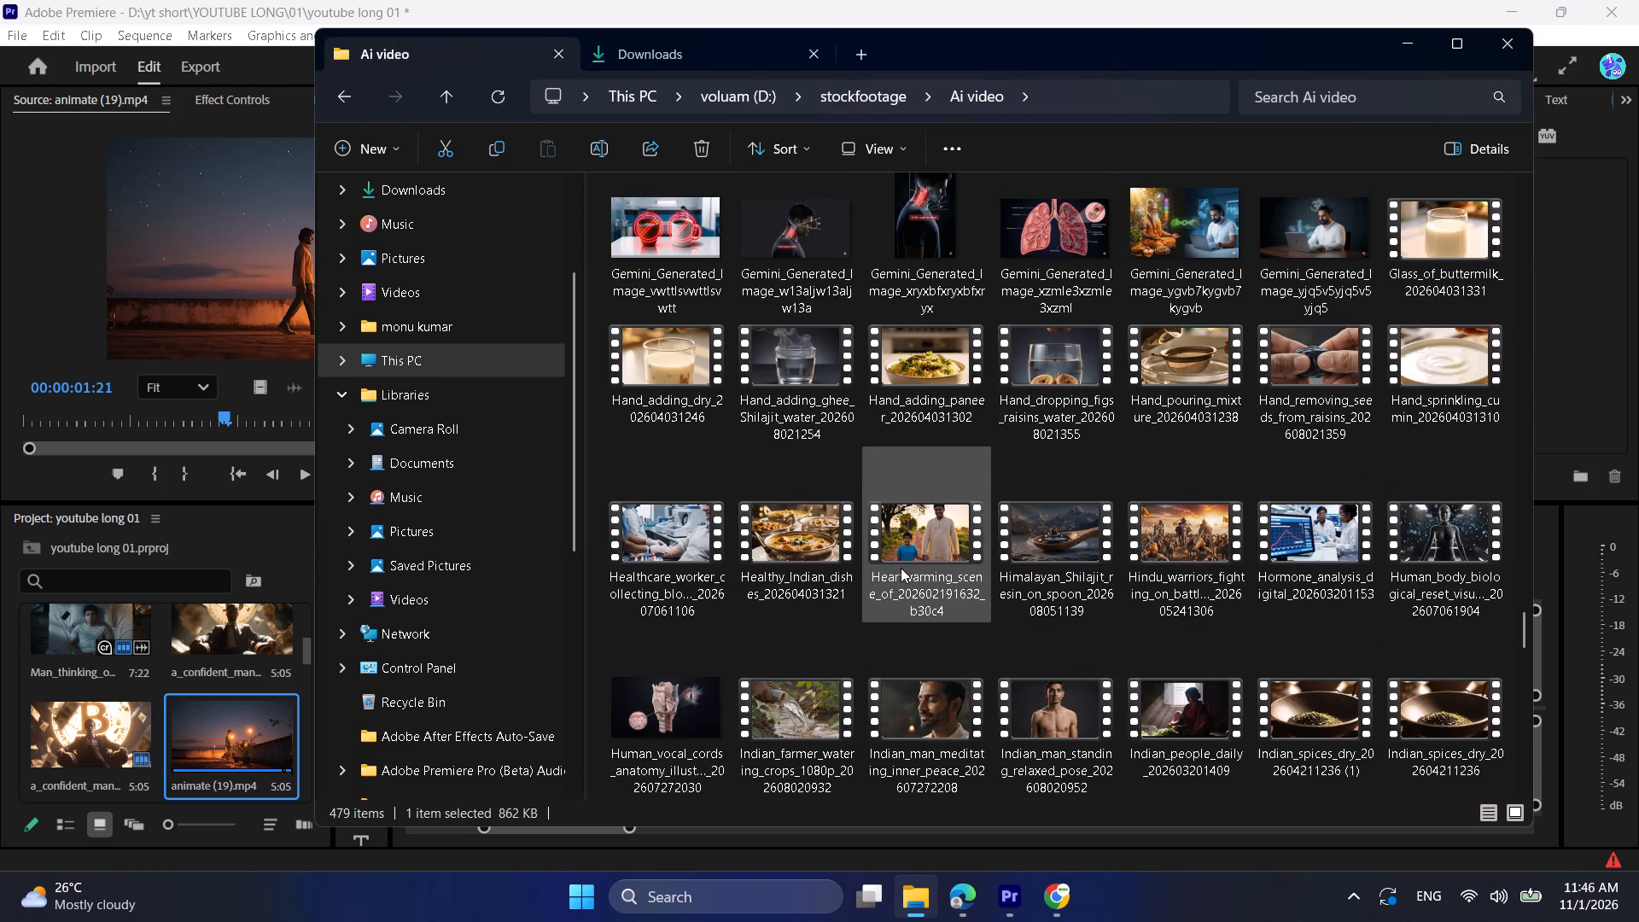
pyautogui.scroll(-2, 901, 568)
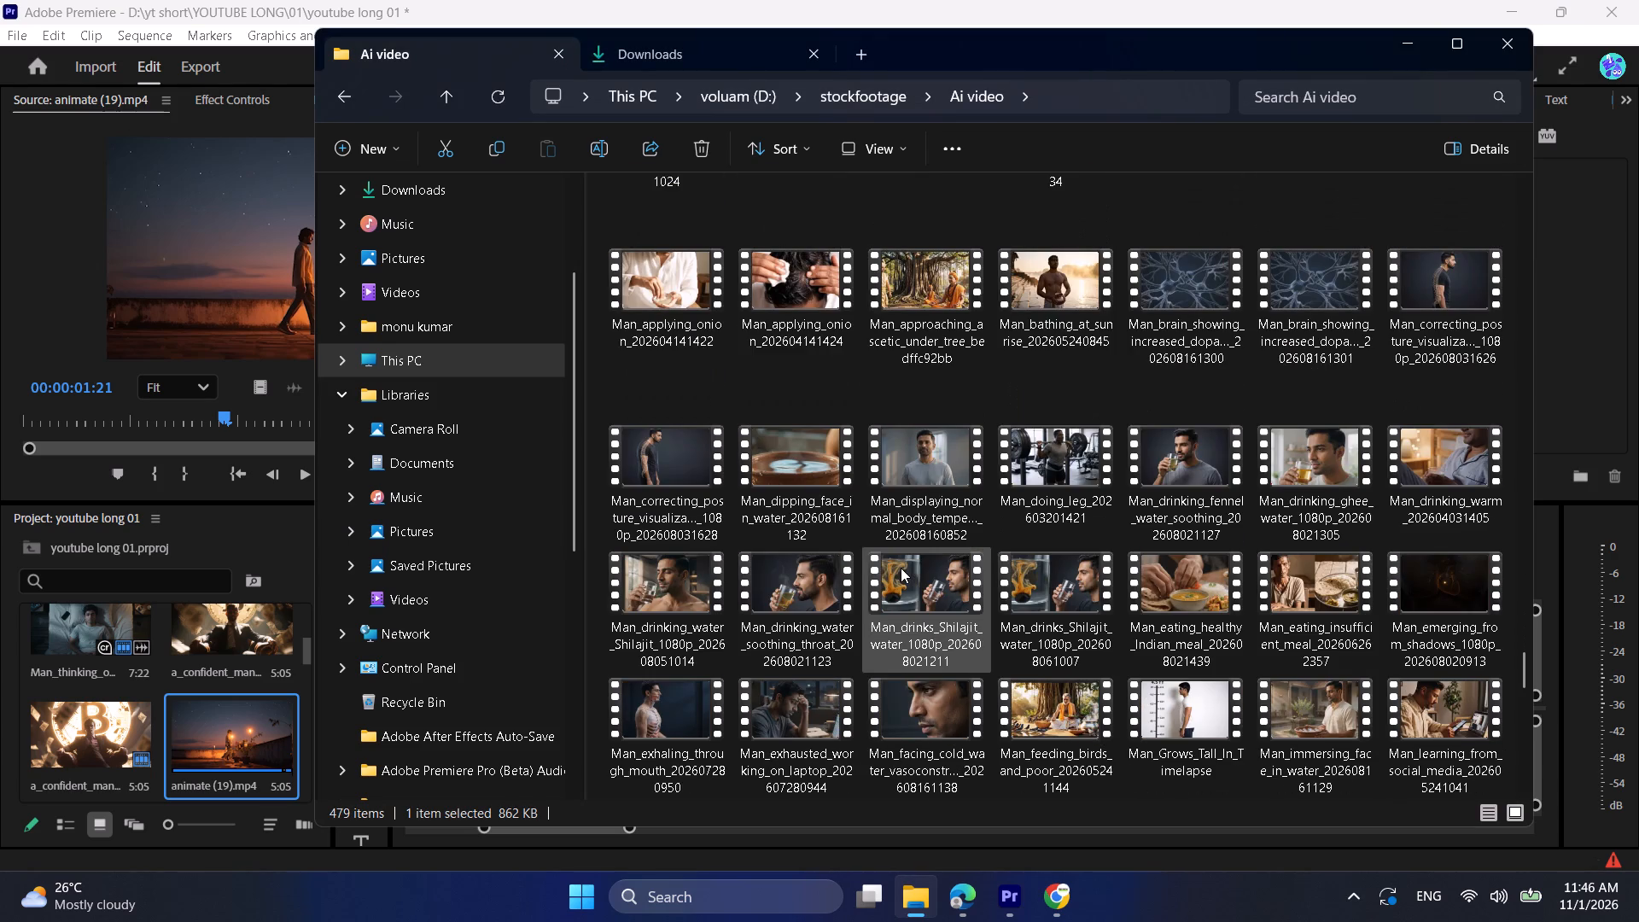
pyautogui.click(817, 706)
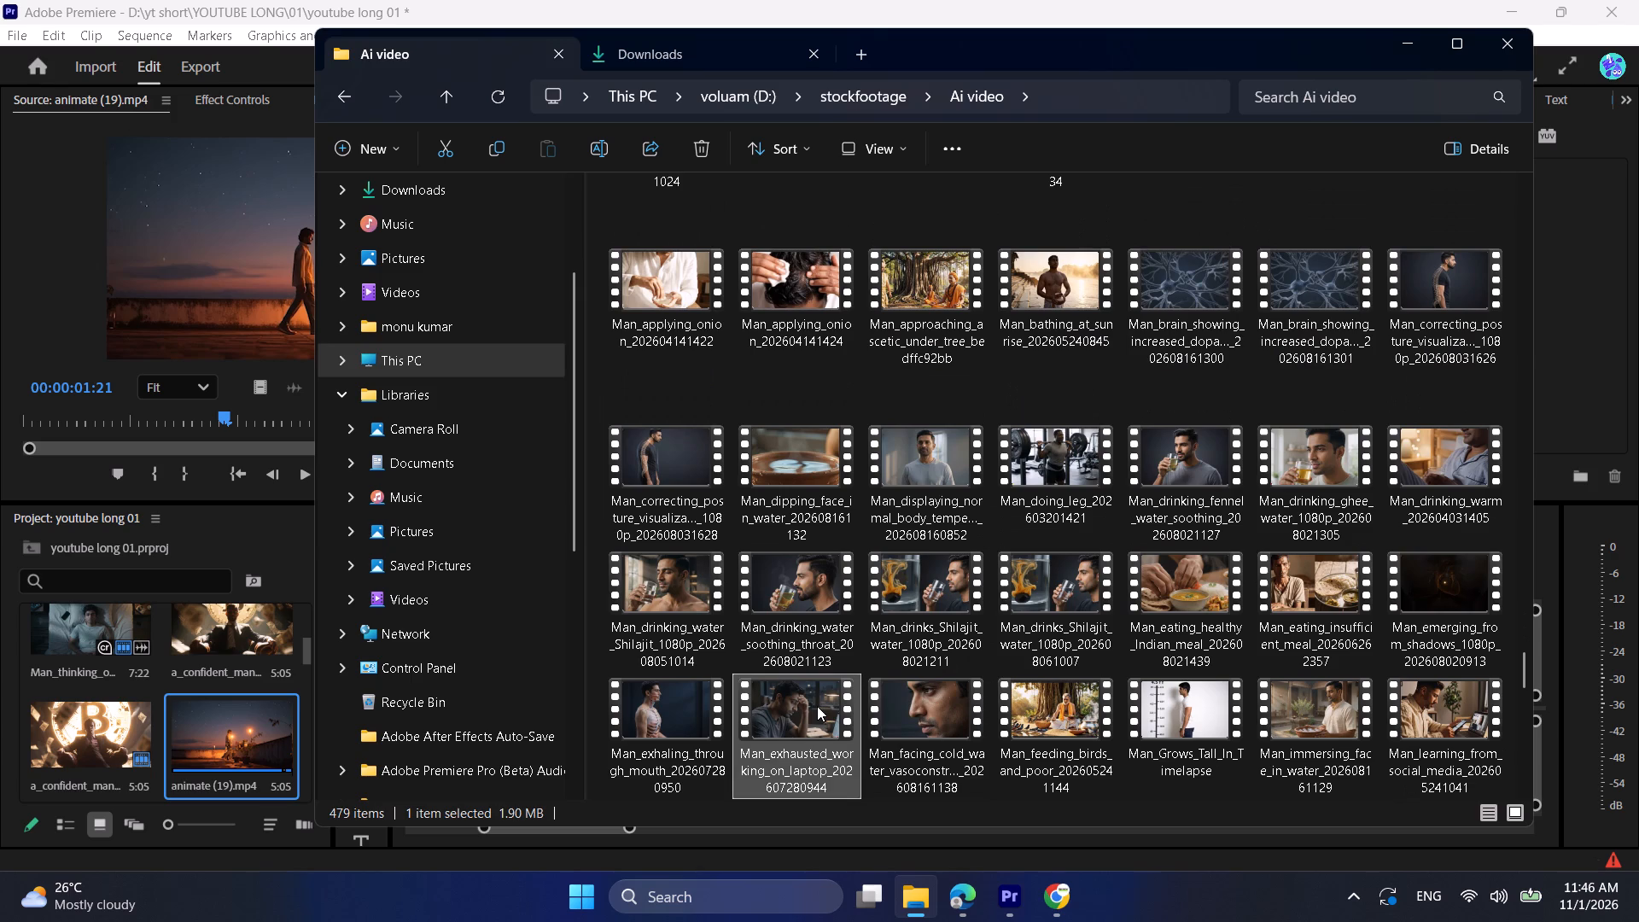
pyautogui.scroll(-2, 817, 706)
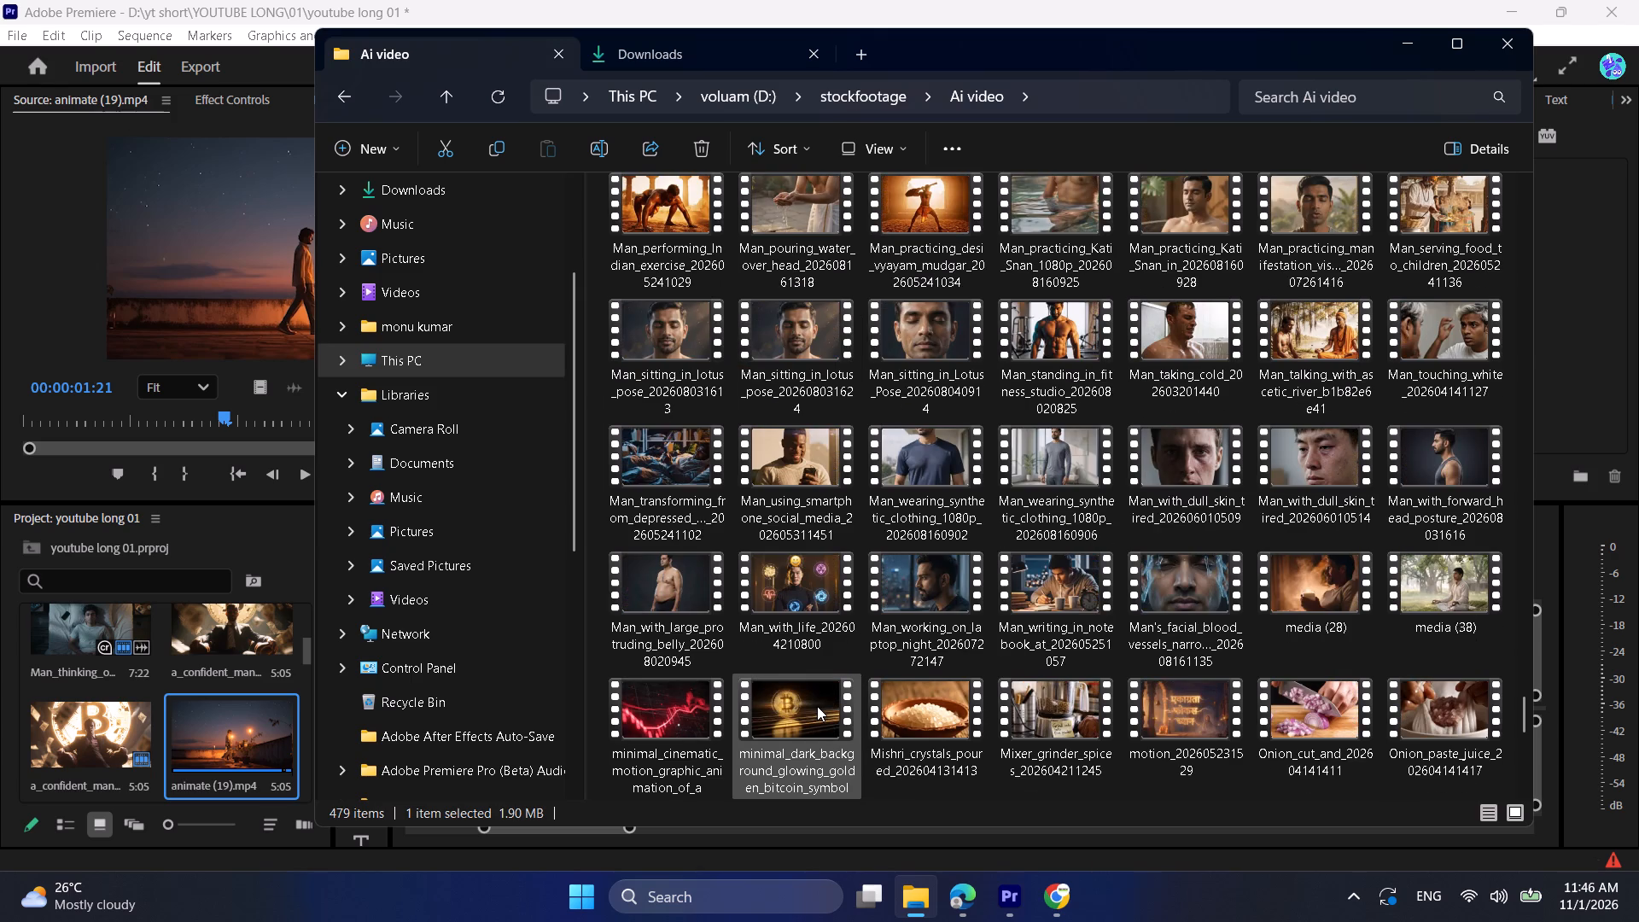
pyautogui.scroll(-2, 817, 706)
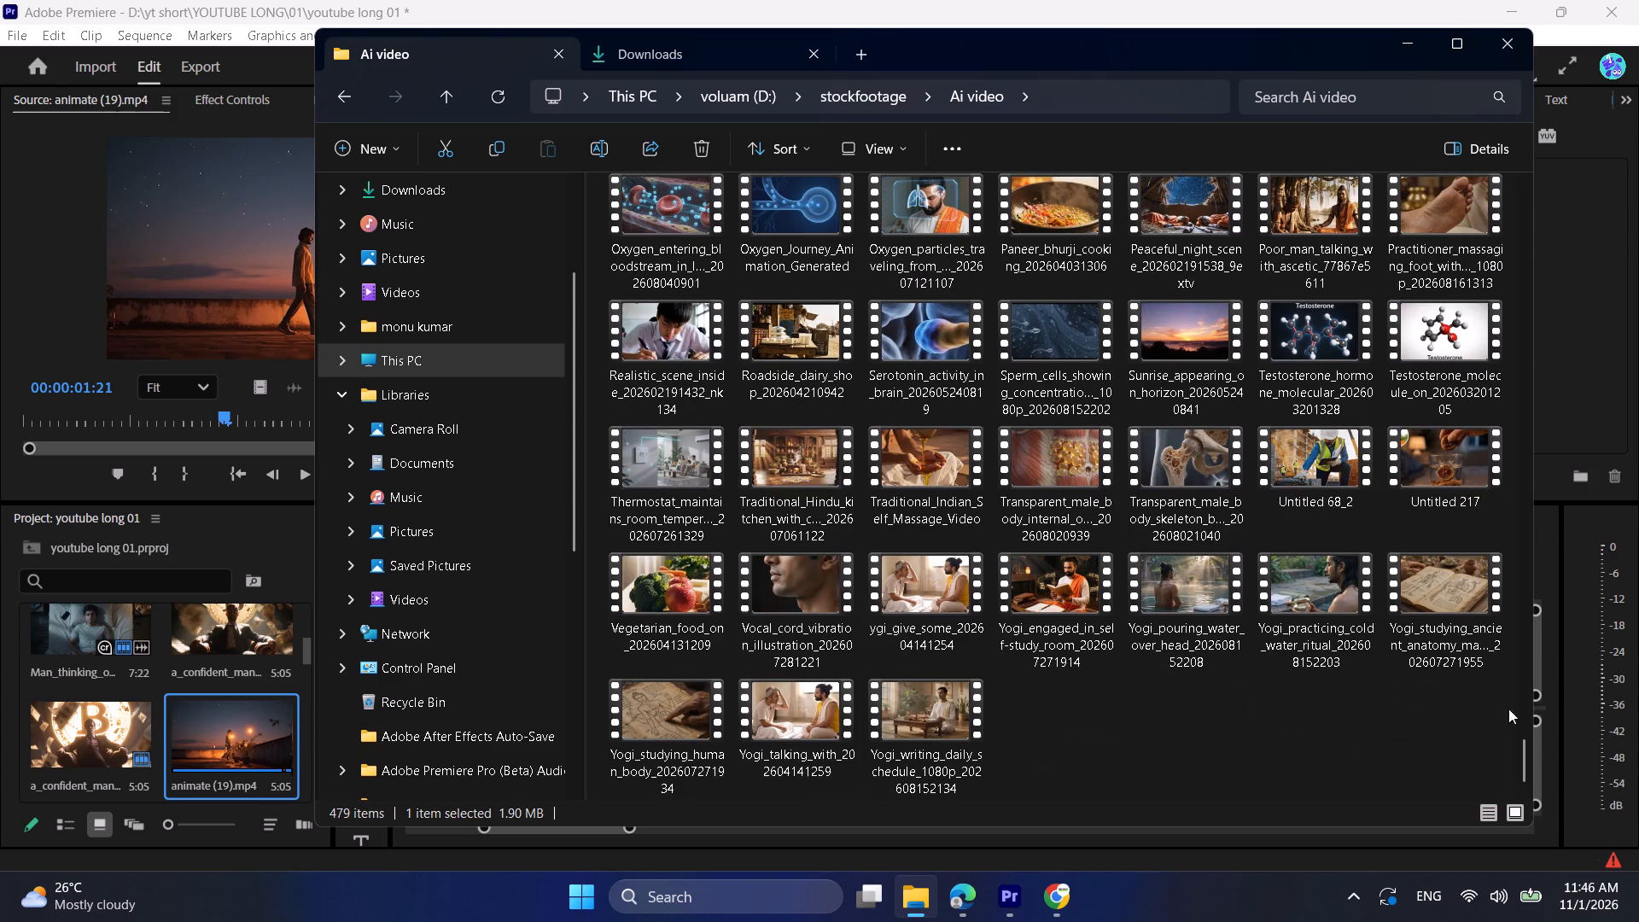
pyautogui.moveTo(1525, 762); pyautogui.dragTo(1554, 276)
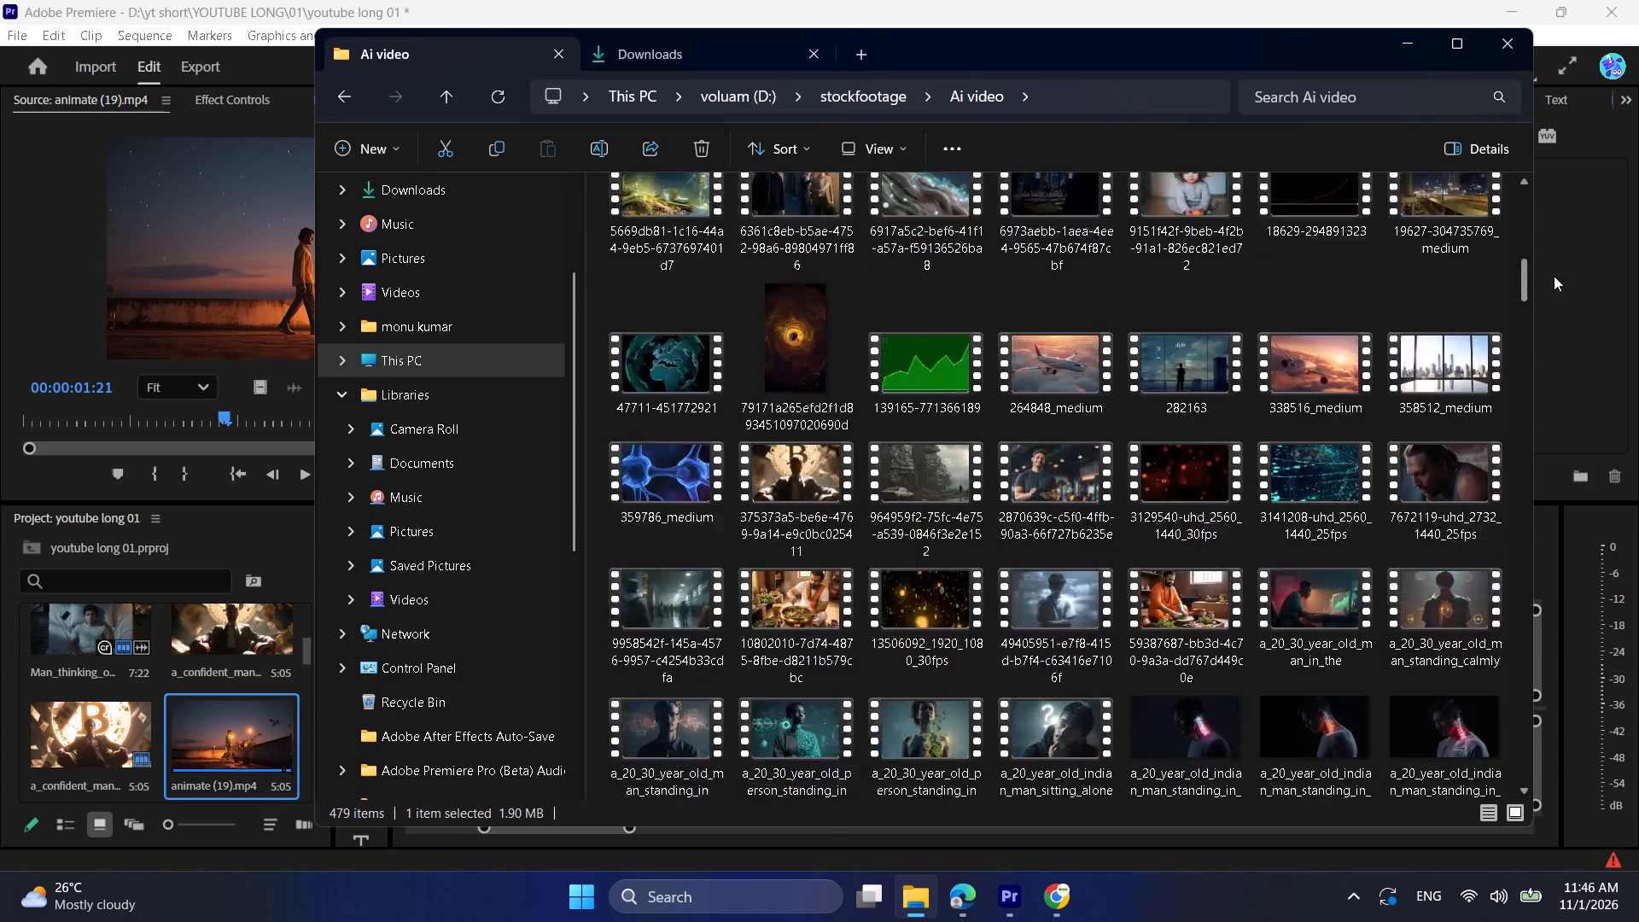
pyautogui.moveTo(1554, 276); pyautogui.dragTo(1547, 176)
# Import the 24dd18fe video from the depressd folder into the Premiere project and open it in the Source monitor.
pyautogui.doubleClick(1000, 273)
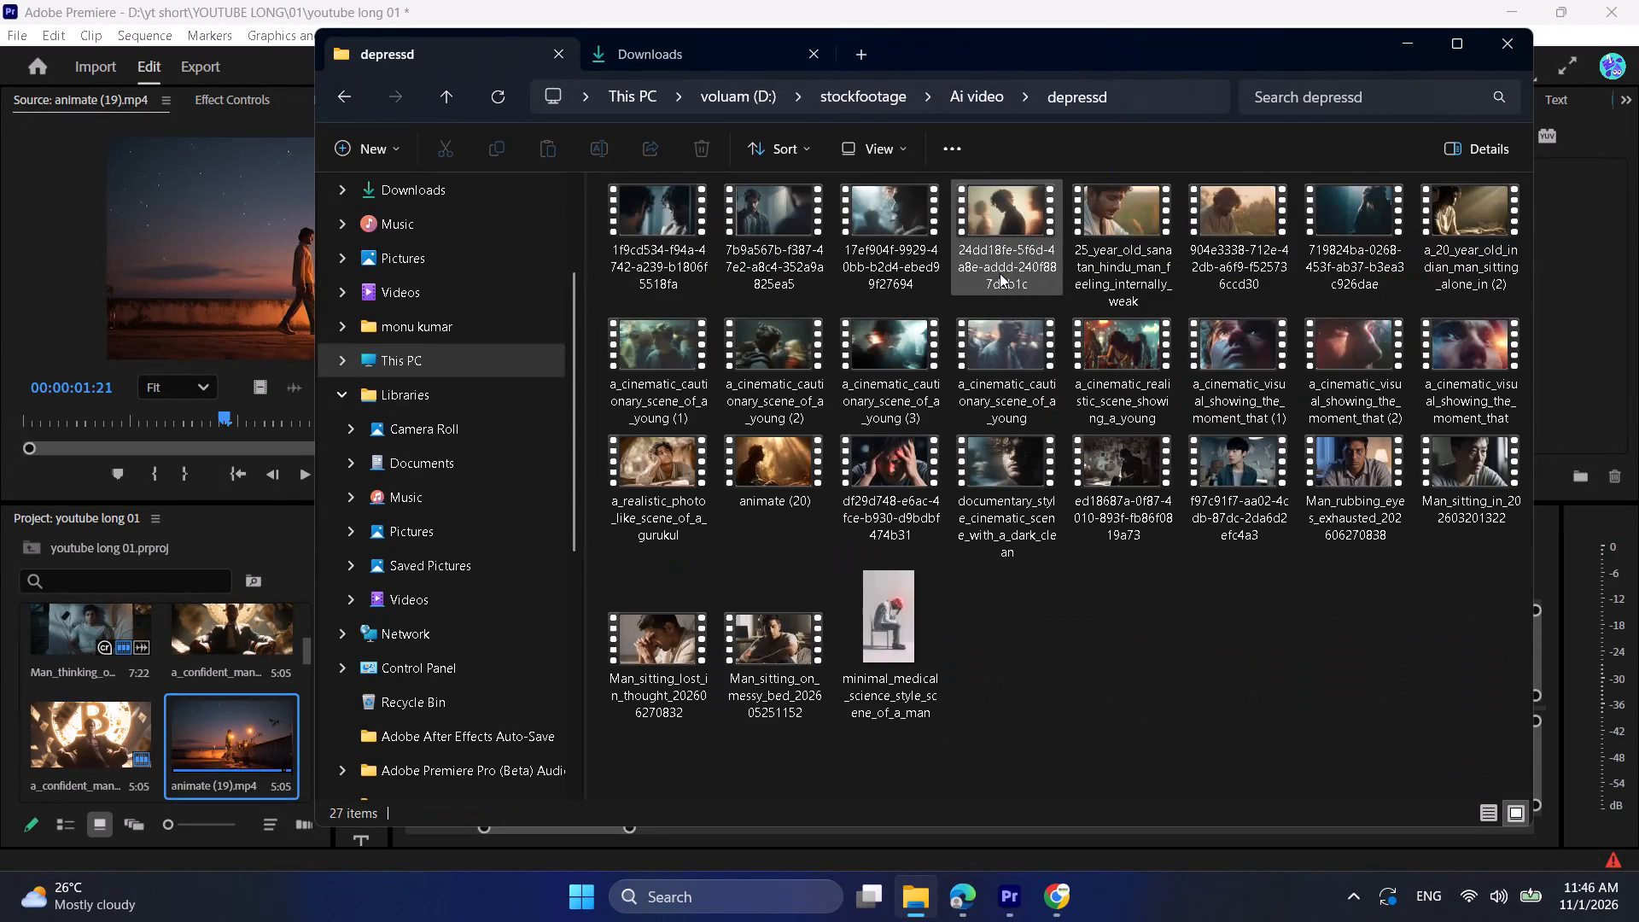
pyautogui.moveTo(1003, 213); pyautogui.dragTo(213, 729)
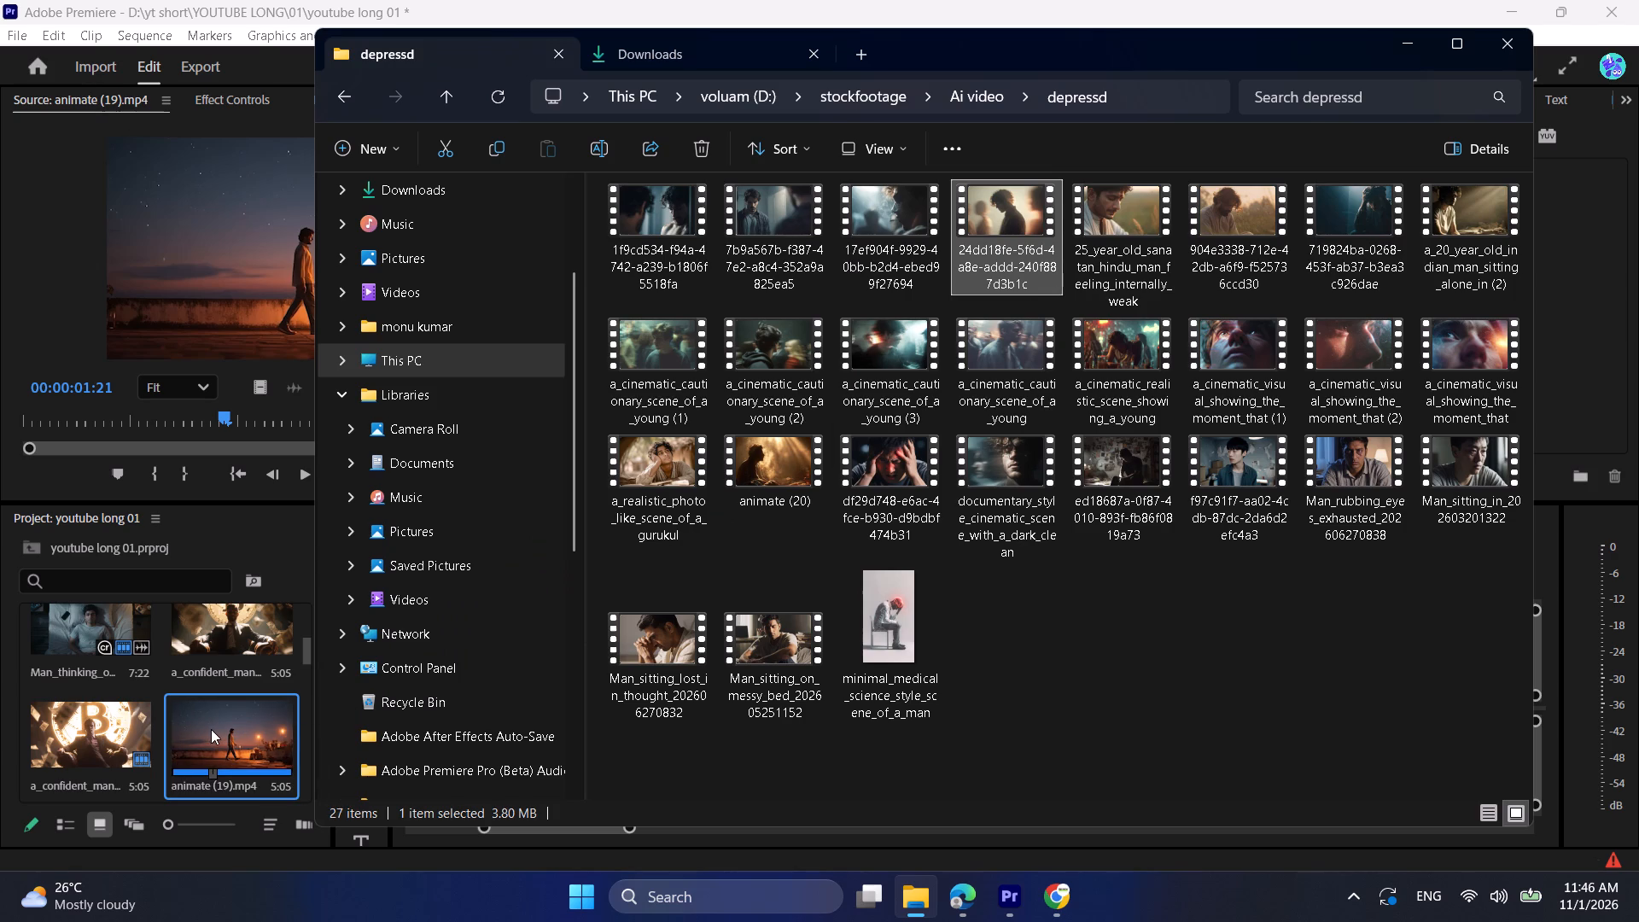
pyautogui.moveTo(992, 229); pyautogui.dragTo(337, 701)
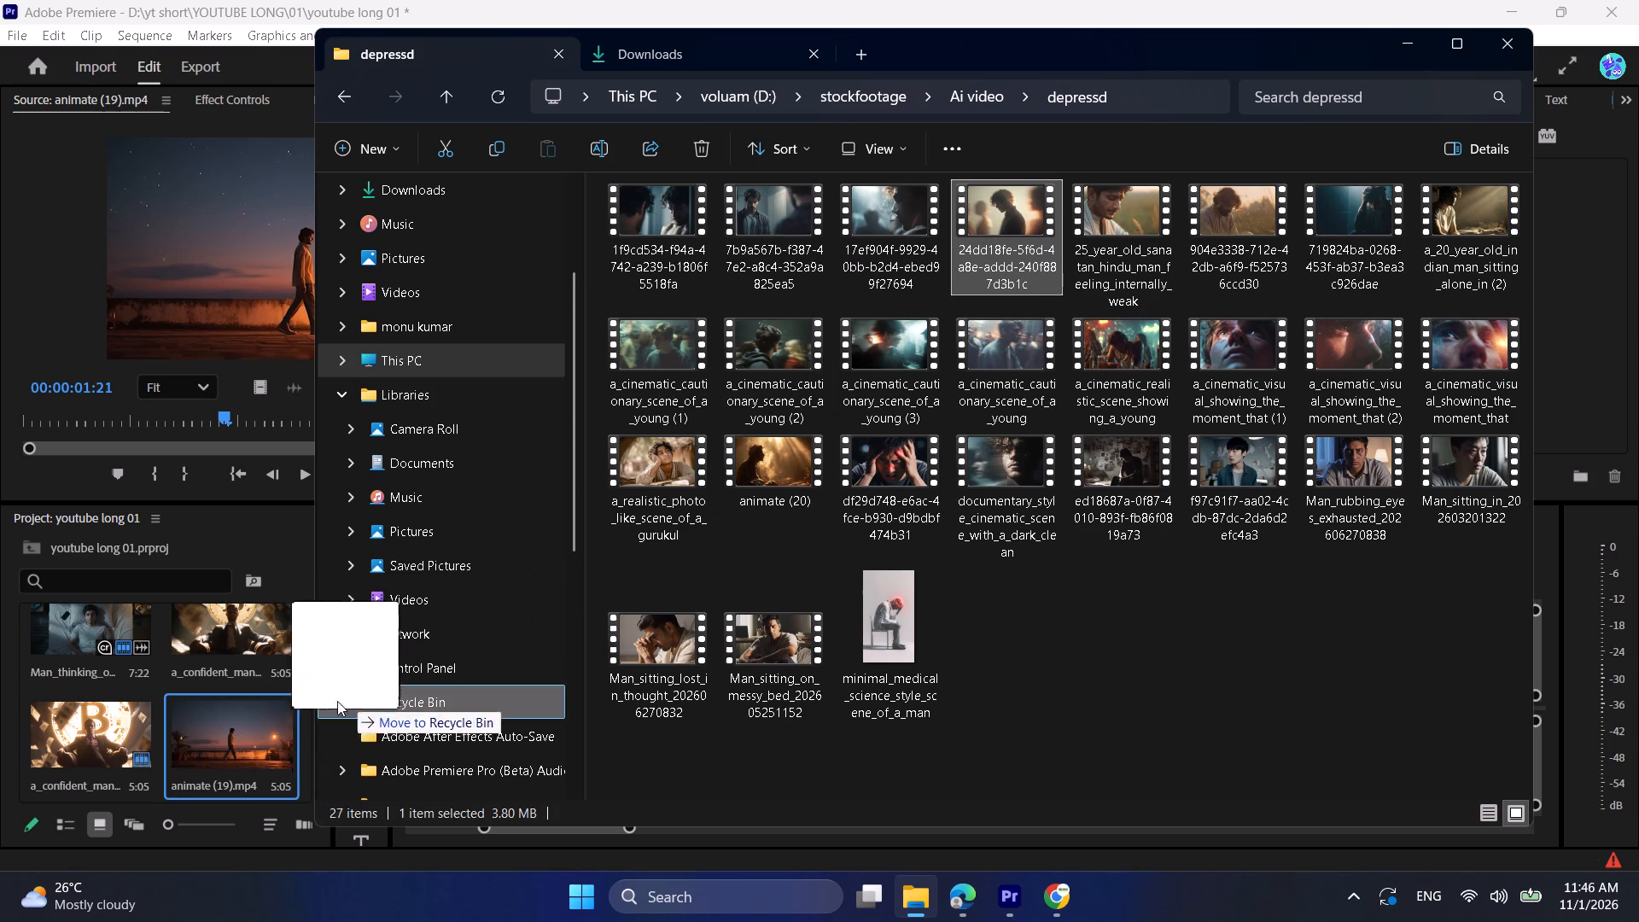
pyautogui.moveTo(337, 701); pyautogui.dragTo(156, 747)
pyautogui.doubleClick(207, 738)
# Preview the 24dd18fe clip and place only its video on V1 directly after the Man_walking clip.
pyautogui.press('space')
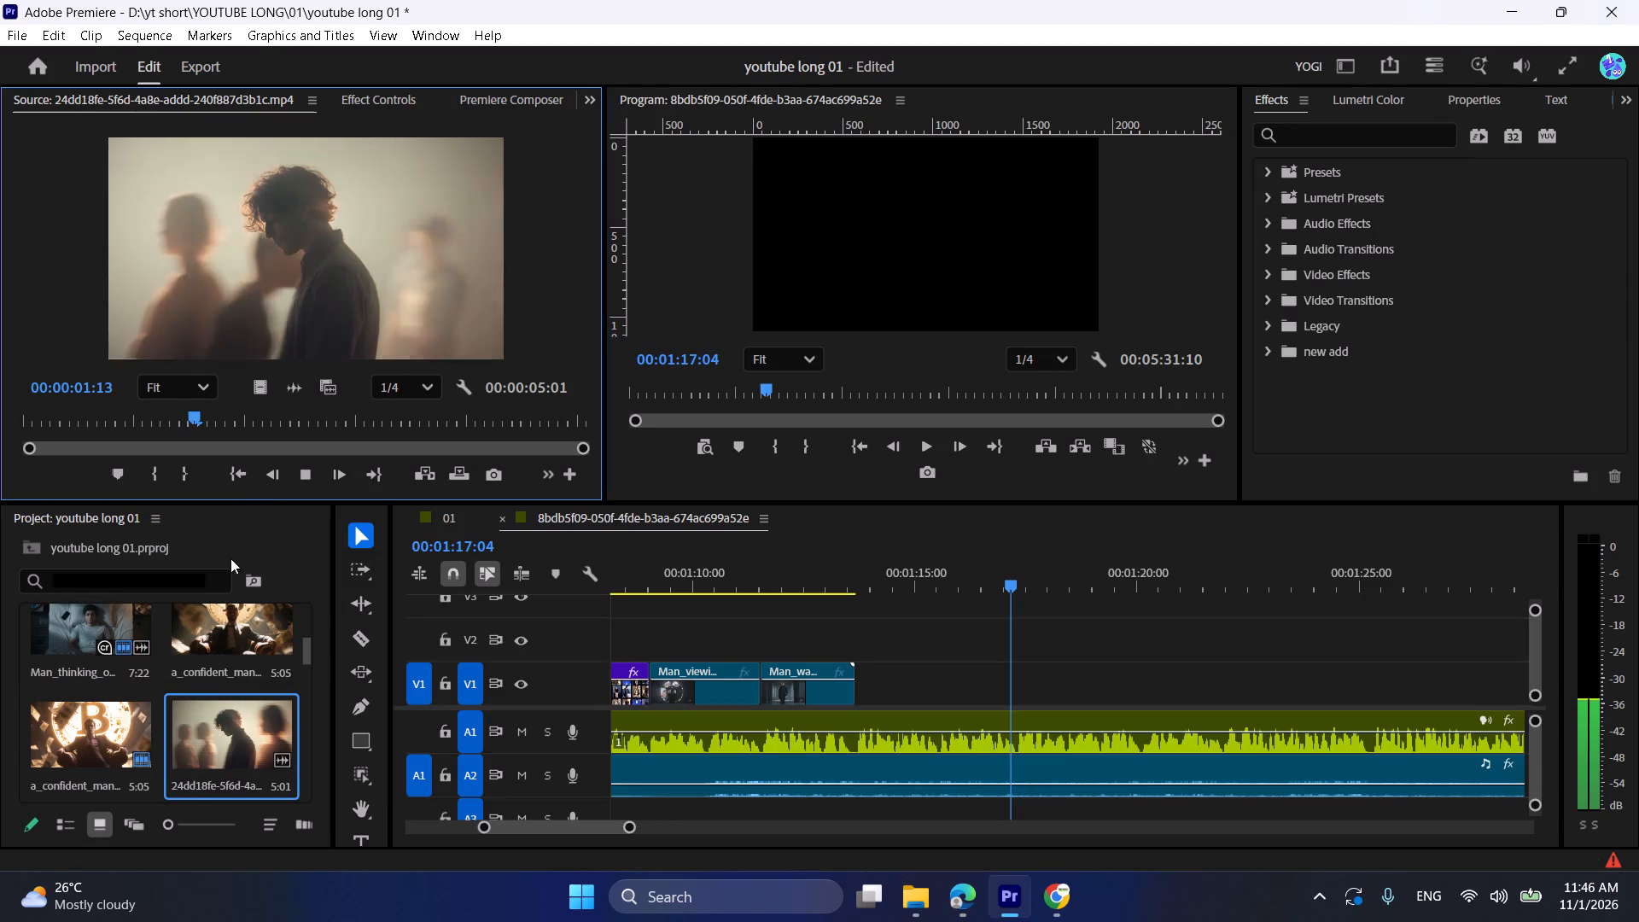
pyautogui.moveTo(264, 388); pyautogui.dragTo(864, 671)
# Play the sequence over the new 24dd18fe clip and trim the clip's end to about 00:01:15:12.
pyautogui.click(854, 558)
pyautogui.press('space')
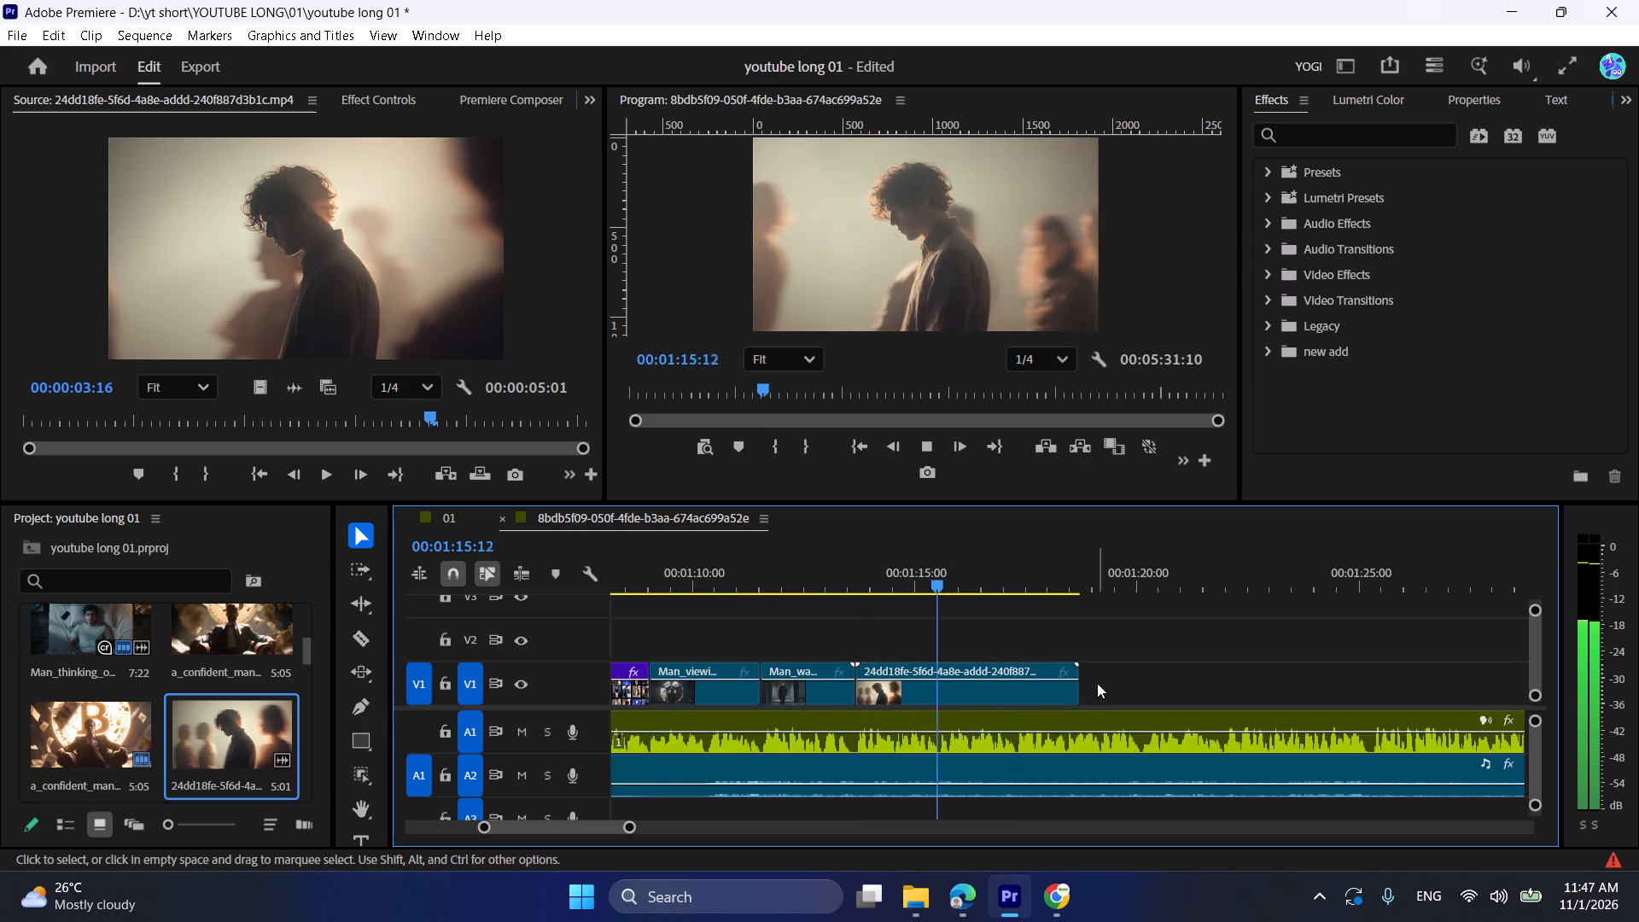
pyautogui.press('space')
pyautogui.moveTo(1081, 679); pyautogui.dragTo(936, 668)
pyautogui.click(921, 577)
pyautogui.press('space')
pyautogui.press('space')
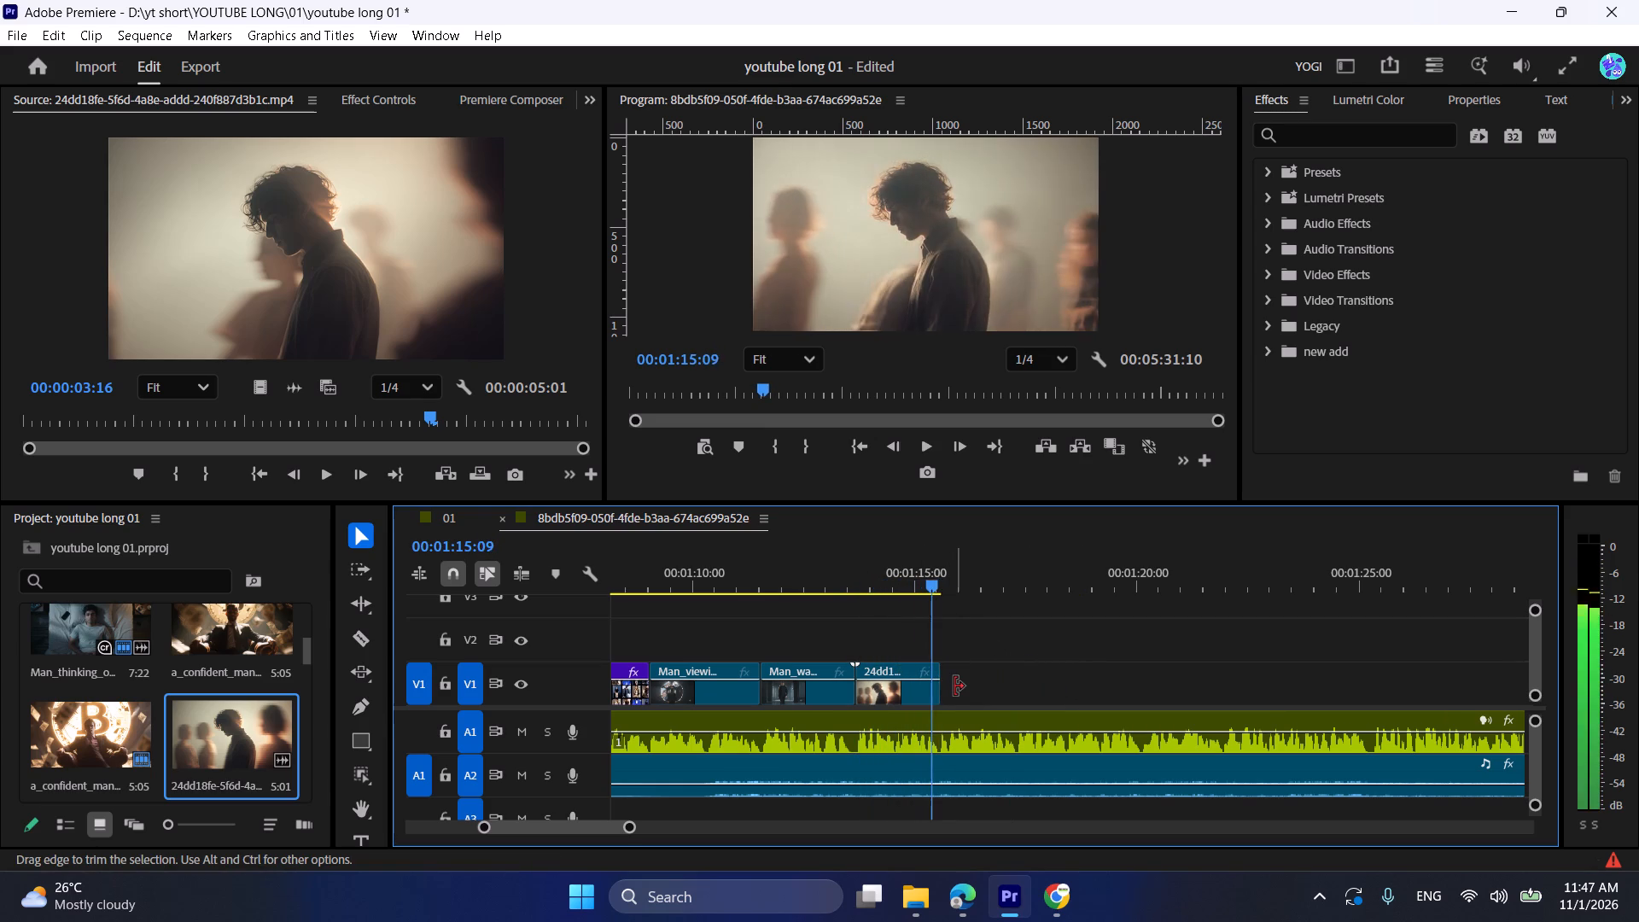
# Play the sequence from the end of the 24dd18fe clip to about 00:01:17:06 to hear the following narration.
pyautogui.press('space')
pyautogui.press('space')
pyautogui.press('space')
pyautogui.press('space')
pyautogui.click(954, 691)
pyautogui.press('space')
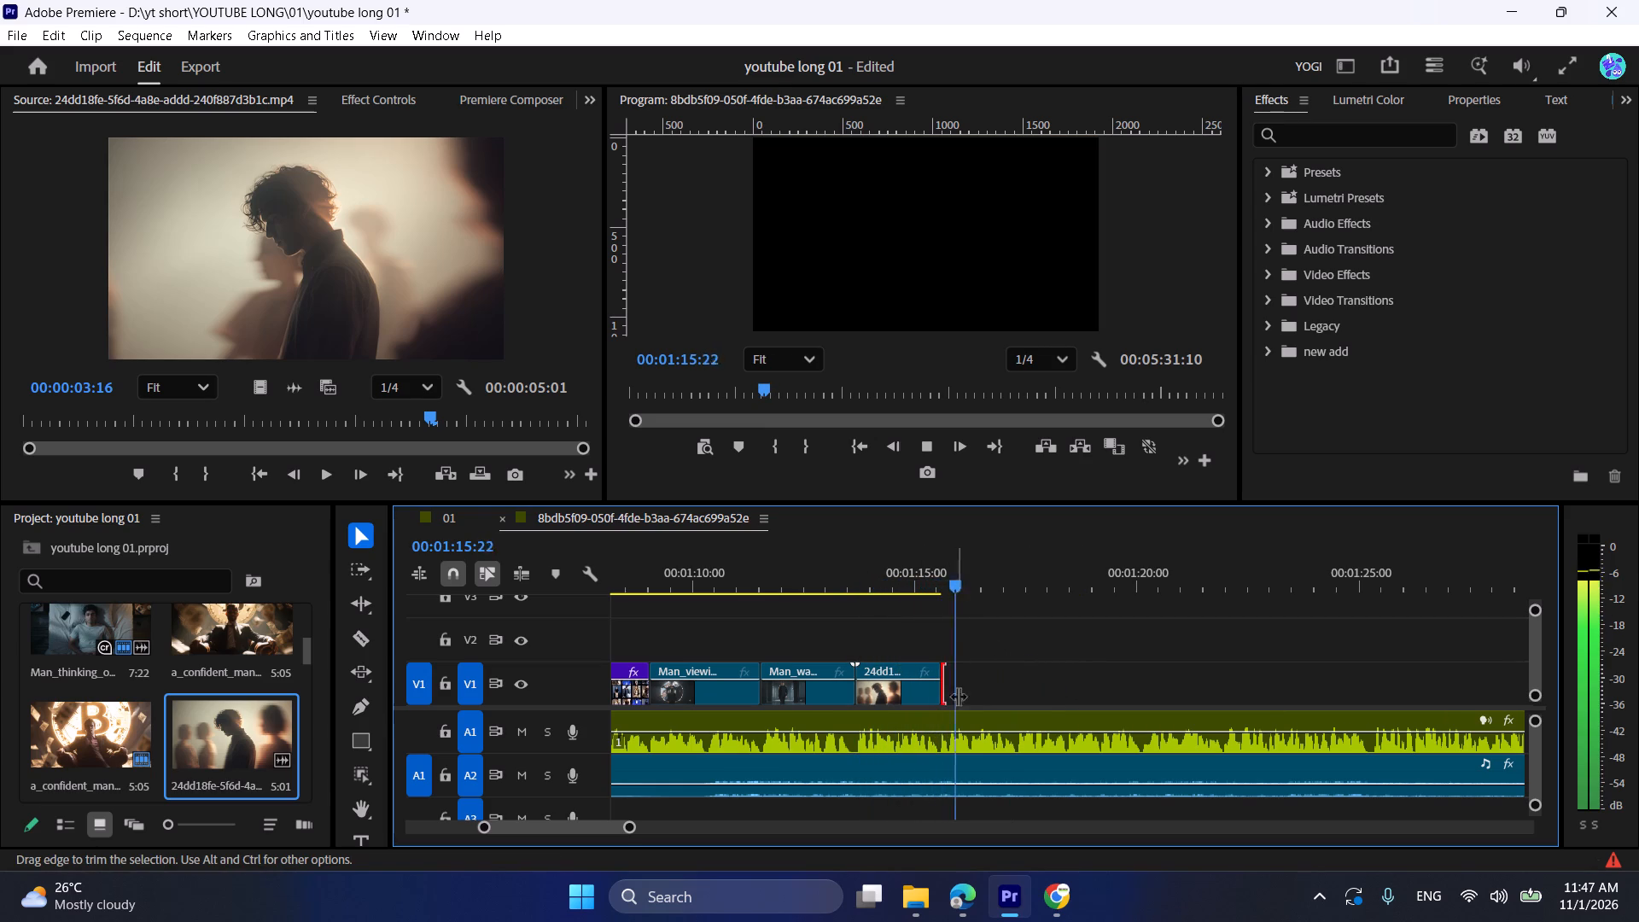
pyautogui.click(1042, 697)
pyautogui.keyDown('alt'); pyautogui.scroll(3, 1043, 697); pyautogui.keyUp('alt')
pyautogui.press('space')
# Import the a_cinematic_cautionary_scene_of_a_young video from the depressd folder into the Premiere project and preview it in the Source monitor.
pyautogui.click(921, 898)
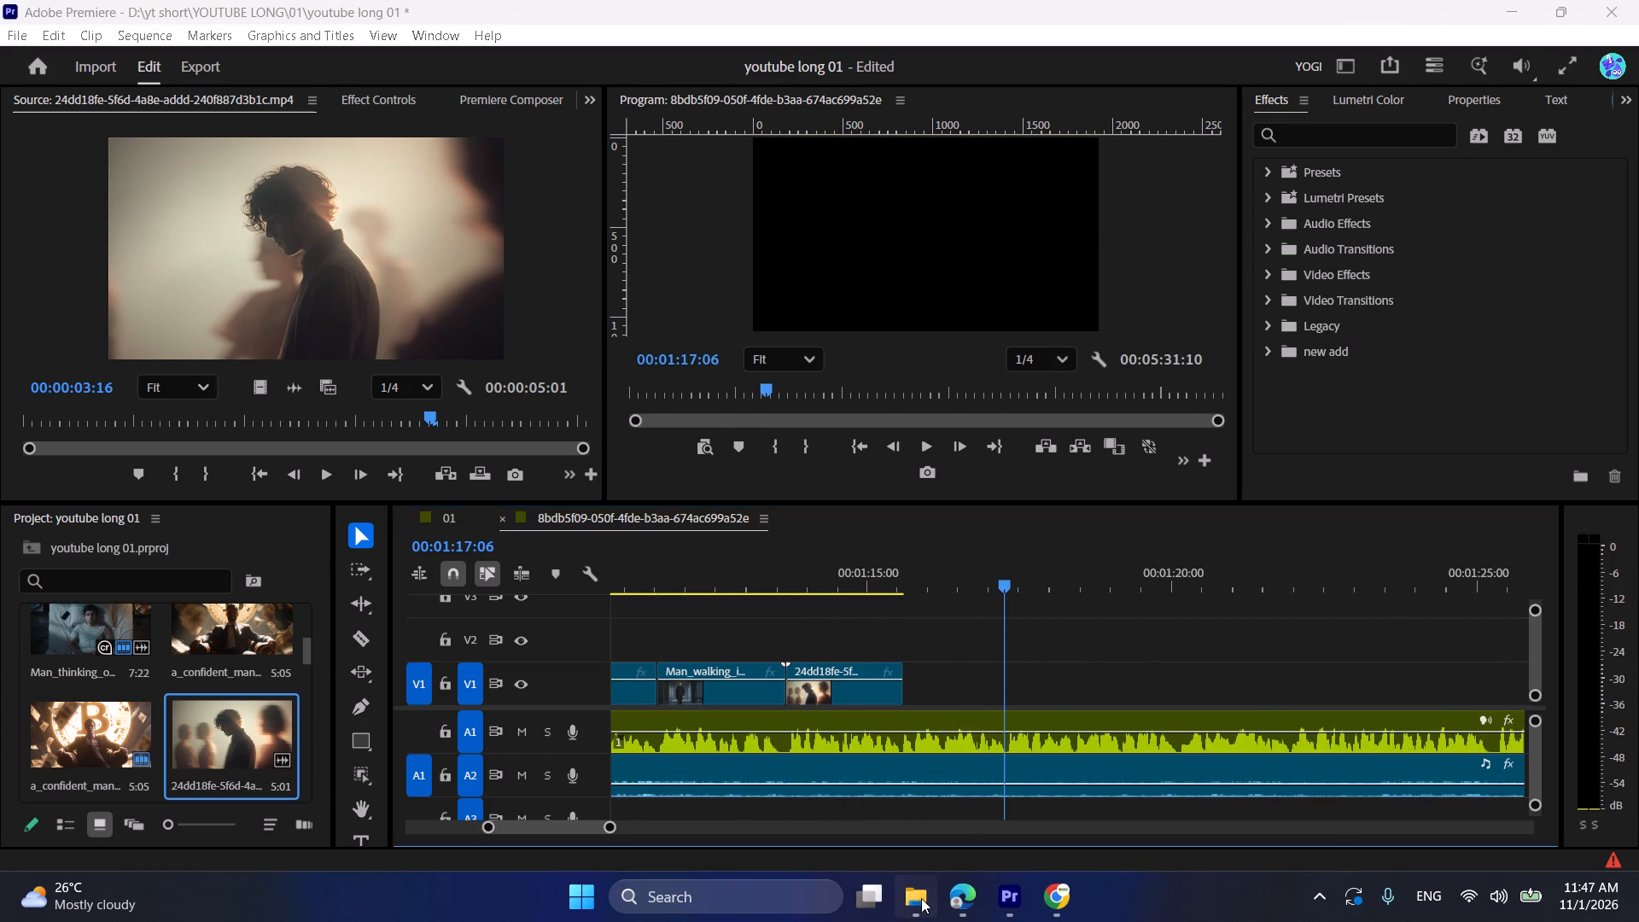
pyautogui.click(1117, 674)
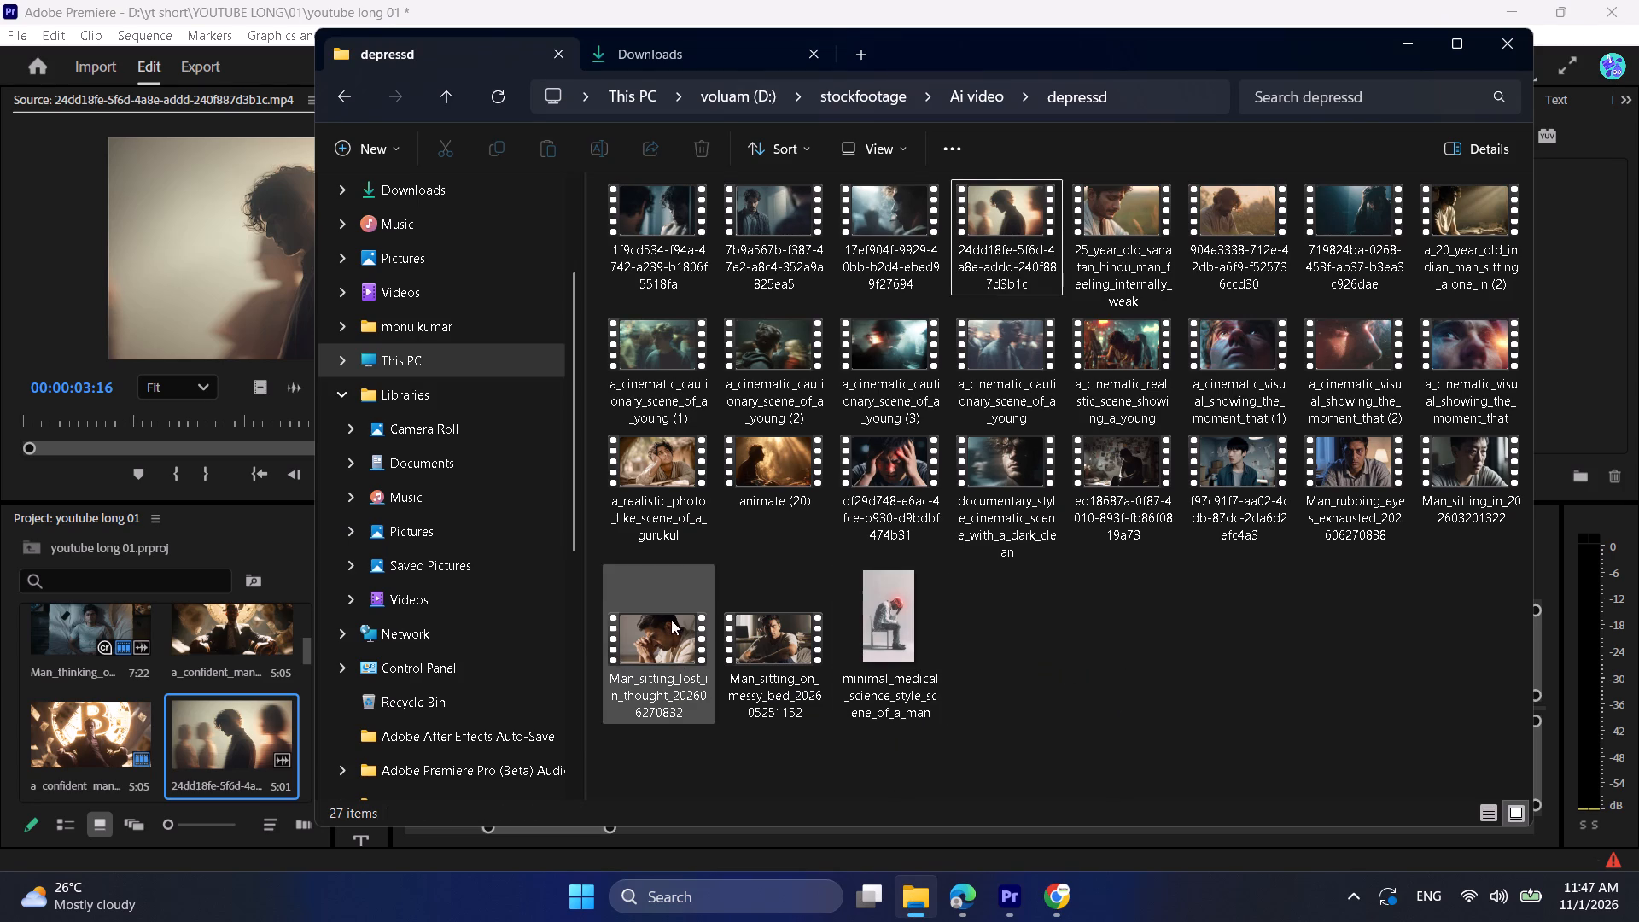
pyautogui.moveTo(1015, 367); pyautogui.dragTo(177, 740)
pyautogui.doubleClick(196, 743)
pyautogui.press('space')
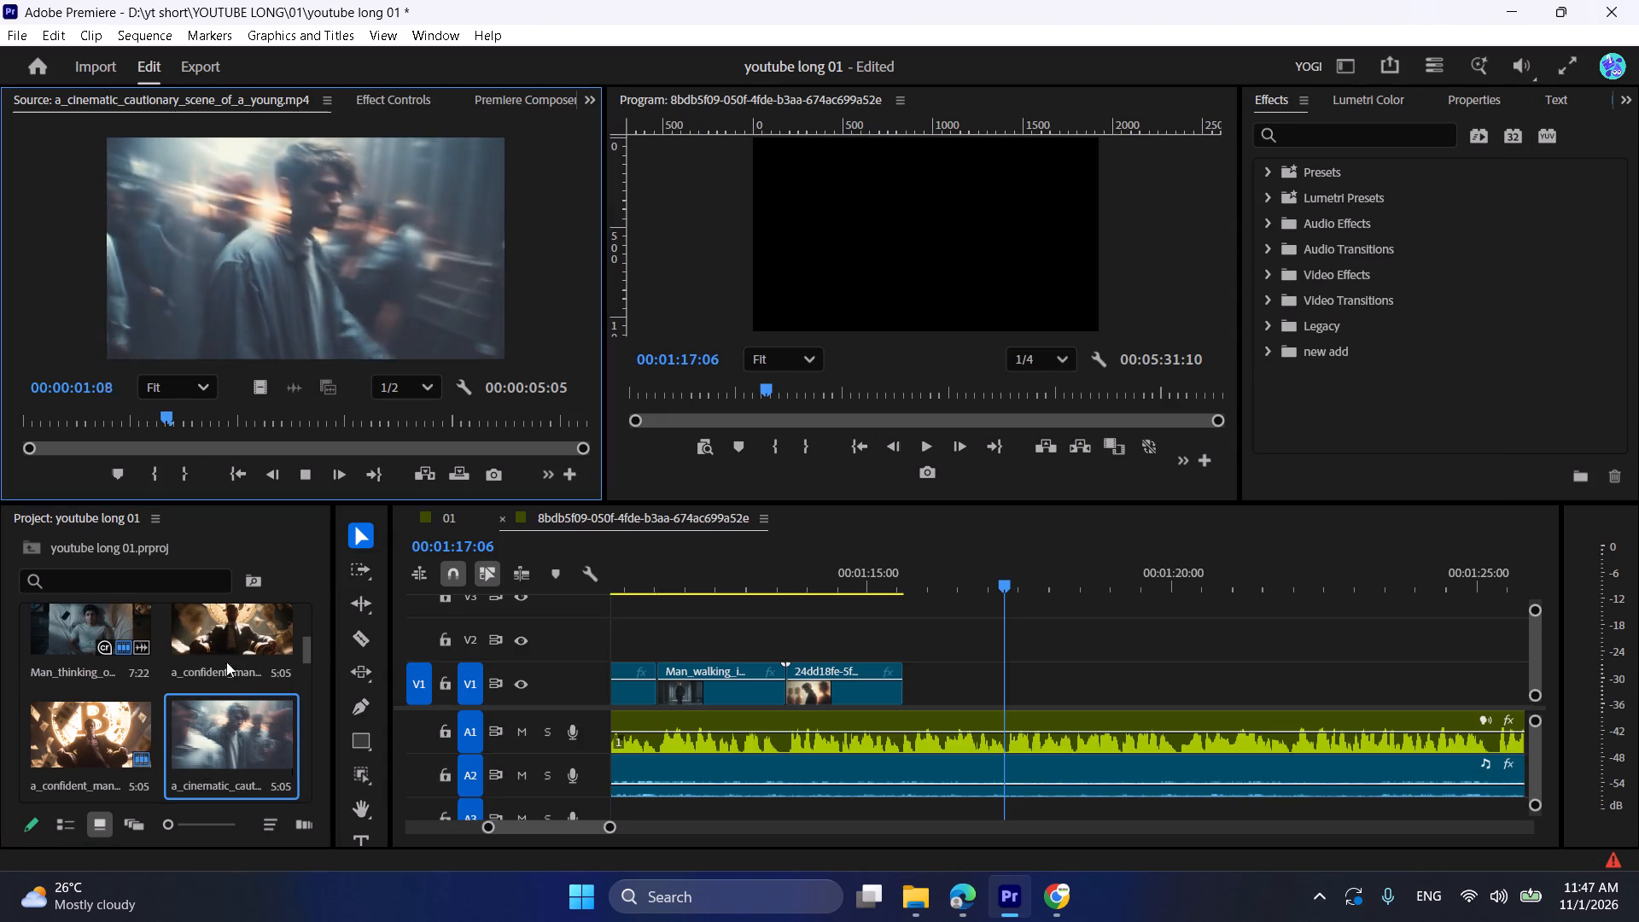
pyautogui.press('space')
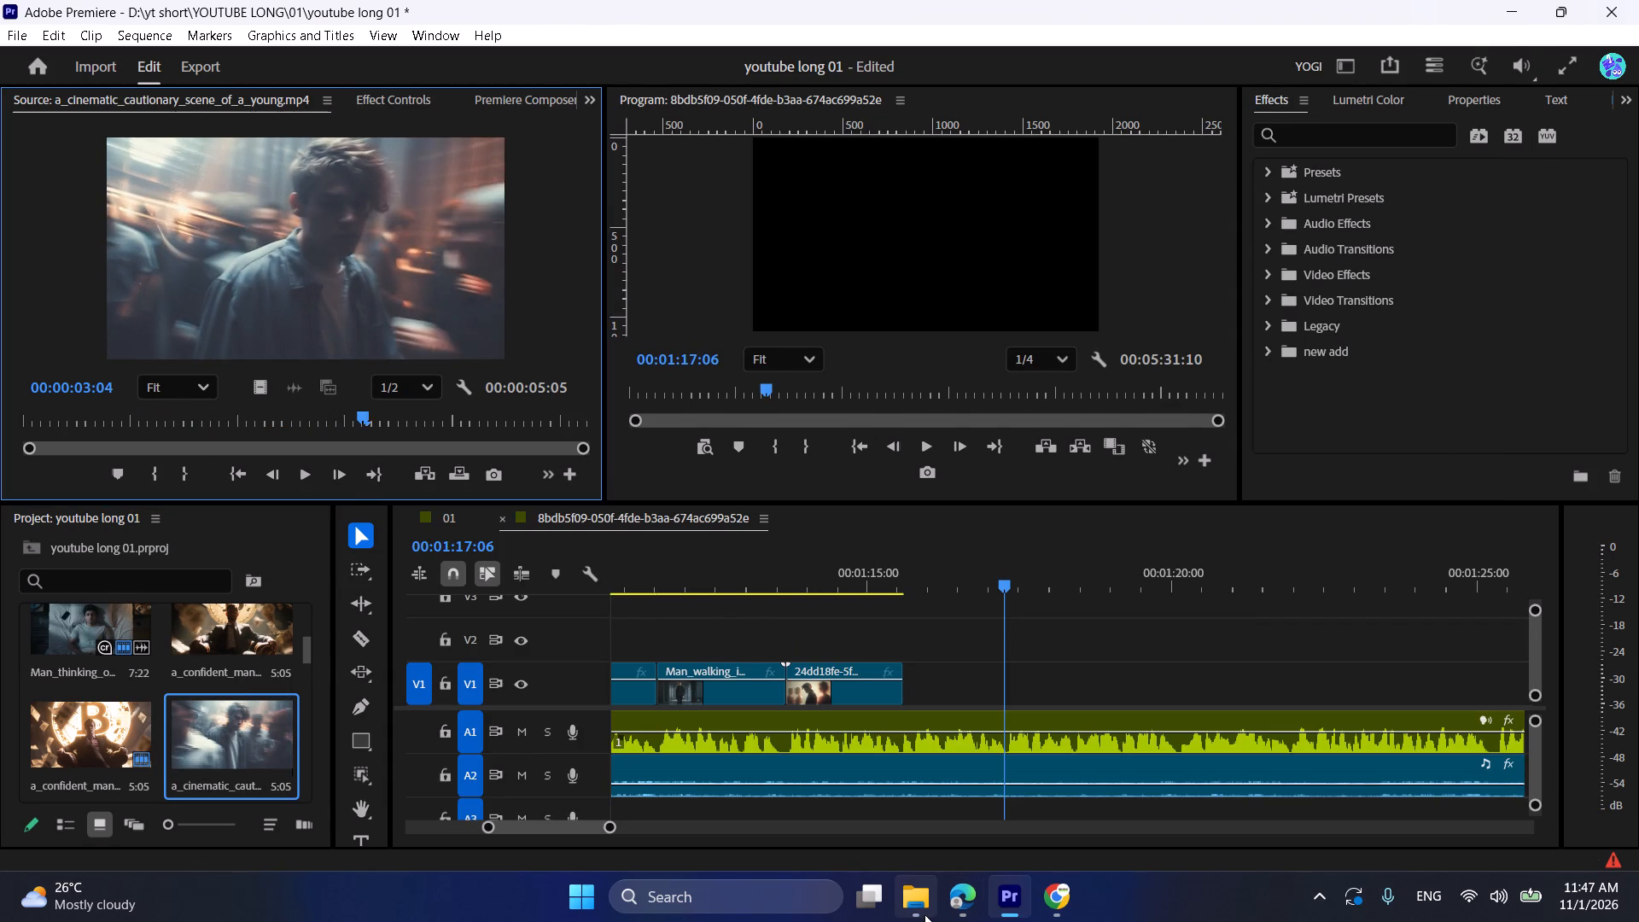
# Import the 1f9cd534 video from the depressd folder into the Premiere project and open it in the Source monitor.
pyautogui.click(924, 914)
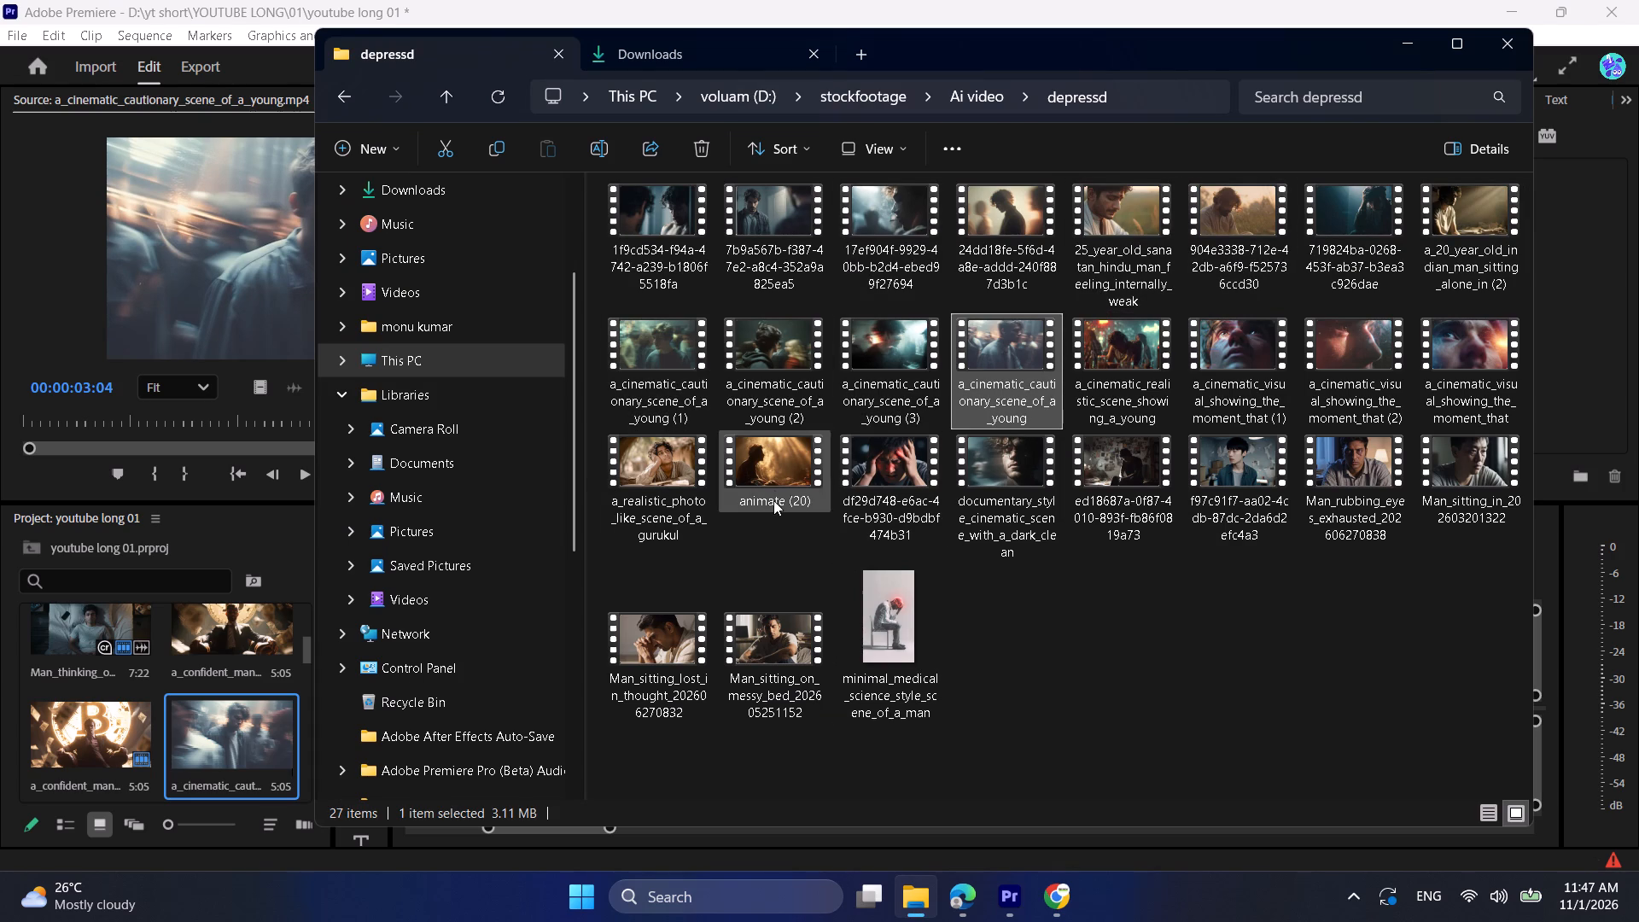
pyautogui.moveTo(662, 204); pyautogui.dragTo(153, 749)
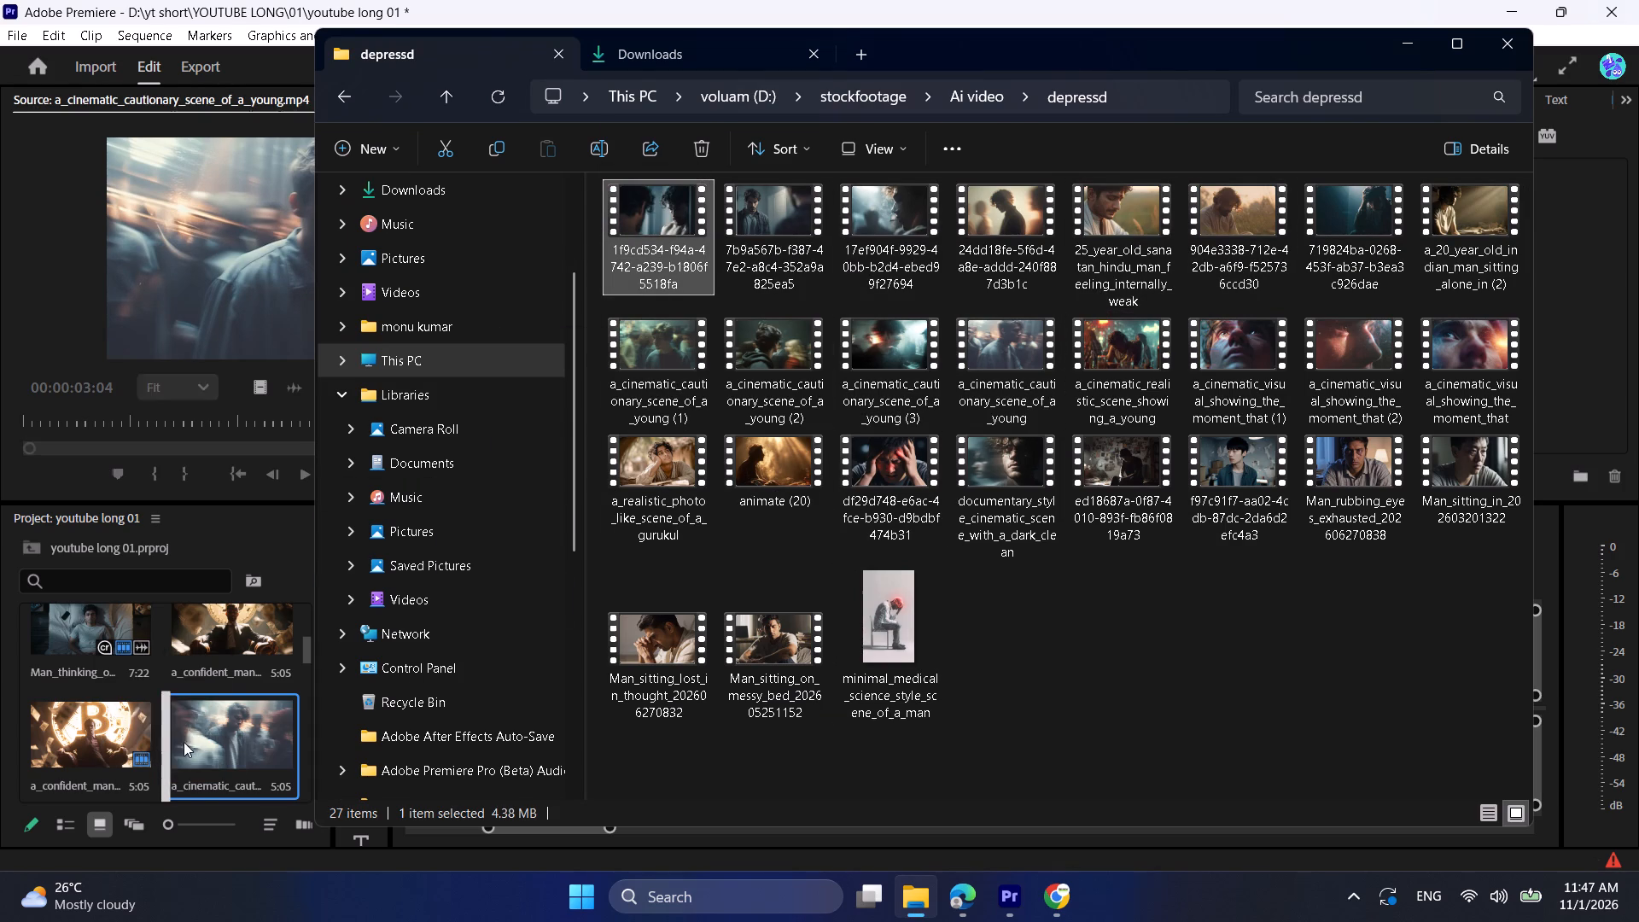
pyautogui.doubleClick(216, 713)
# Preview the 1f9cd534 clip, mark its In point at 00:00:01:14 and place only its video on V1 directly after the 24dd18fe clip.
pyautogui.press('space')
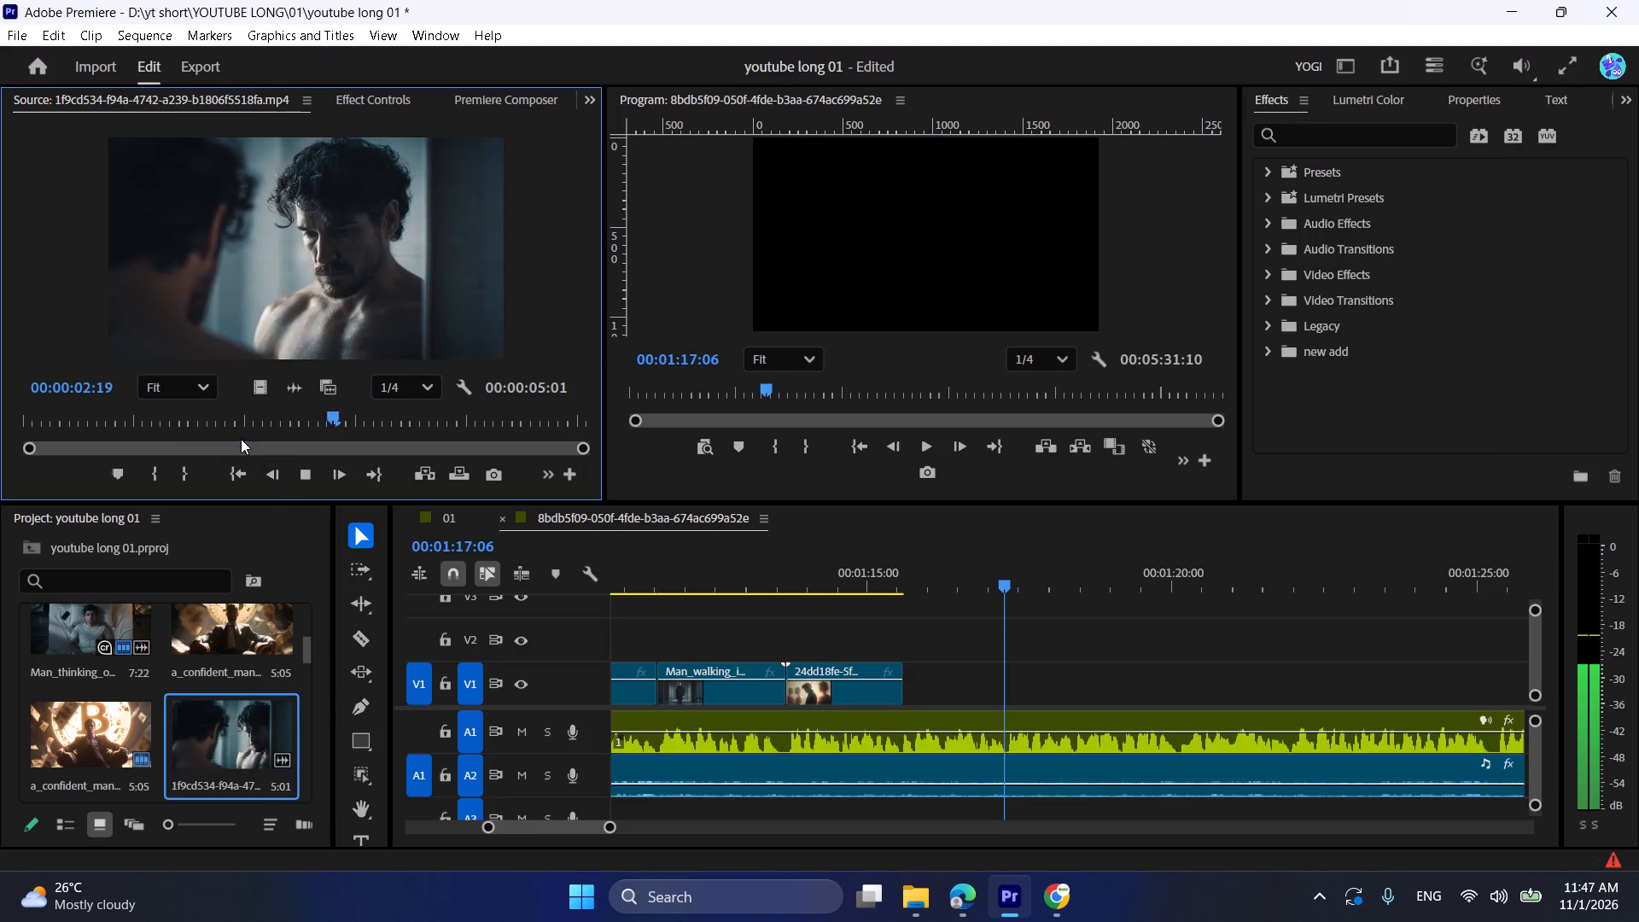
pyautogui.moveTo(233, 435); pyautogui.dragTo(201, 437)
pyautogui.press('i')
pyautogui.moveTo(257, 396); pyautogui.dragTo(831, 665)
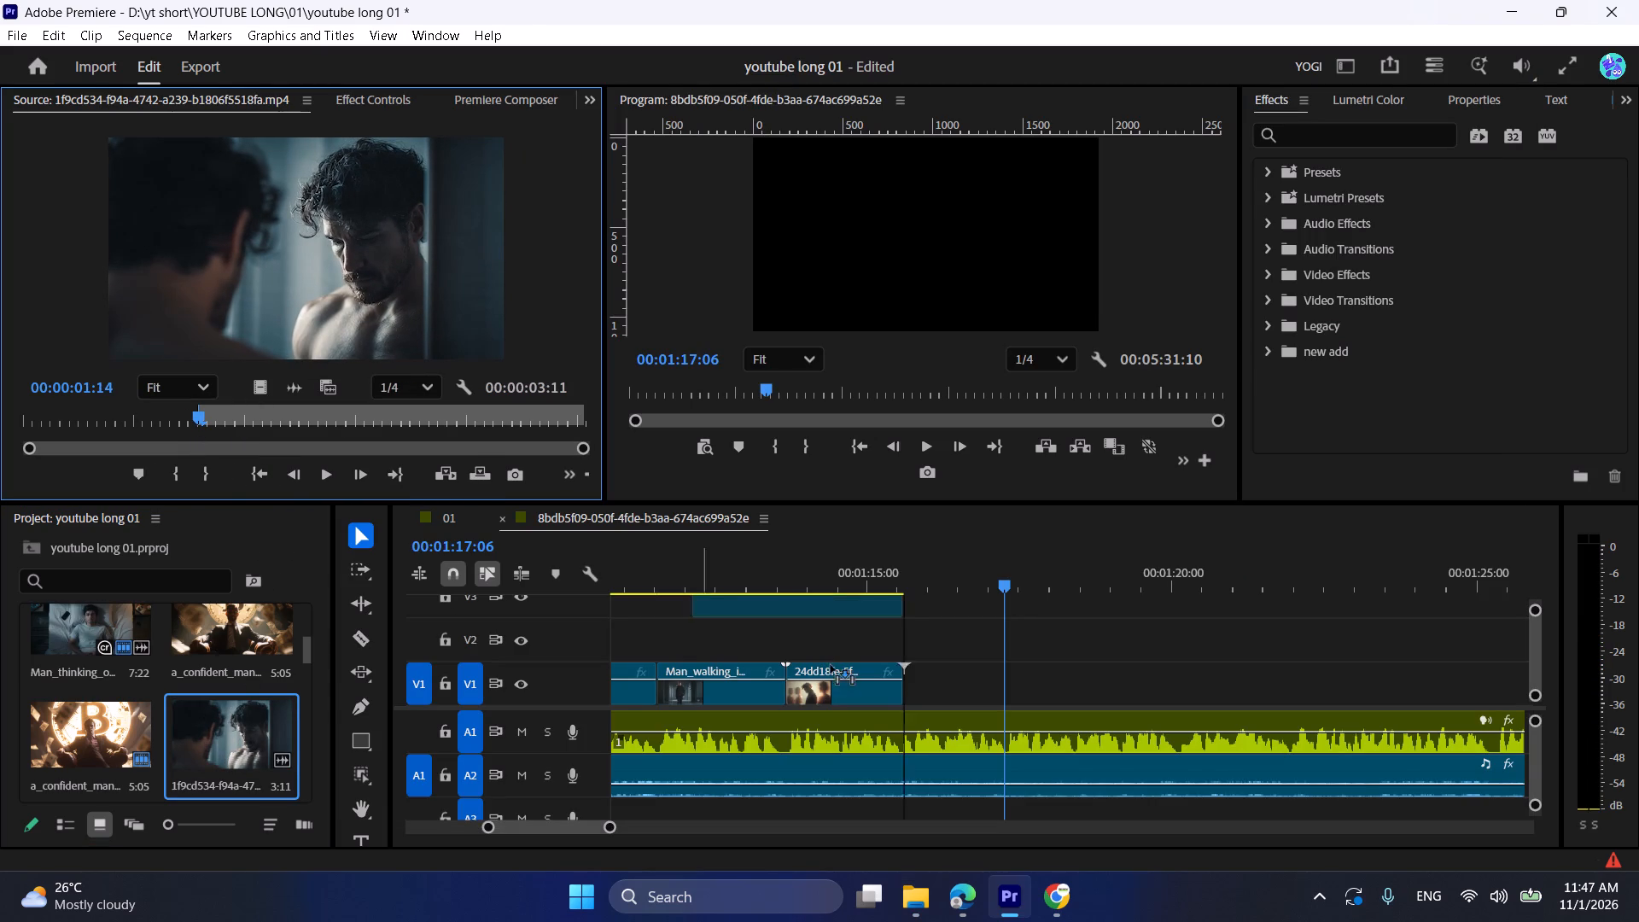
pyautogui.moveTo(831, 665); pyautogui.dragTo(893, 674)
# Play the sequence over the new 1f9cd534 clip and trim the clip's end to 00:01:17:06.
pyautogui.click(889, 589)
pyautogui.press('space')
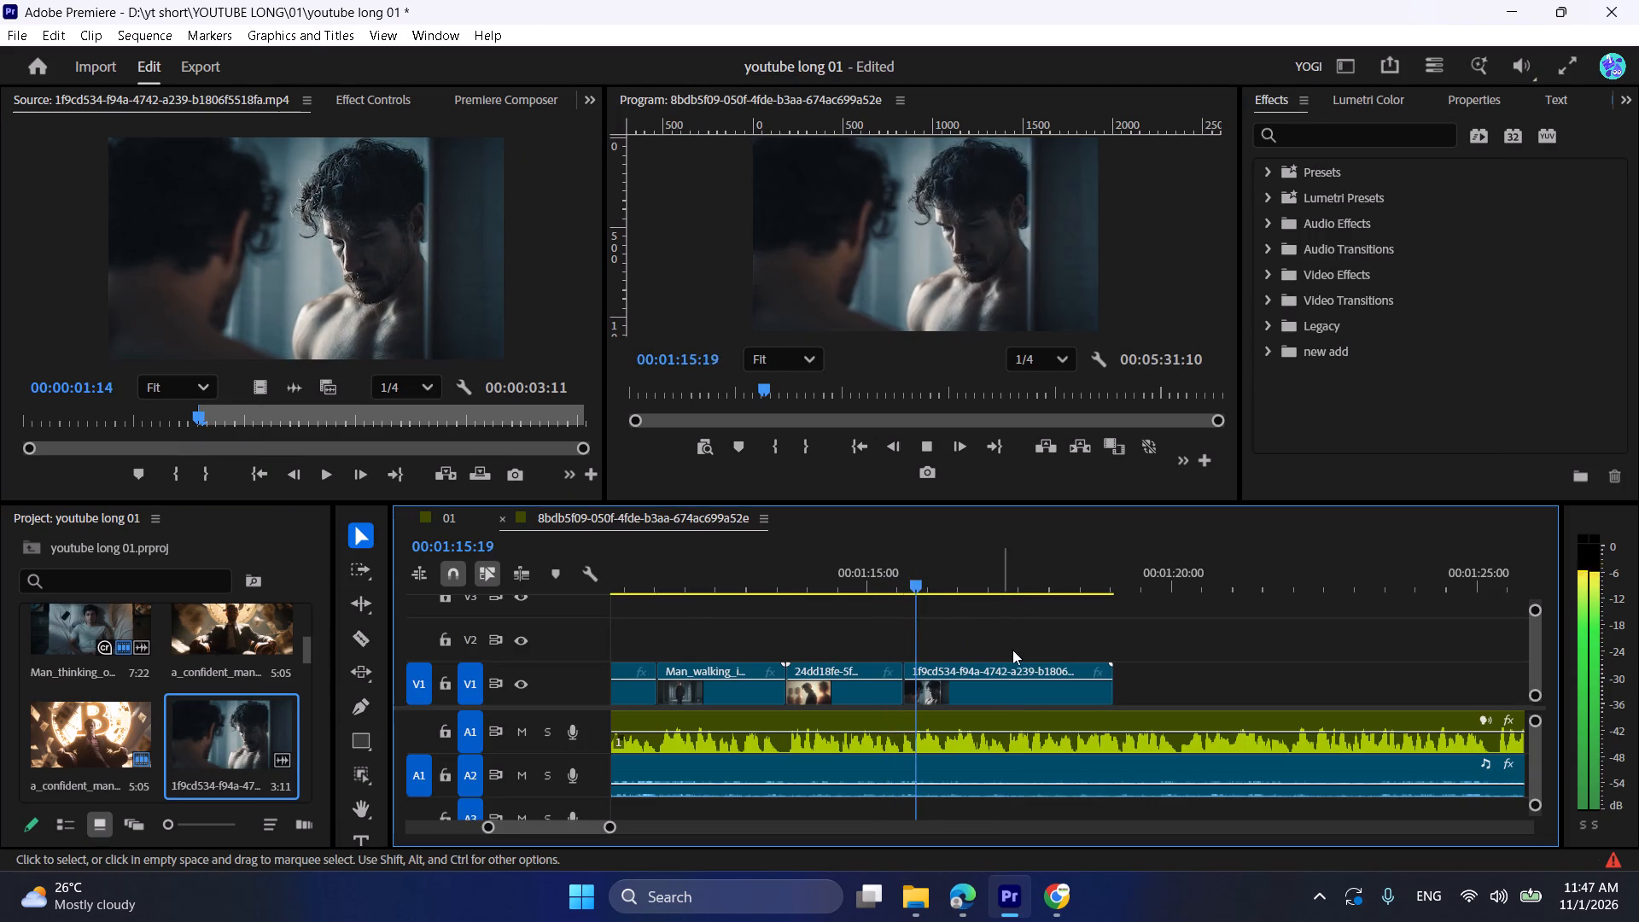
pyautogui.press('space')
pyautogui.moveTo(1126, 682); pyautogui.dragTo(1012, 674)
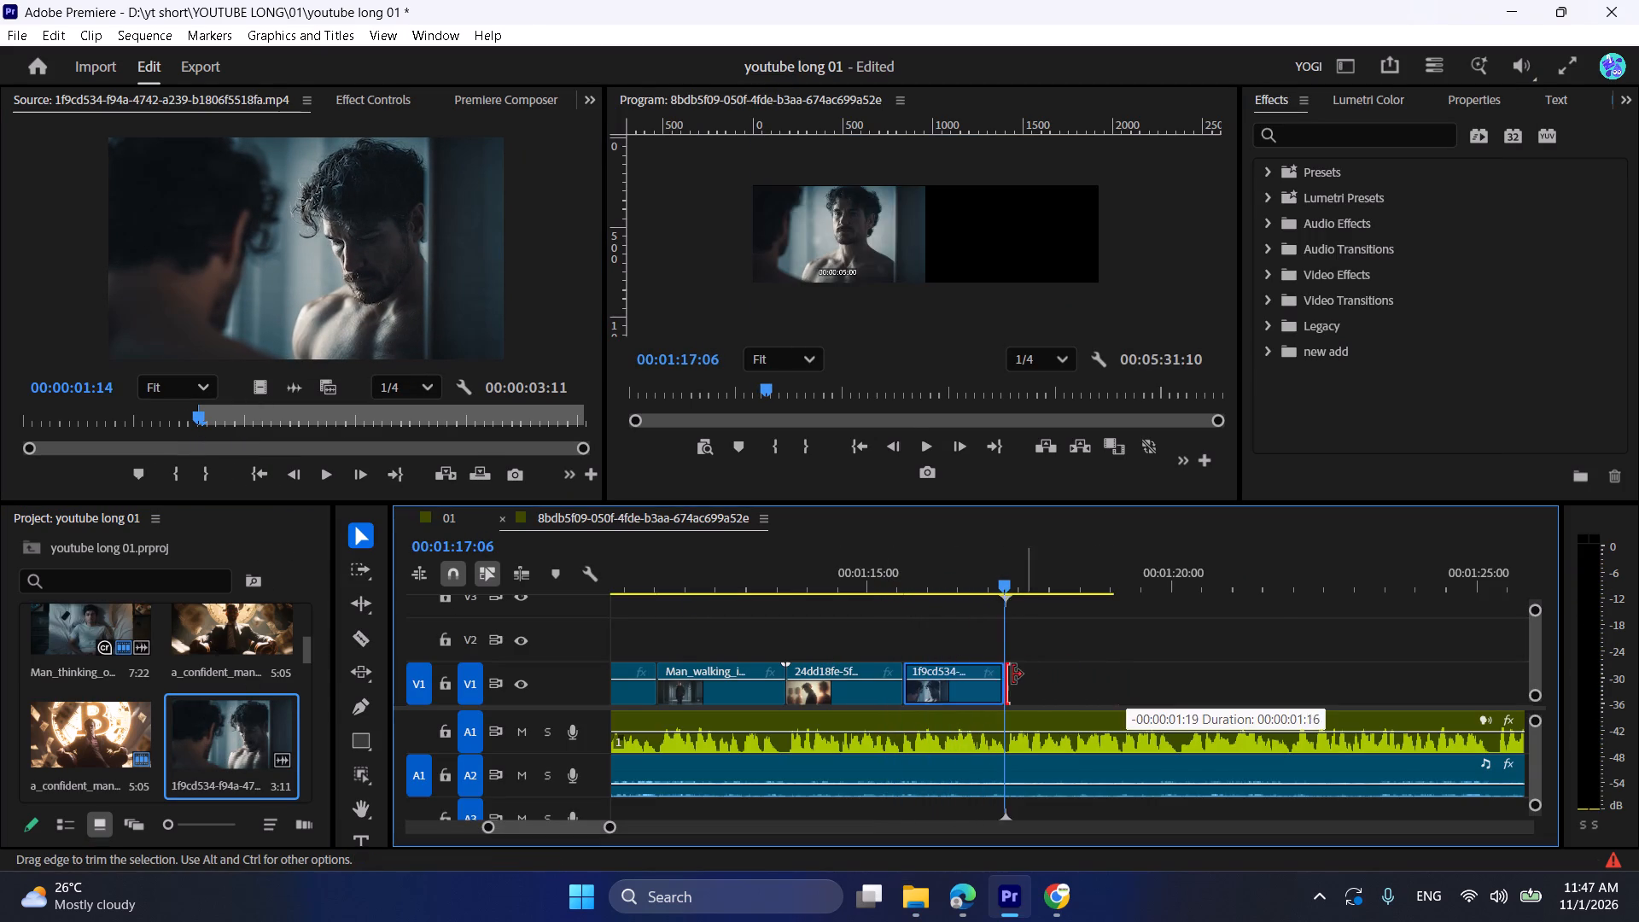
pyautogui.moveTo(1012, 674); pyautogui.dragTo(1012, 674)
# Play the sequence on to about 00:01:20:01 to hear the following narration, and save the project.
pyautogui.press('space')
pyautogui.scroll(-2, 1017, 676)
pyautogui.keyDown('alt'); pyautogui.scroll(2, 970, 649); pyautogui.keyUp('alt')
pyautogui.scroll(-3, 970, 649)
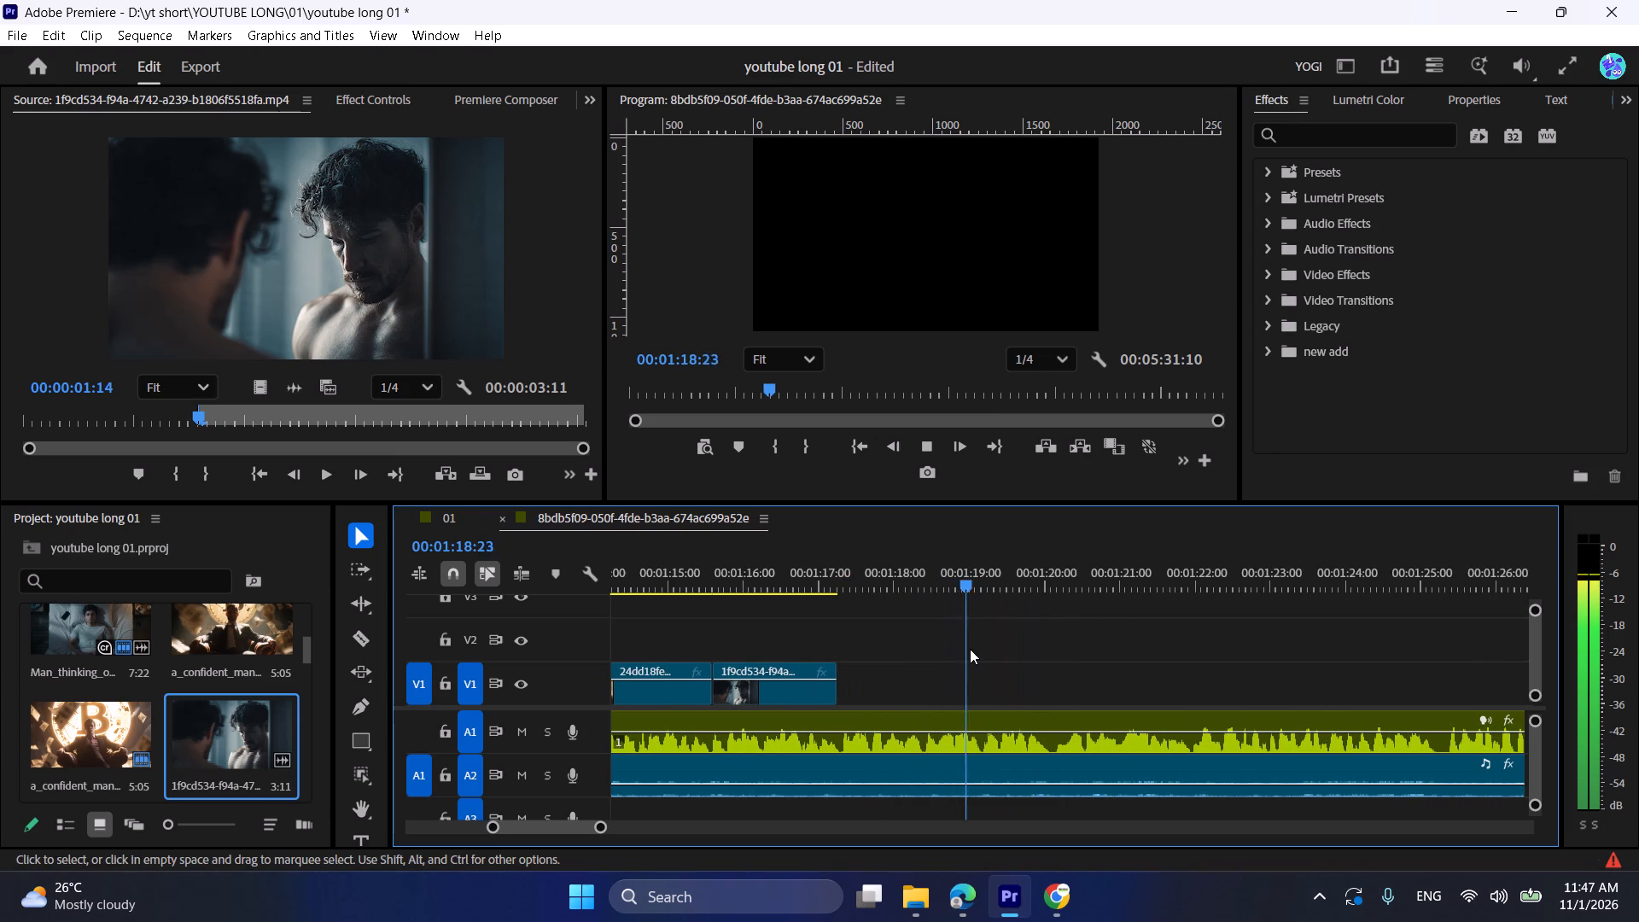
pyautogui.press('space')
pyautogui.hotkey('ctrl', 's')
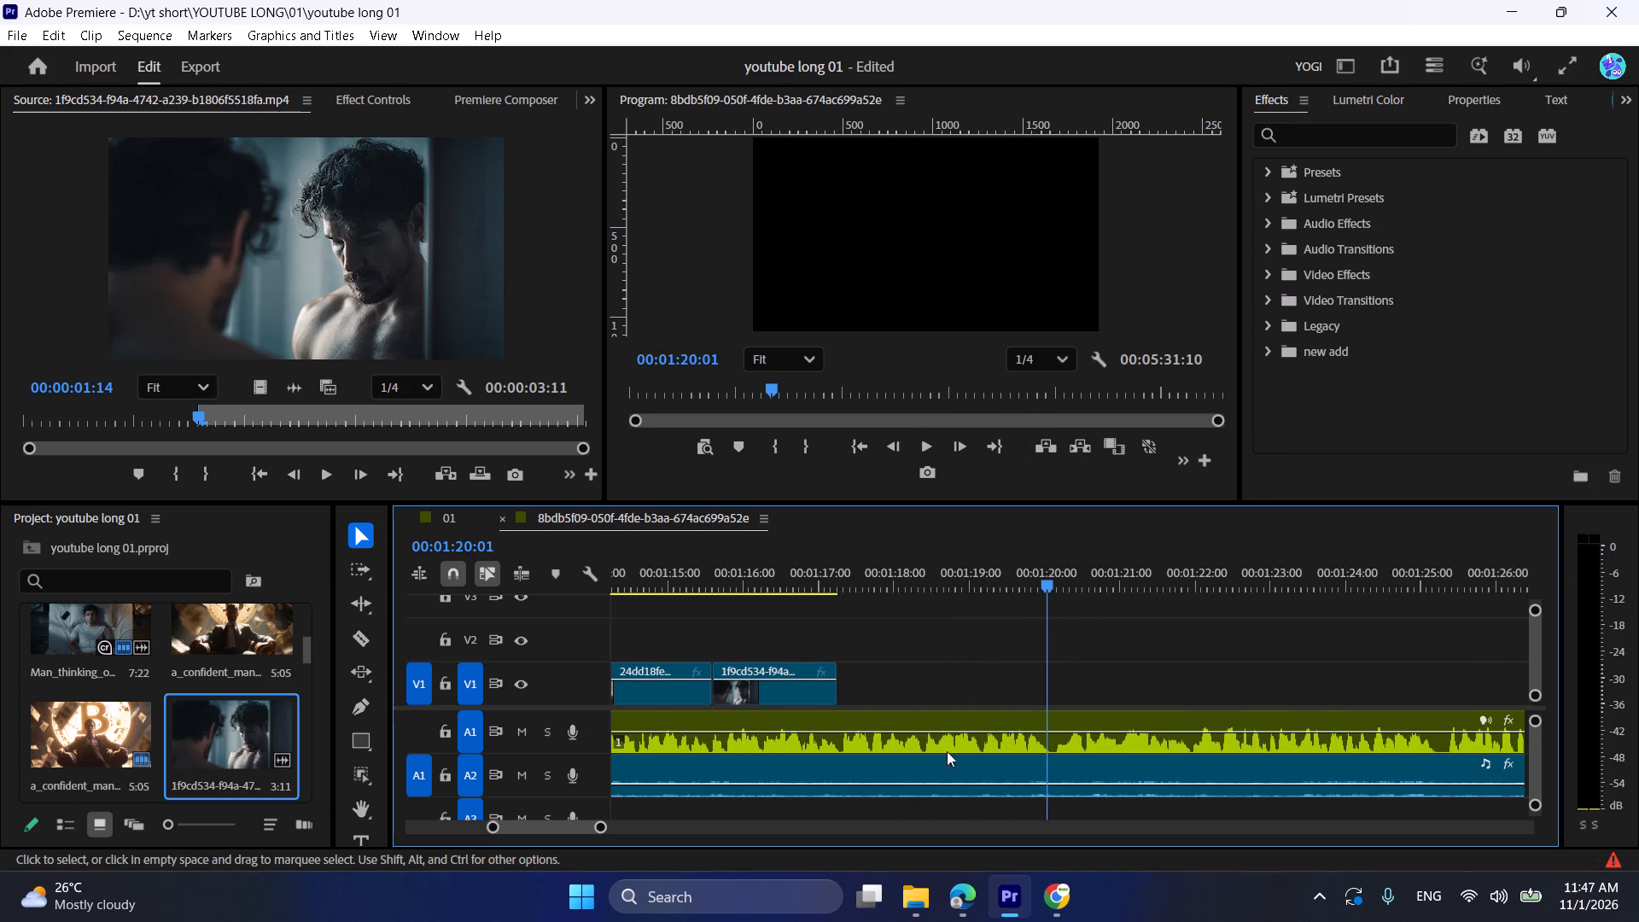
# Import the a_cinematic_cautionary_scene_of_a_young (2) video from the depressd folder into Premiere and open it in the Source monitor.
pyautogui.click(931, 882)
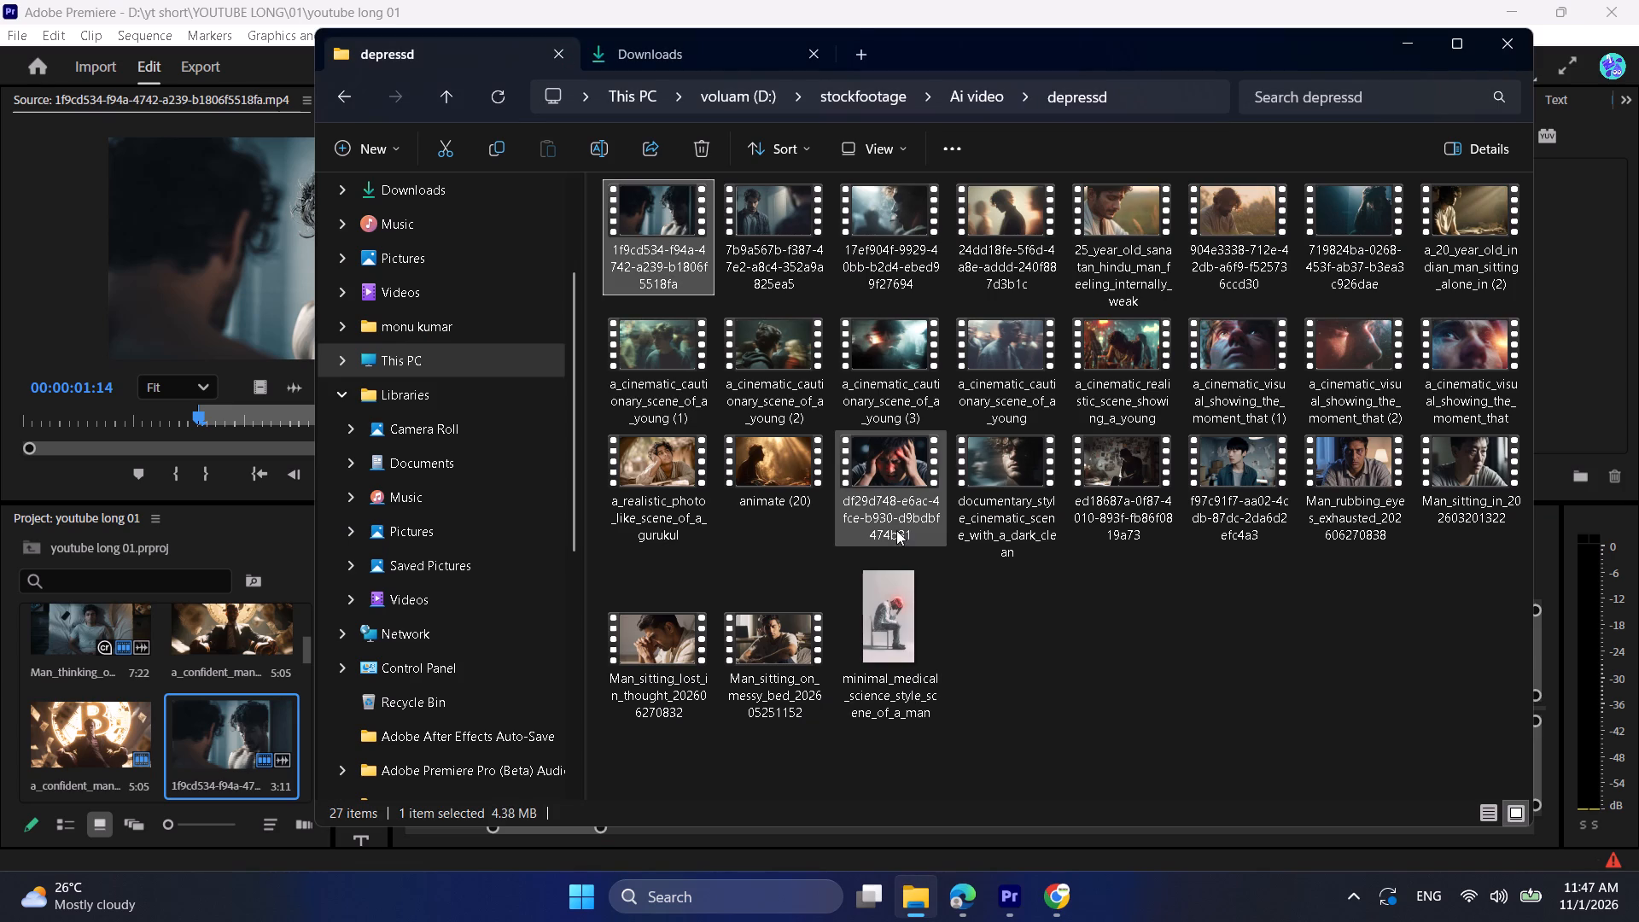
pyautogui.moveTo(777, 390); pyautogui.dragTo(517, 545)
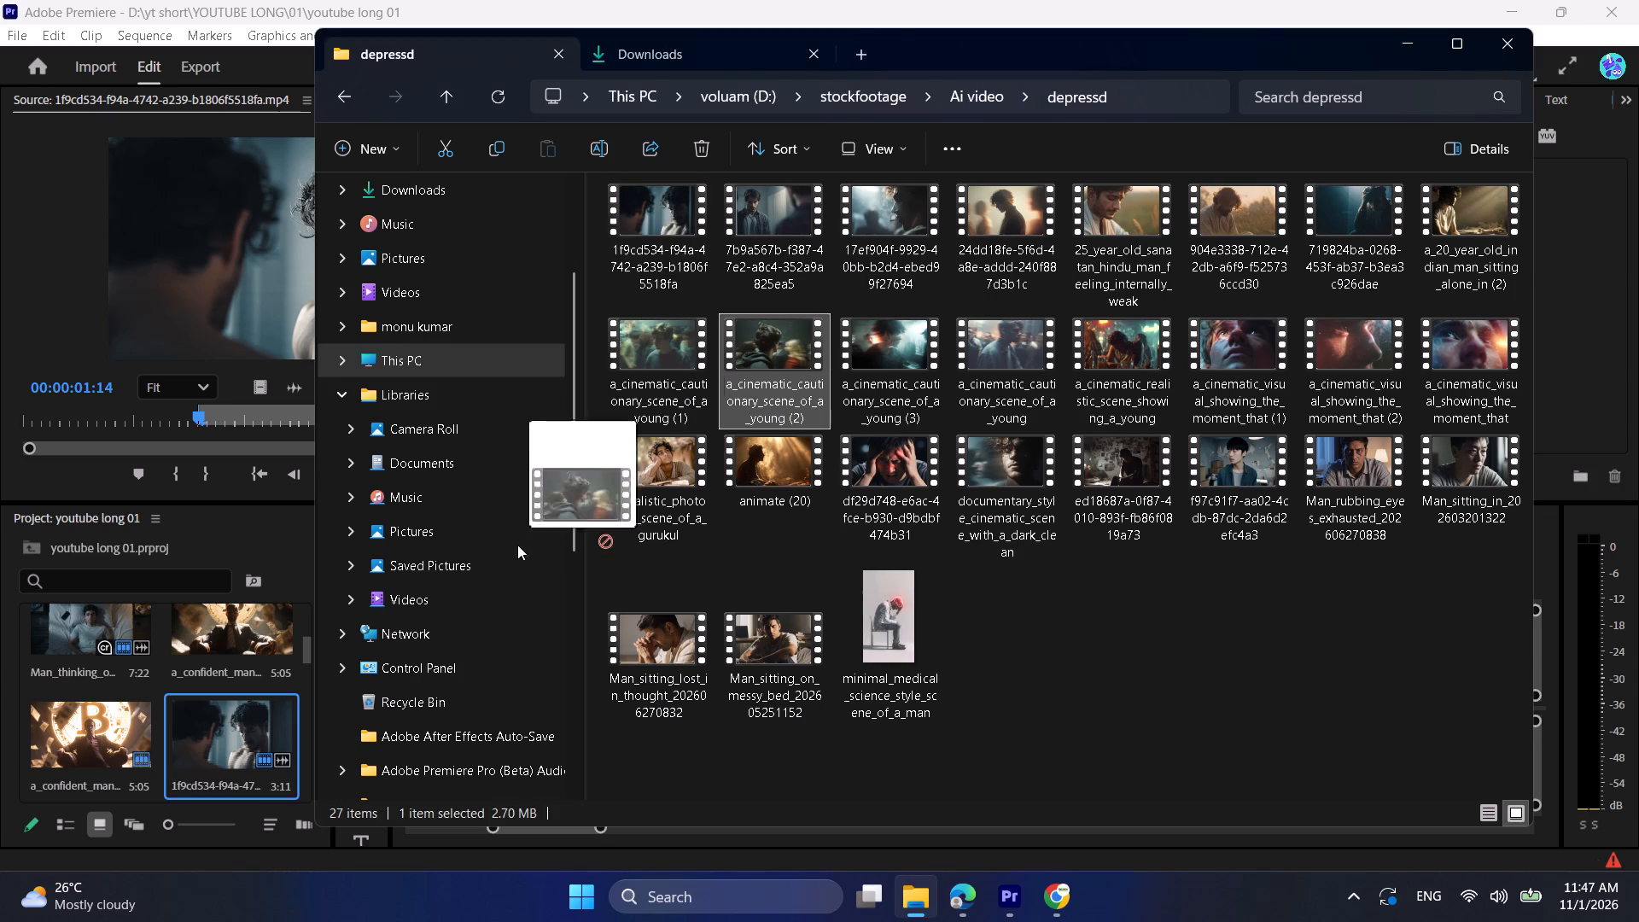
pyautogui.moveTo(517, 545); pyautogui.dragTo(171, 715)
pyautogui.doubleClick(189, 716)
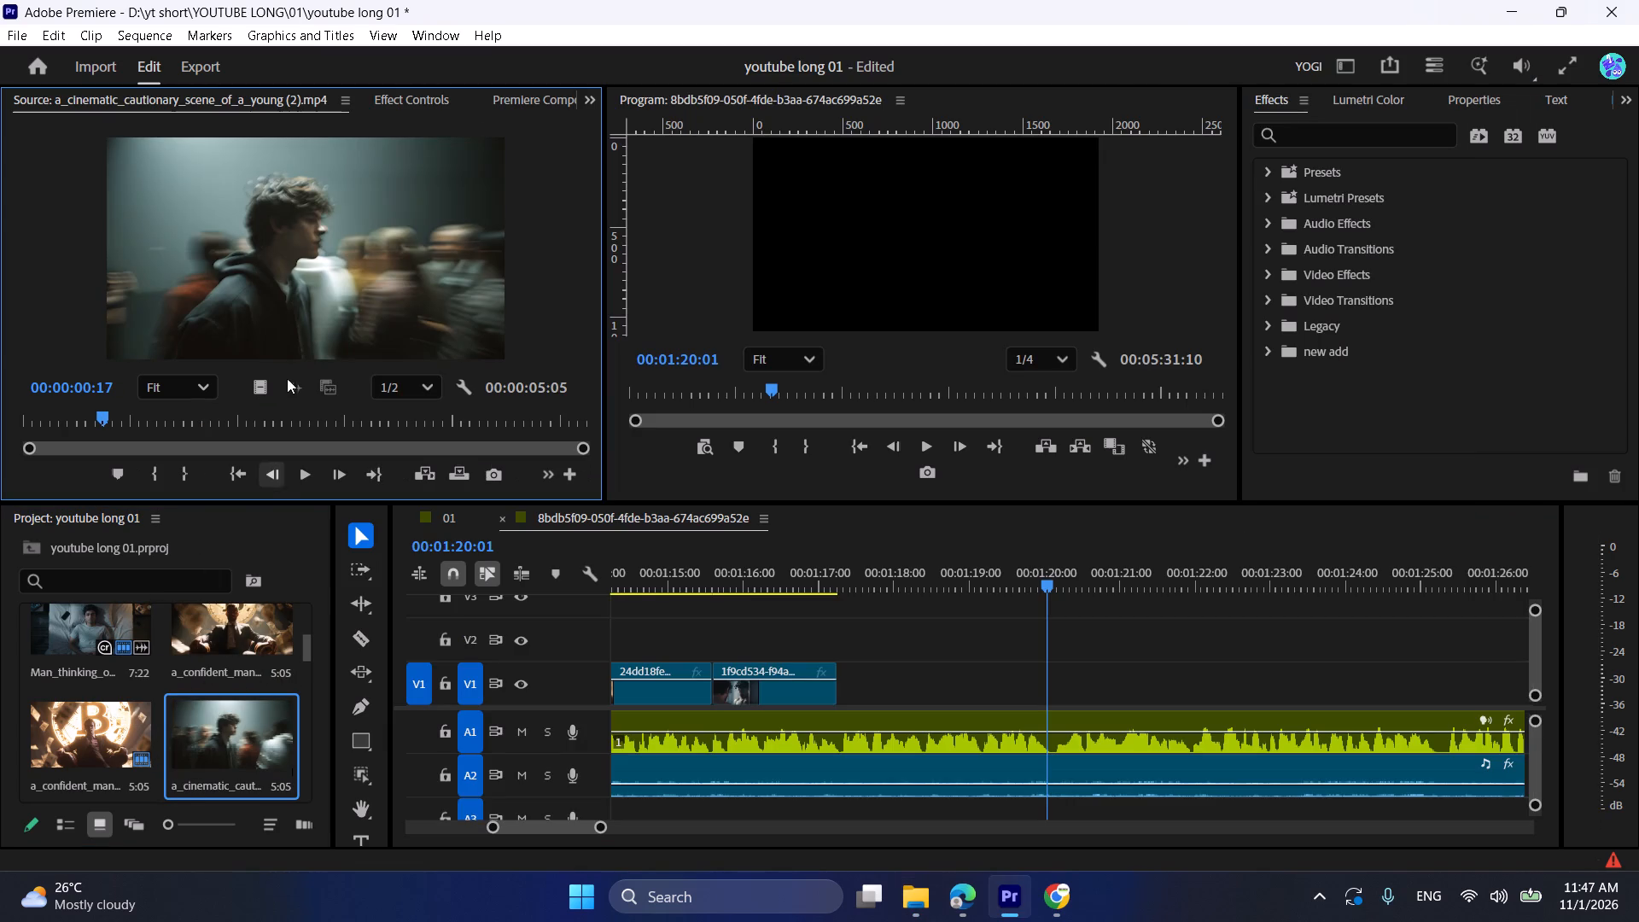
# Mark the clip's In point at 00:00:00:17 and place only its video on V1 directly after the 1f9cd534 clip.
pyautogui.press('i')
pyautogui.moveTo(260, 392); pyautogui.dragTo(850, 675)
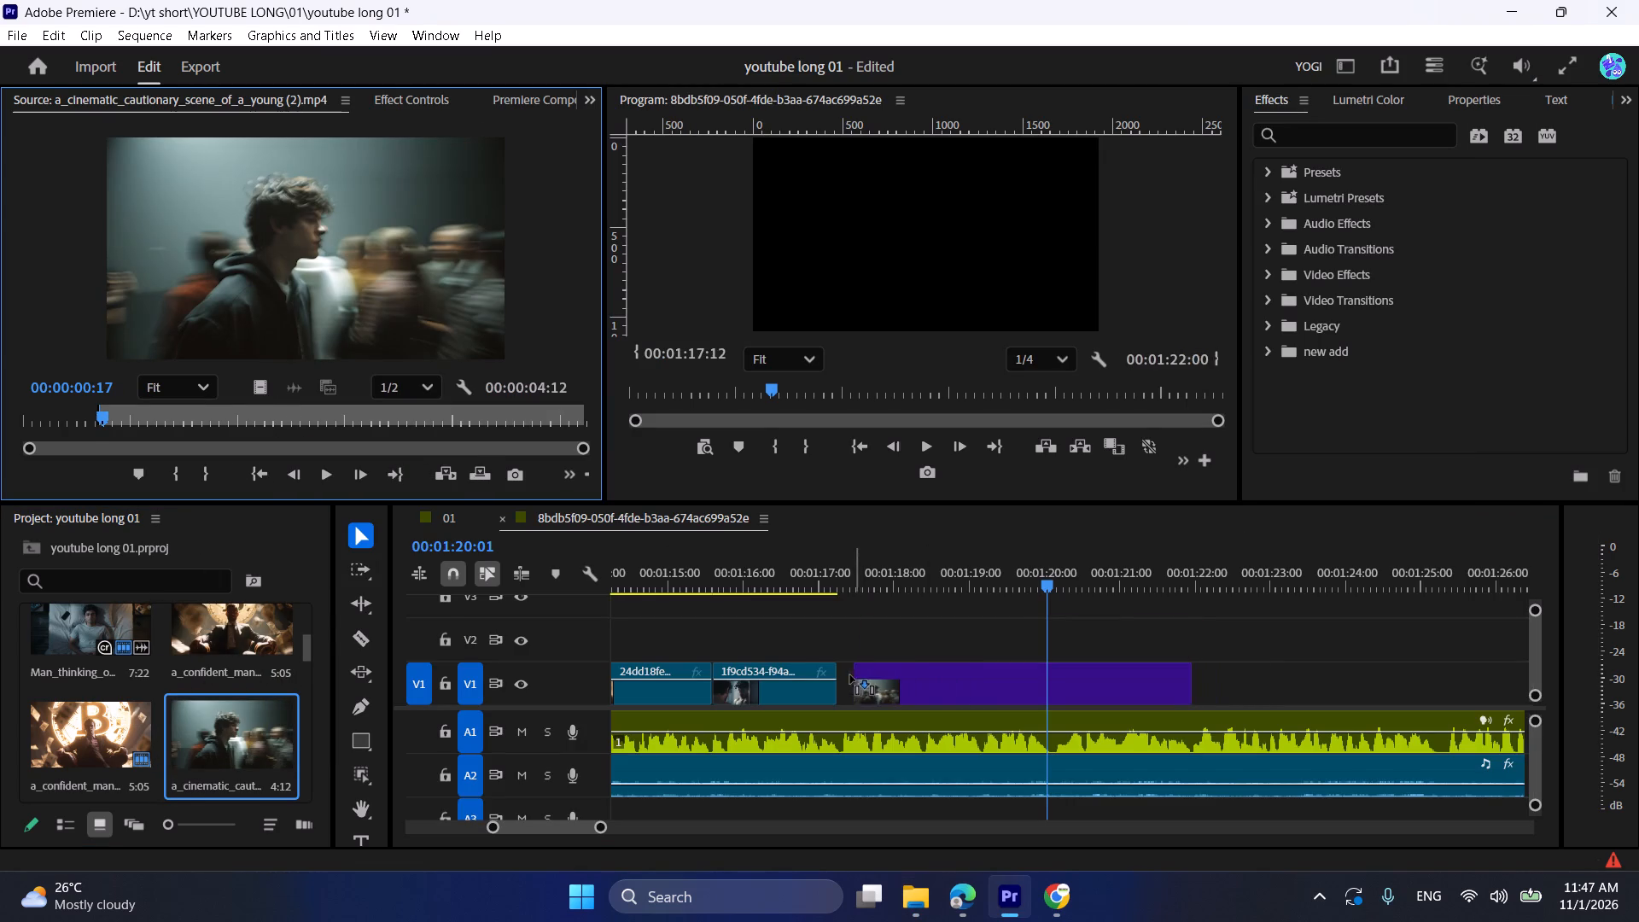
pyautogui.moveTo(850, 675); pyautogui.dragTo(841, 674)
# Set the Scale of the new a_cinematic_cautionary_scene_of_a_young (2) clip to 242 so it fills the frame.
pyautogui.click(828, 551)
pyautogui.press('space')
pyautogui.click(911, 671)
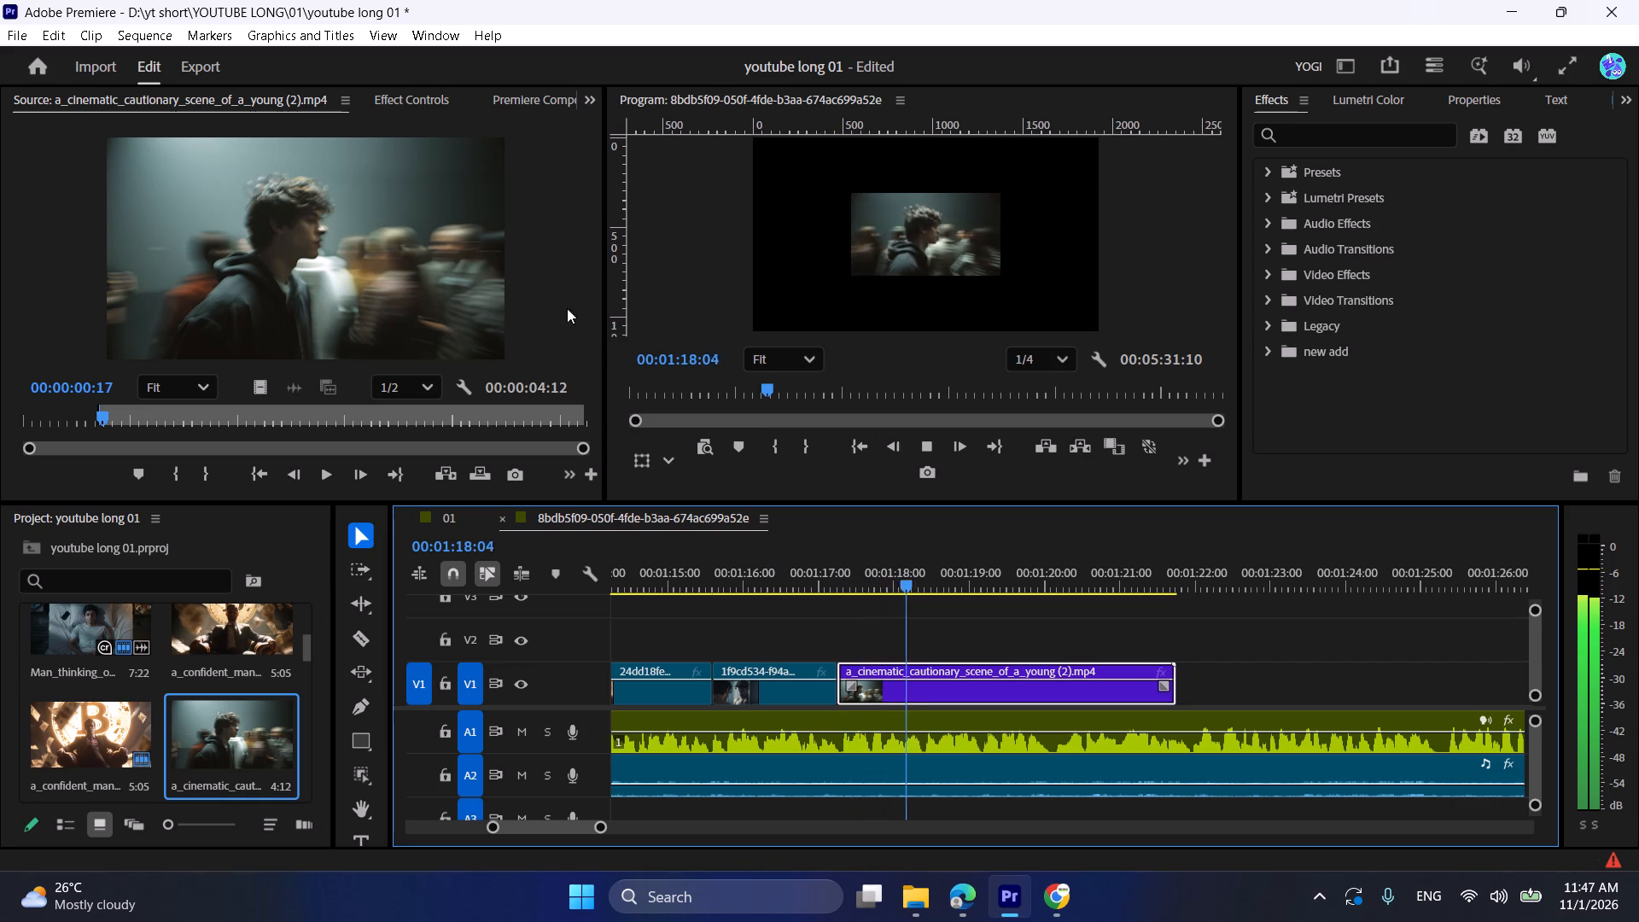
pyautogui.press('space')
pyautogui.click(408, 104)
pyautogui.moveTo(195, 255); pyautogui.dragTo(301, 283)
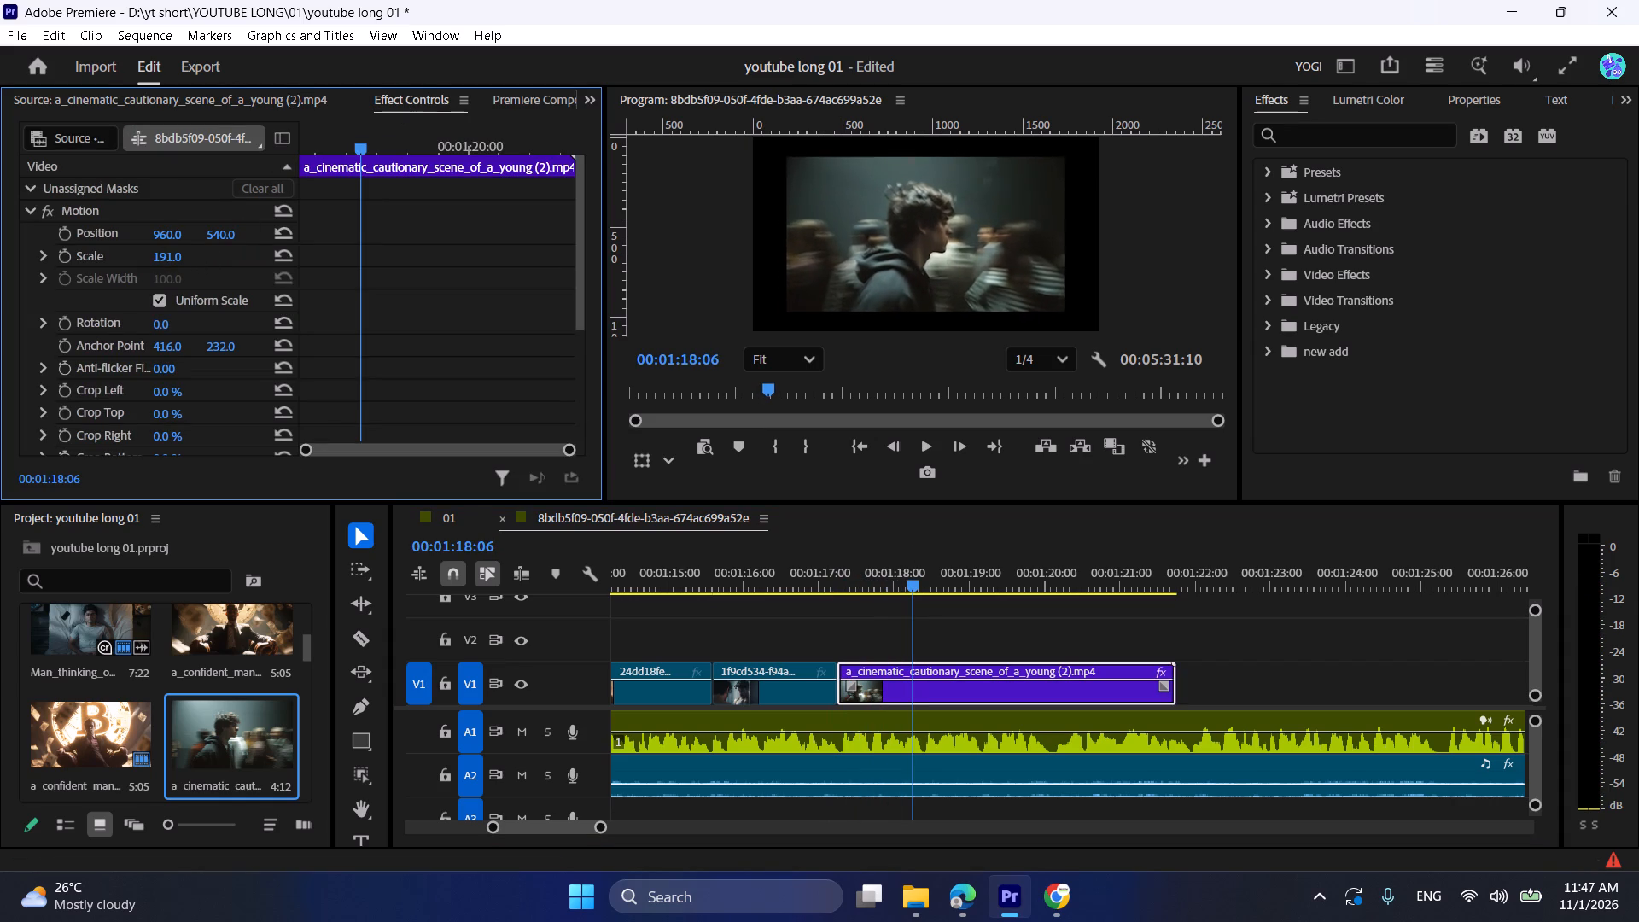
pyautogui.moveTo(301, 283); pyautogui.dragTo(367, 310)
pyautogui.press('space')
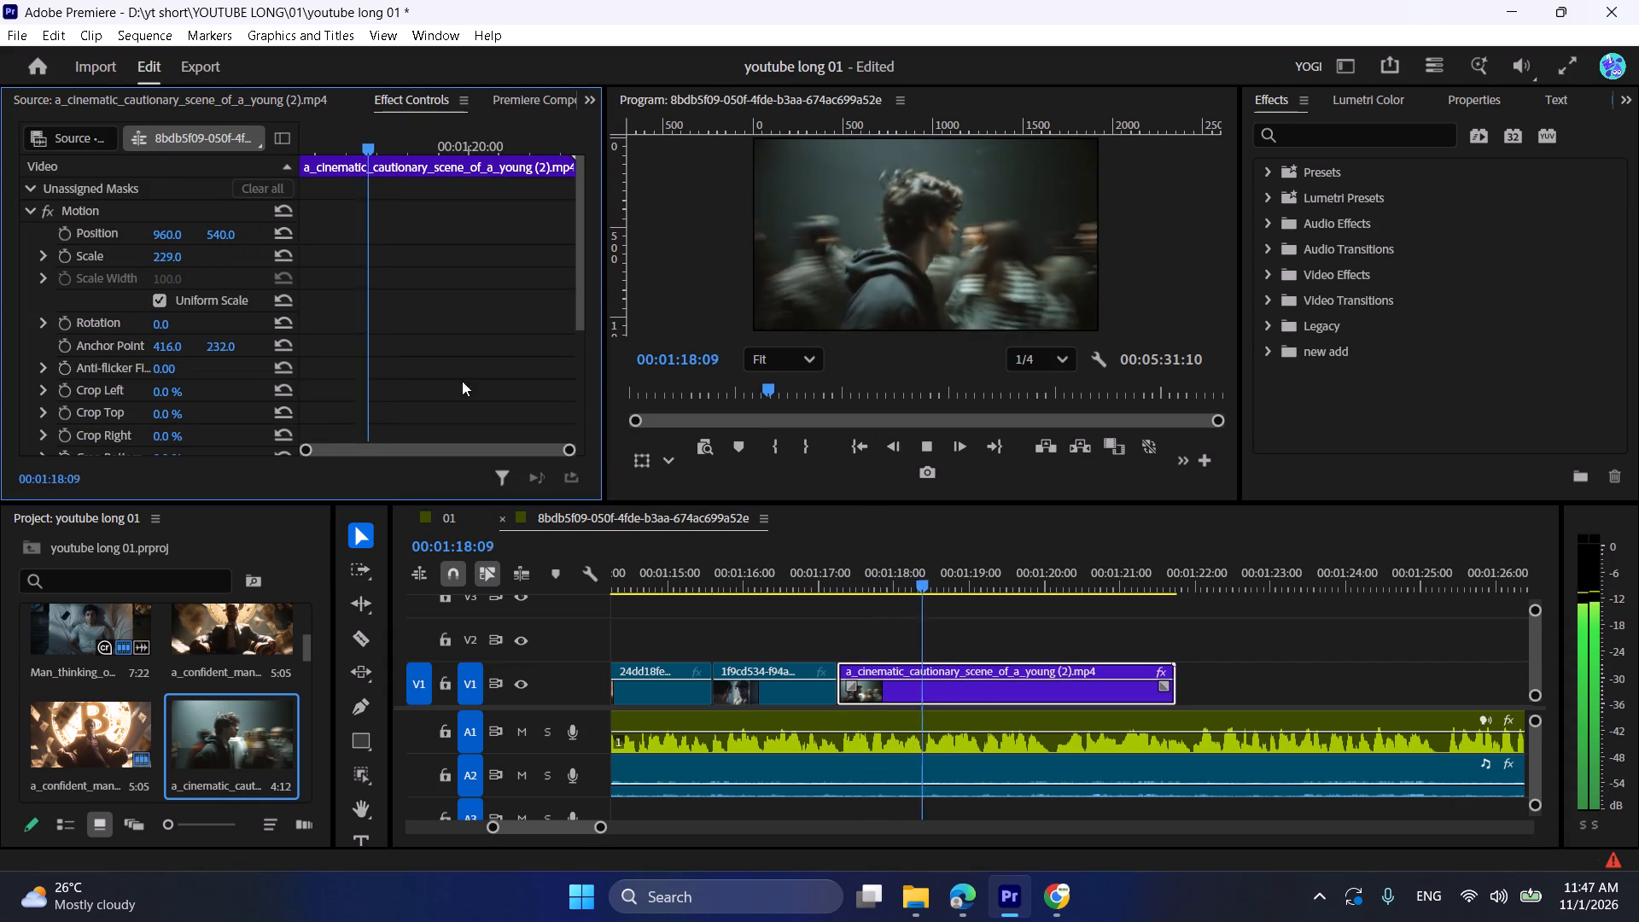
pyautogui.press('space')
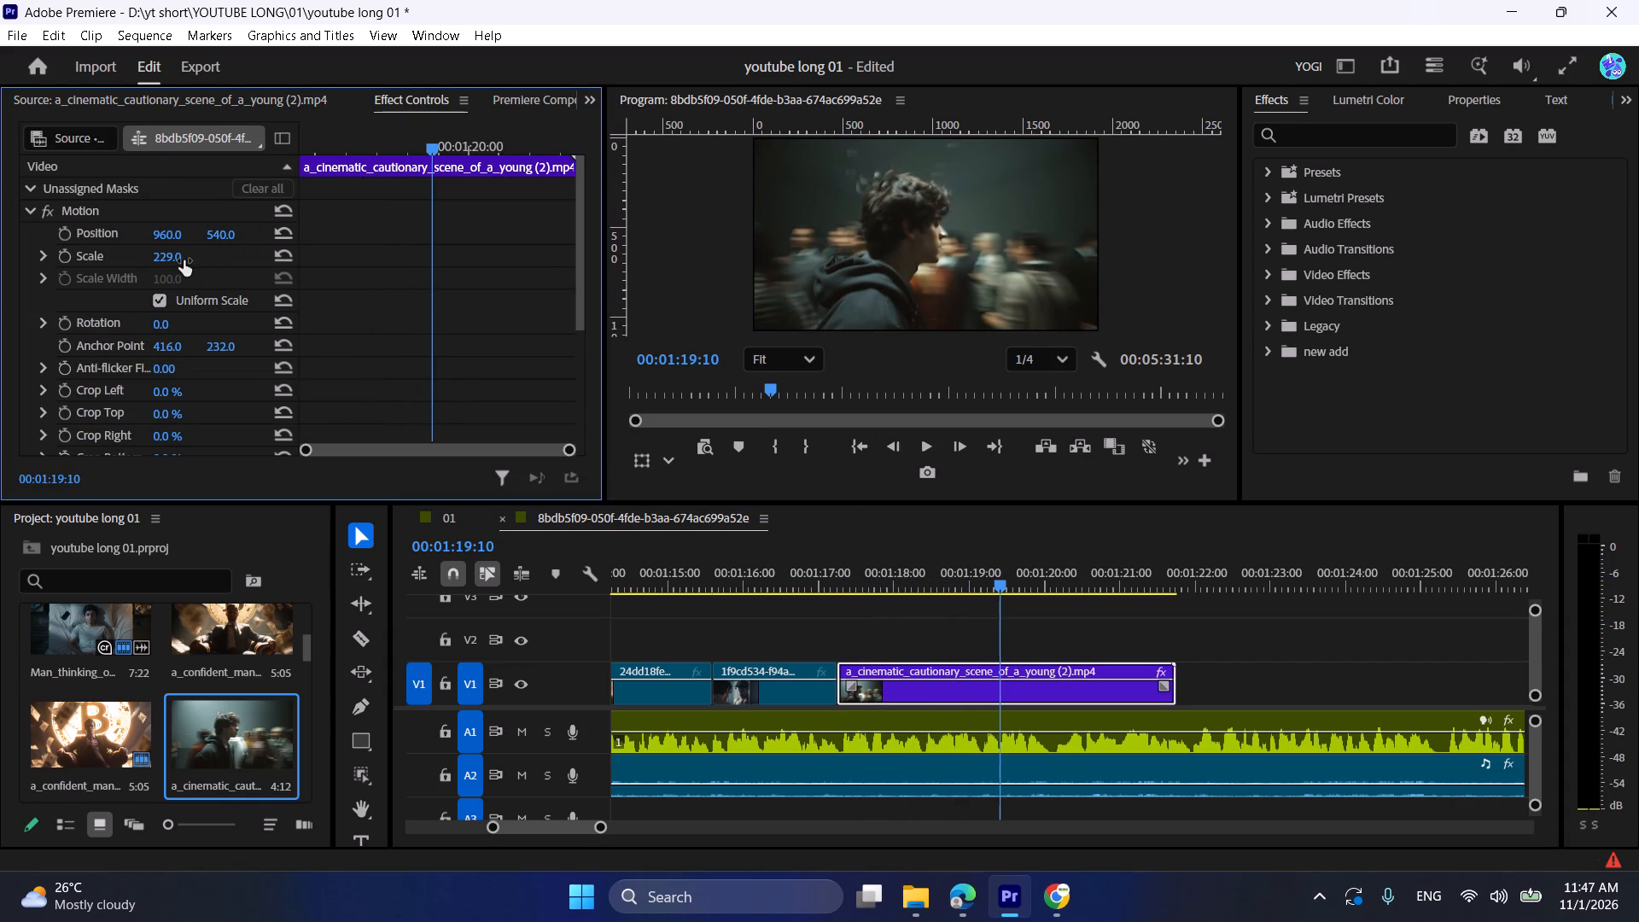
pyautogui.moveTo(183, 259); pyautogui.dragTo(199, 264)
# Play to the narration break, shift the clip so it ends at about 00:01:21:23, and extend its start back to the 1f9cd534 clip.
pyautogui.press('space')
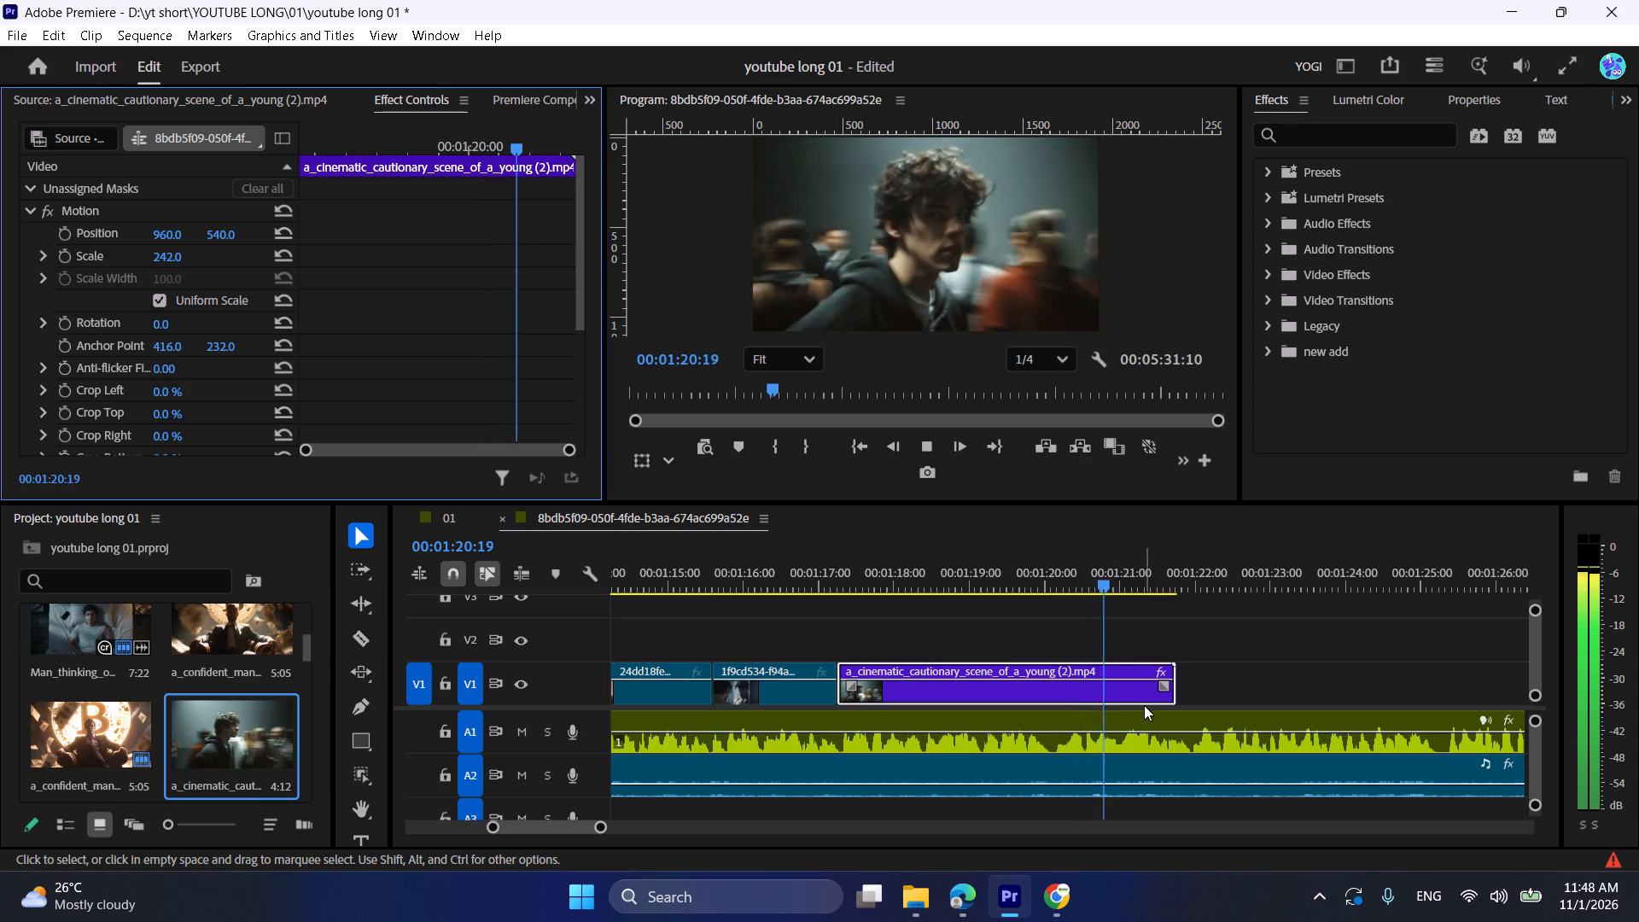
pyautogui.press('space')
pyautogui.moveTo(1179, 686); pyautogui.dragTo(1245, 697)
pyautogui.press('space')
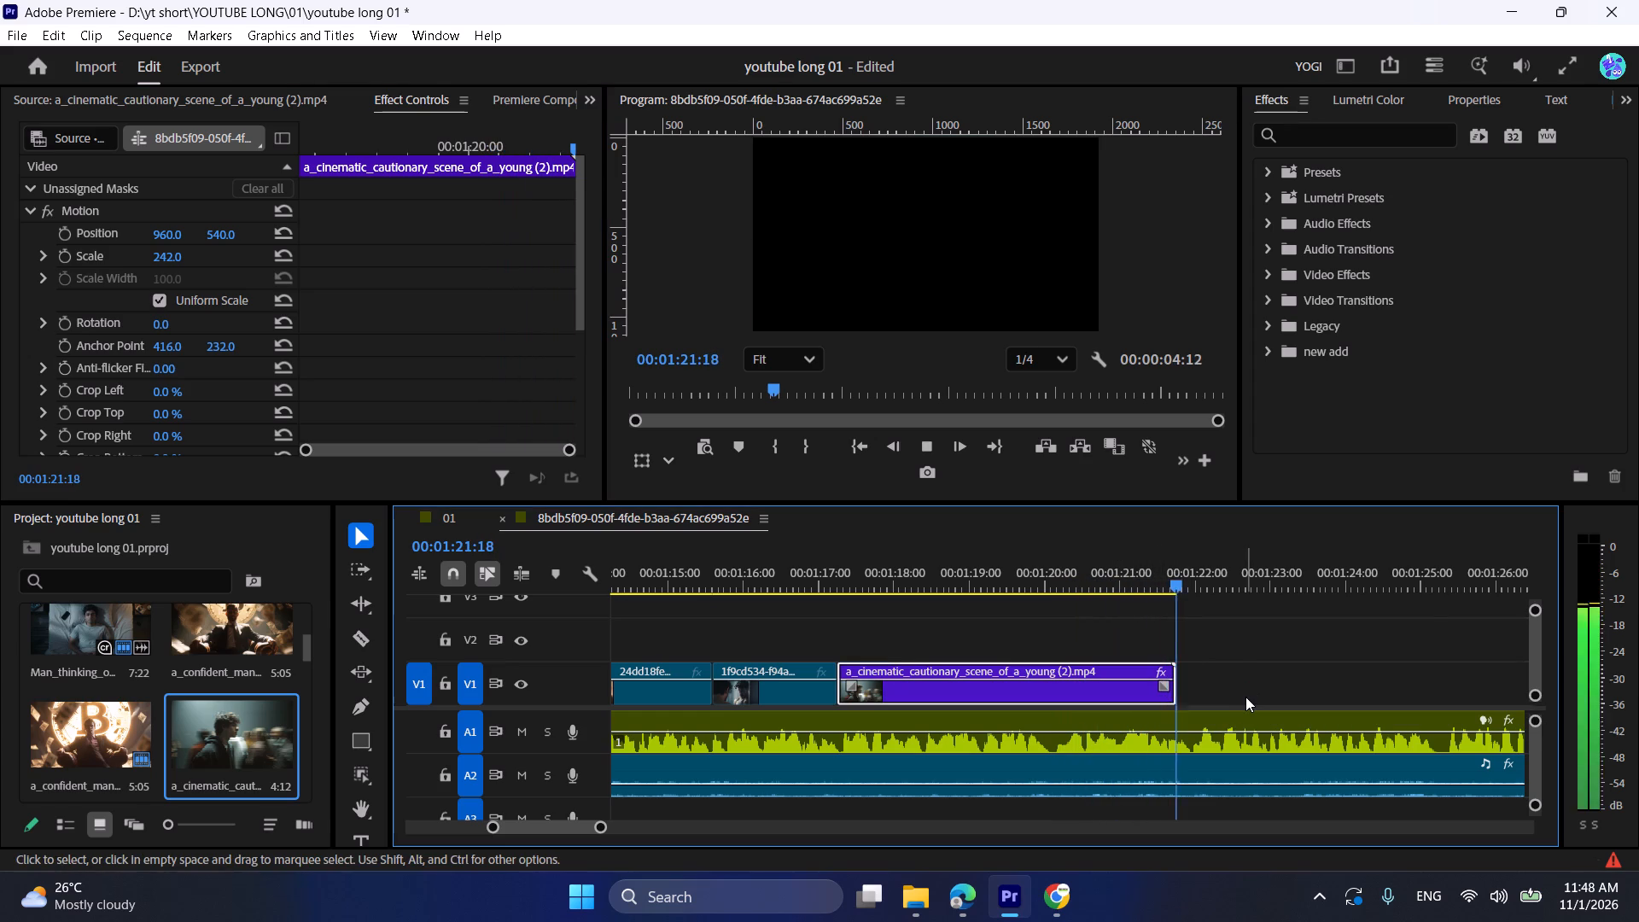
pyautogui.press('space')
pyautogui.click(1104, 668)
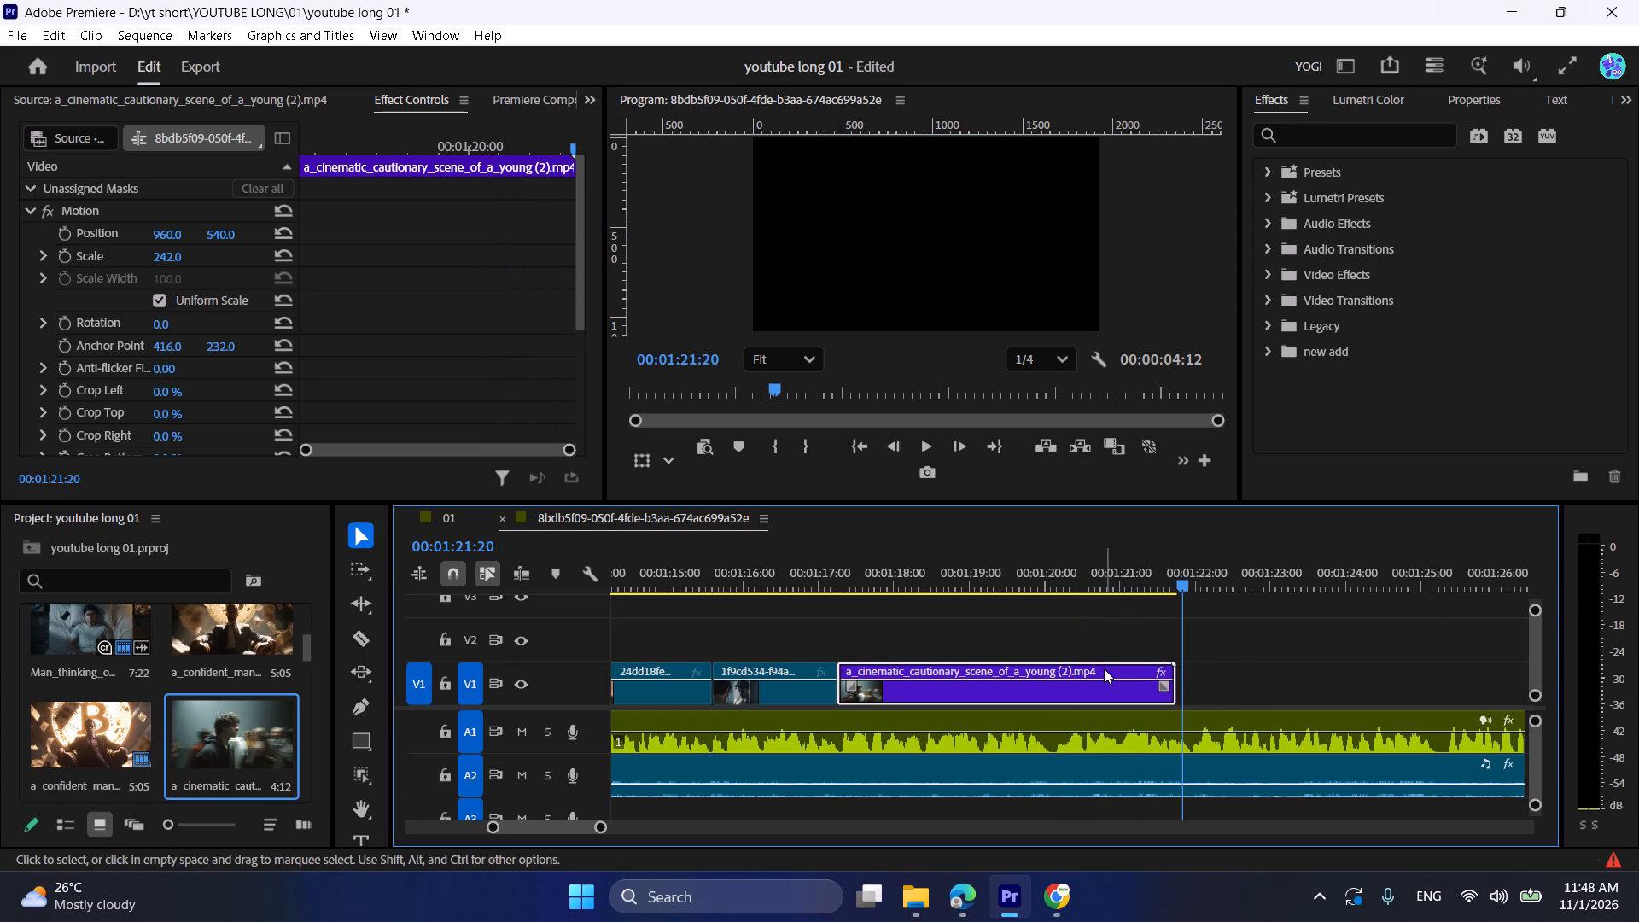
pyautogui.press('space')
pyautogui.press('space')
pyautogui.moveTo(1104, 668); pyautogui.dragTo(1116, 671)
pyautogui.click(846, 670)
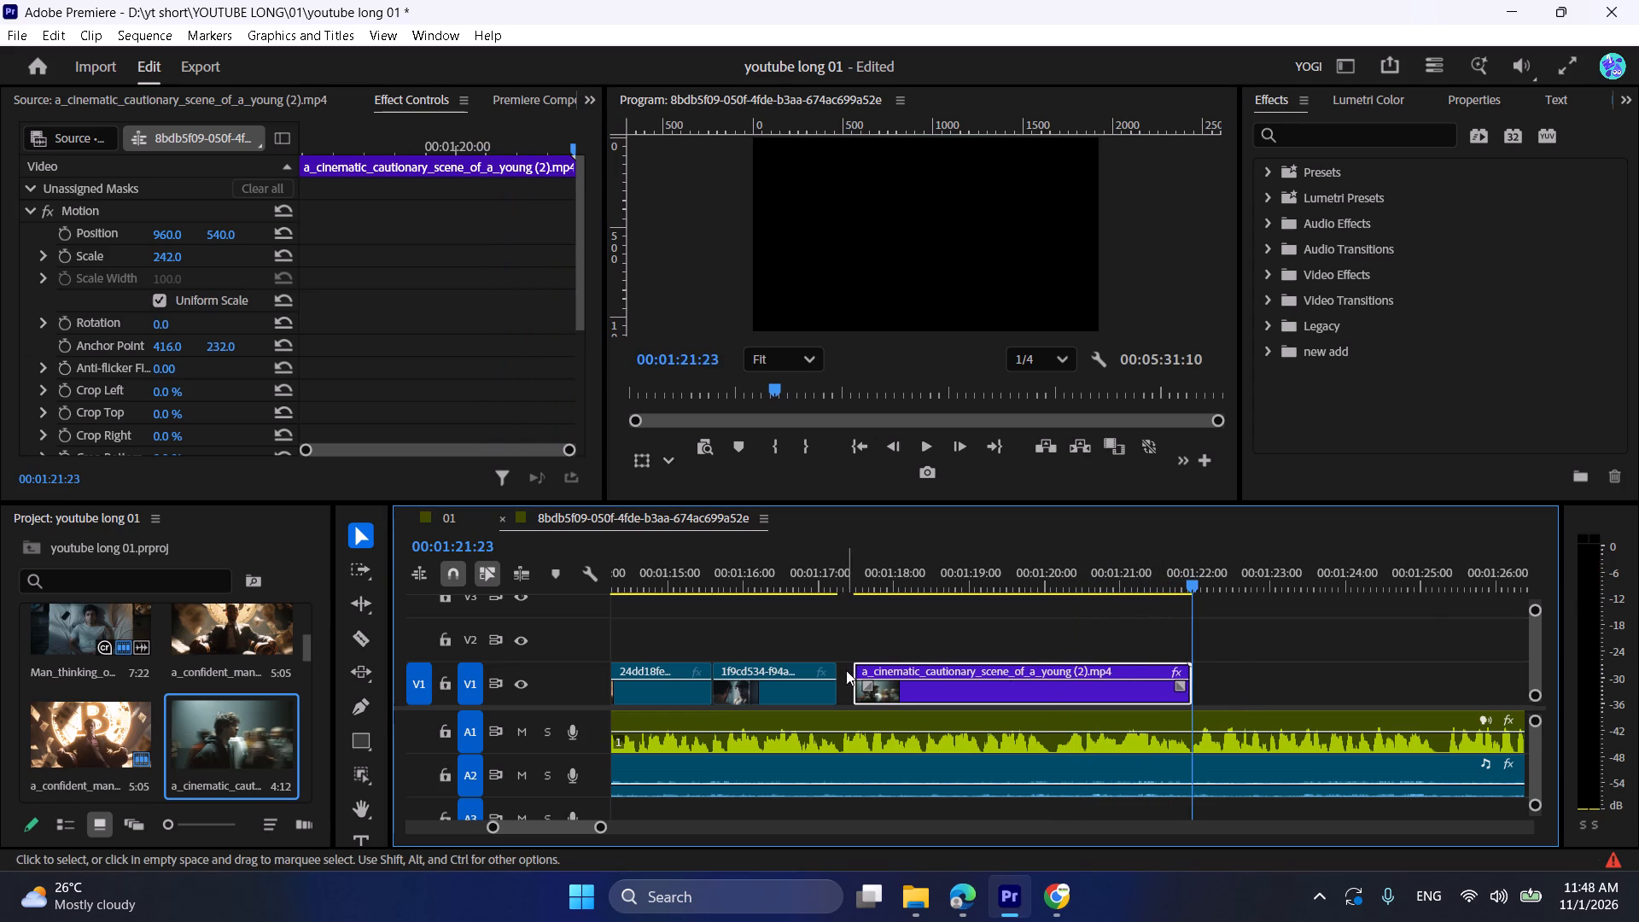
pyautogui.moveTo(858, 671); pyautogui.dragTo(845, 668)
# Play the sequence over the extended a_cinematic_cautionary_scene_of_a_young (2) clip to check it against the narration.
pyautogui.click(829, 575)
pyautogui.press('space')
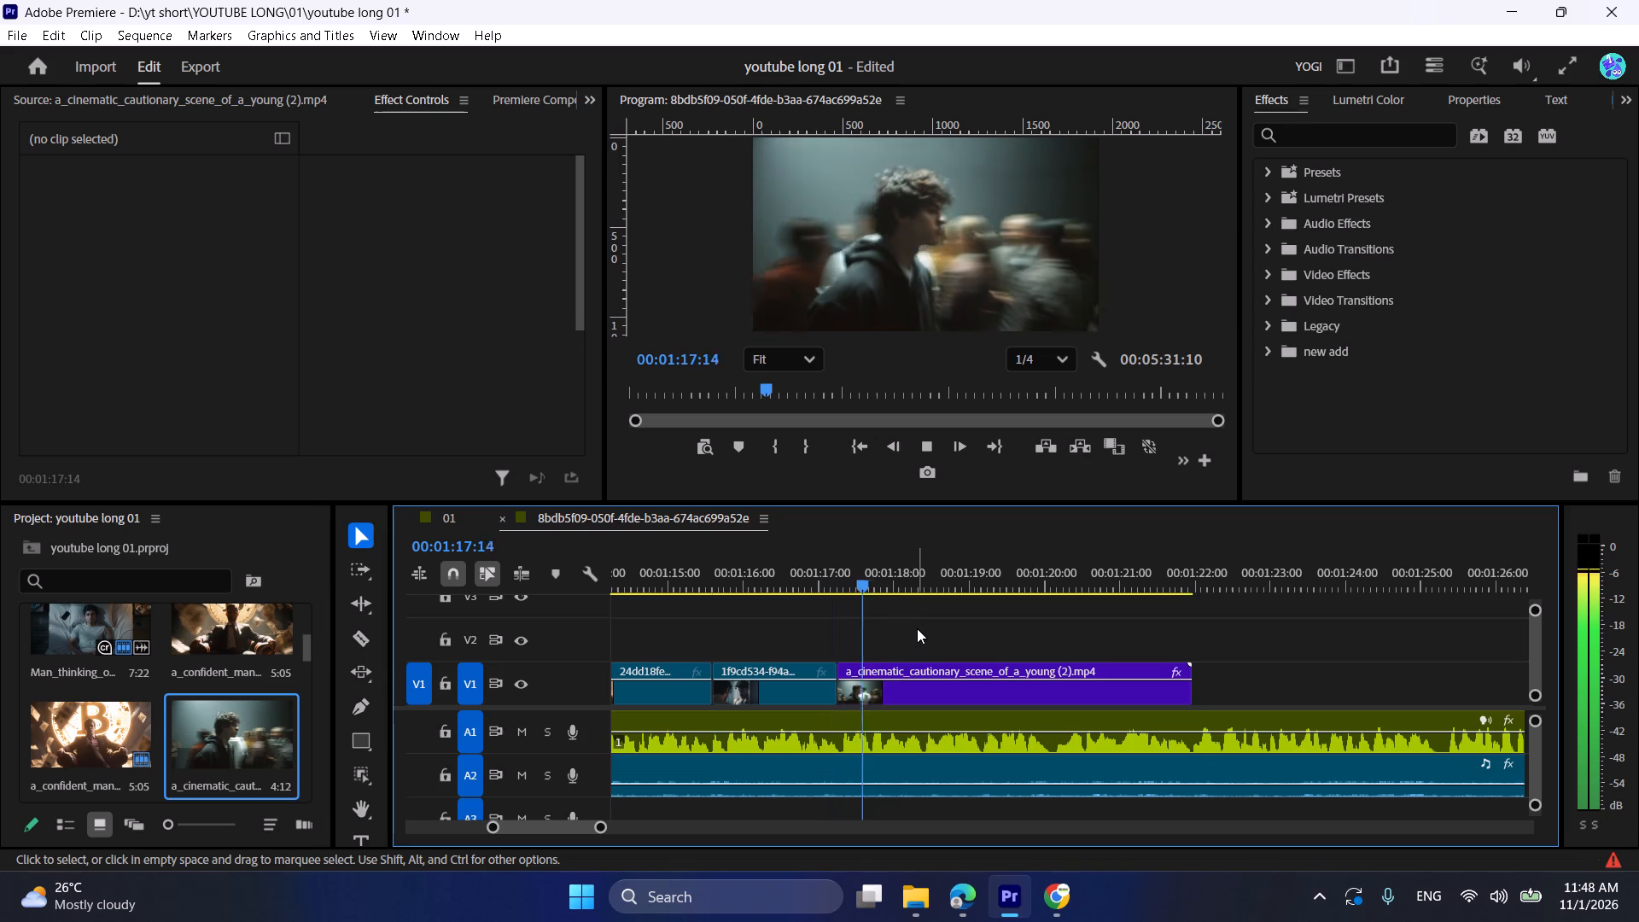
pyautogui.click(965, 654)
pyautogui.keyDown('alt'); pyautogui.scroll(-4, 966, 654); pyautogui.keyUp('alt')
pyautogui.scroll(-3, 966, 654)
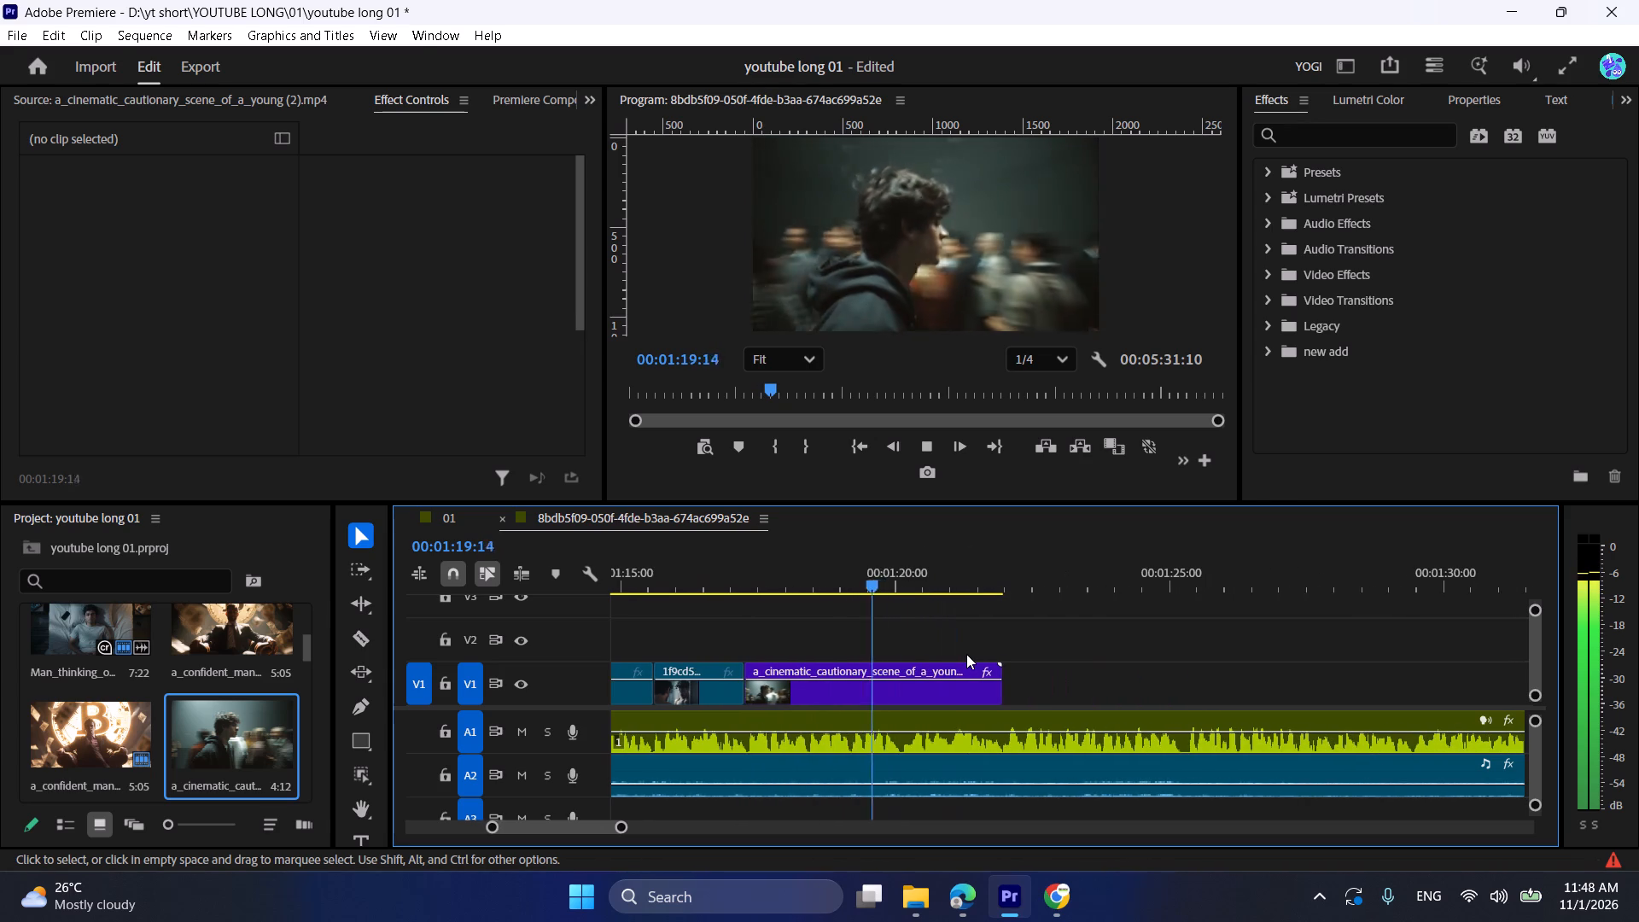
pyautogui.keyDown('alt'); pyautogui.scroll(5, 966, 654); pyautogui.keyUp('alt')
pyautogui.scroll(3, 966, 654)
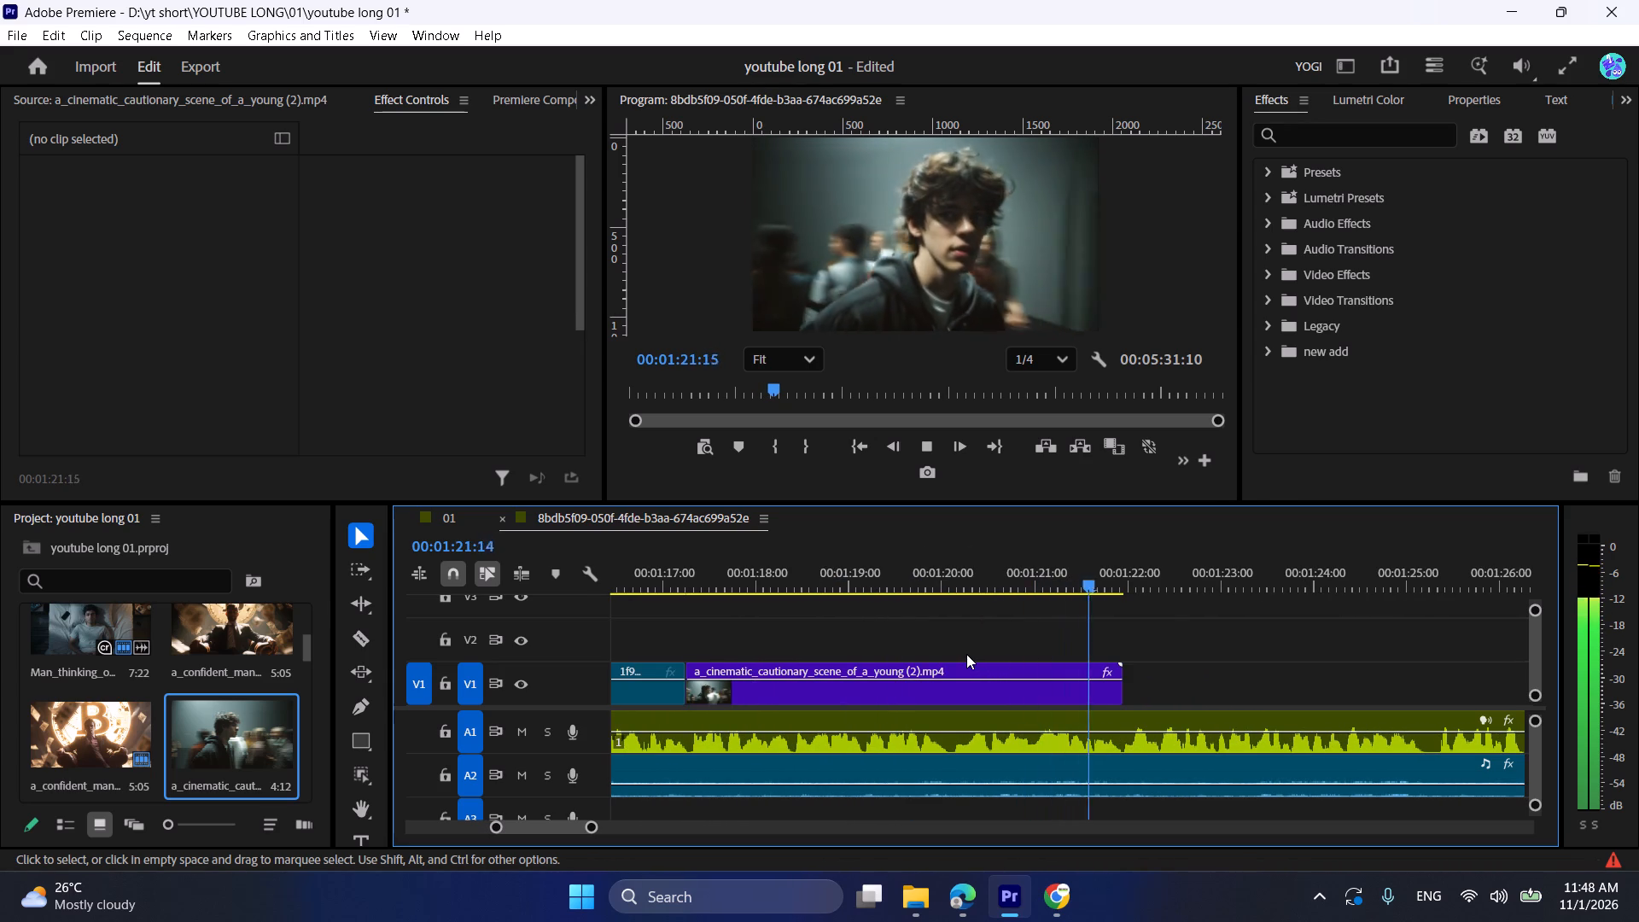
pyautogui.press('space')
pyautogui.press('space')
pyautogui.keyDown('alt'); pyautogui.scroll(-9, 968, 655); pyautogui.keyUp('alt')
pyautogui.keyDown('alt'); pyautogui.scroll(2, 968, 655); pyautogui.keyUp('alt')
pyautogui.keyDown('alt'); pyautogui.scroll(-6, 968, 655); pyautogui.keyUp('alt')
pyautogui.press('space')
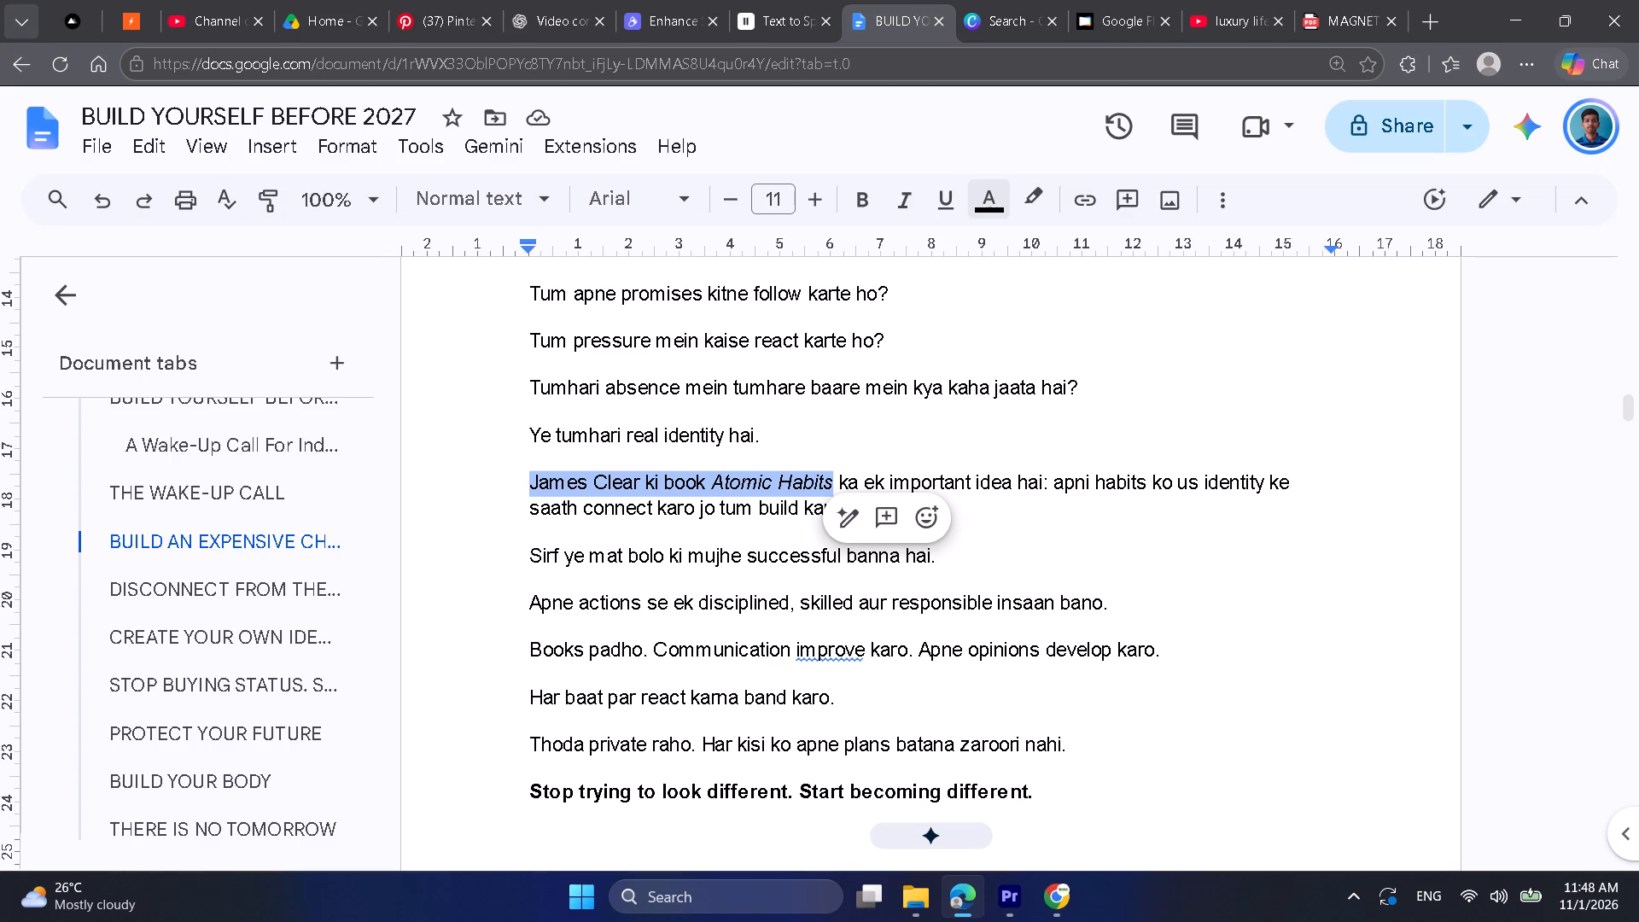
pyautogui.click(1119, 528)
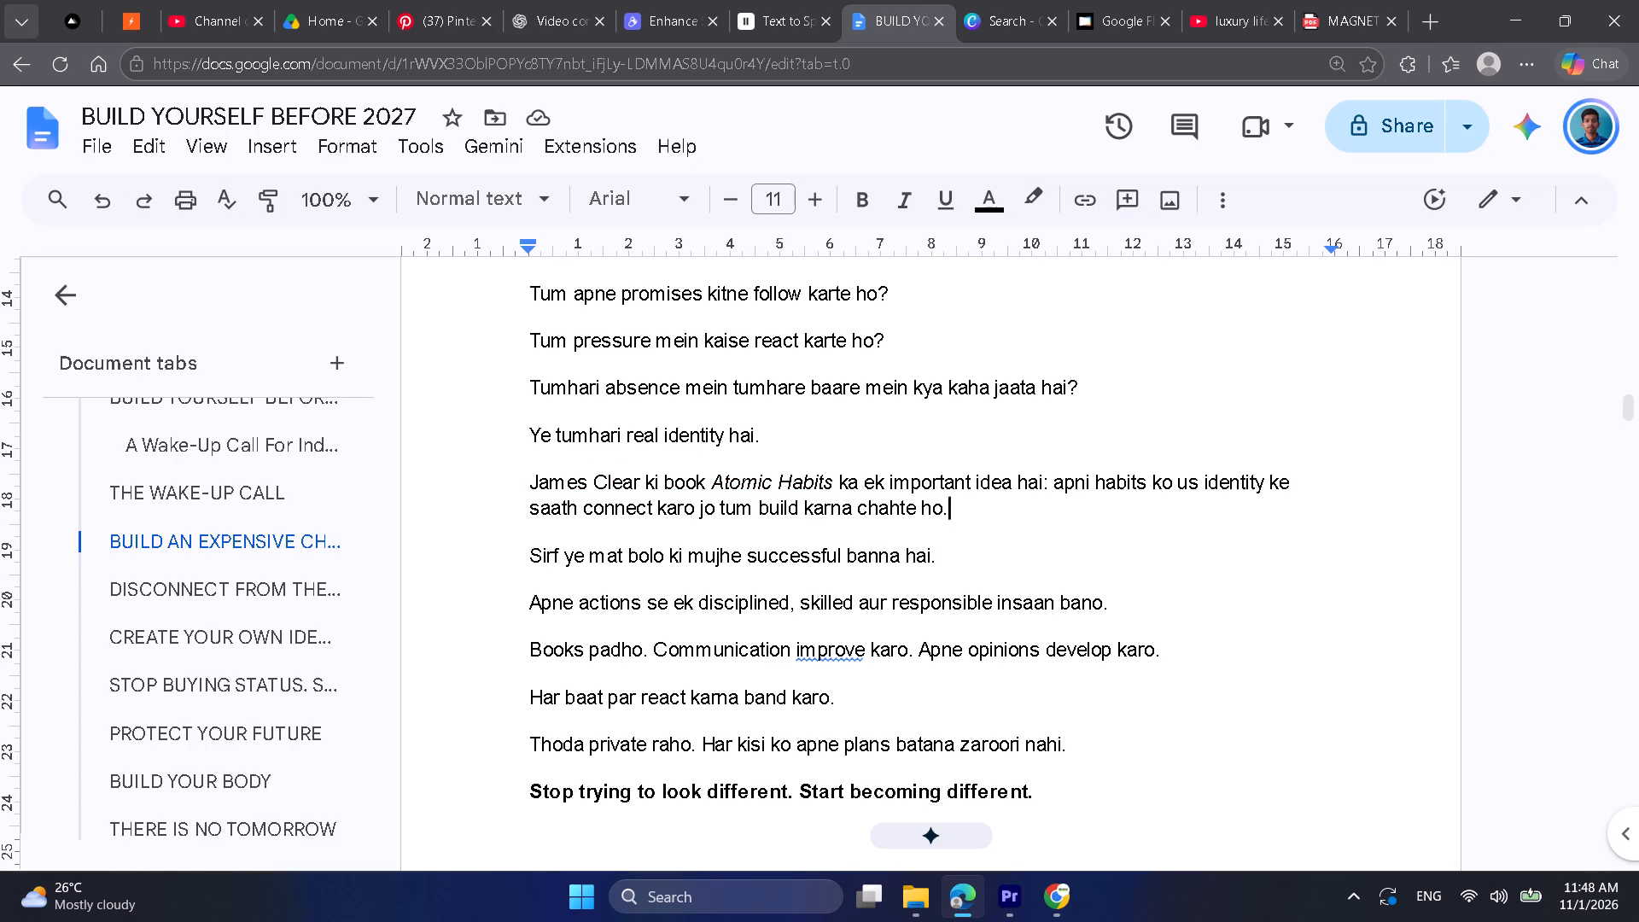
pyautogui.moveTo(1055, 481); pyautogui.dragTo(1140, 512)
pyautogui.hotkey('ctrl', 'c')
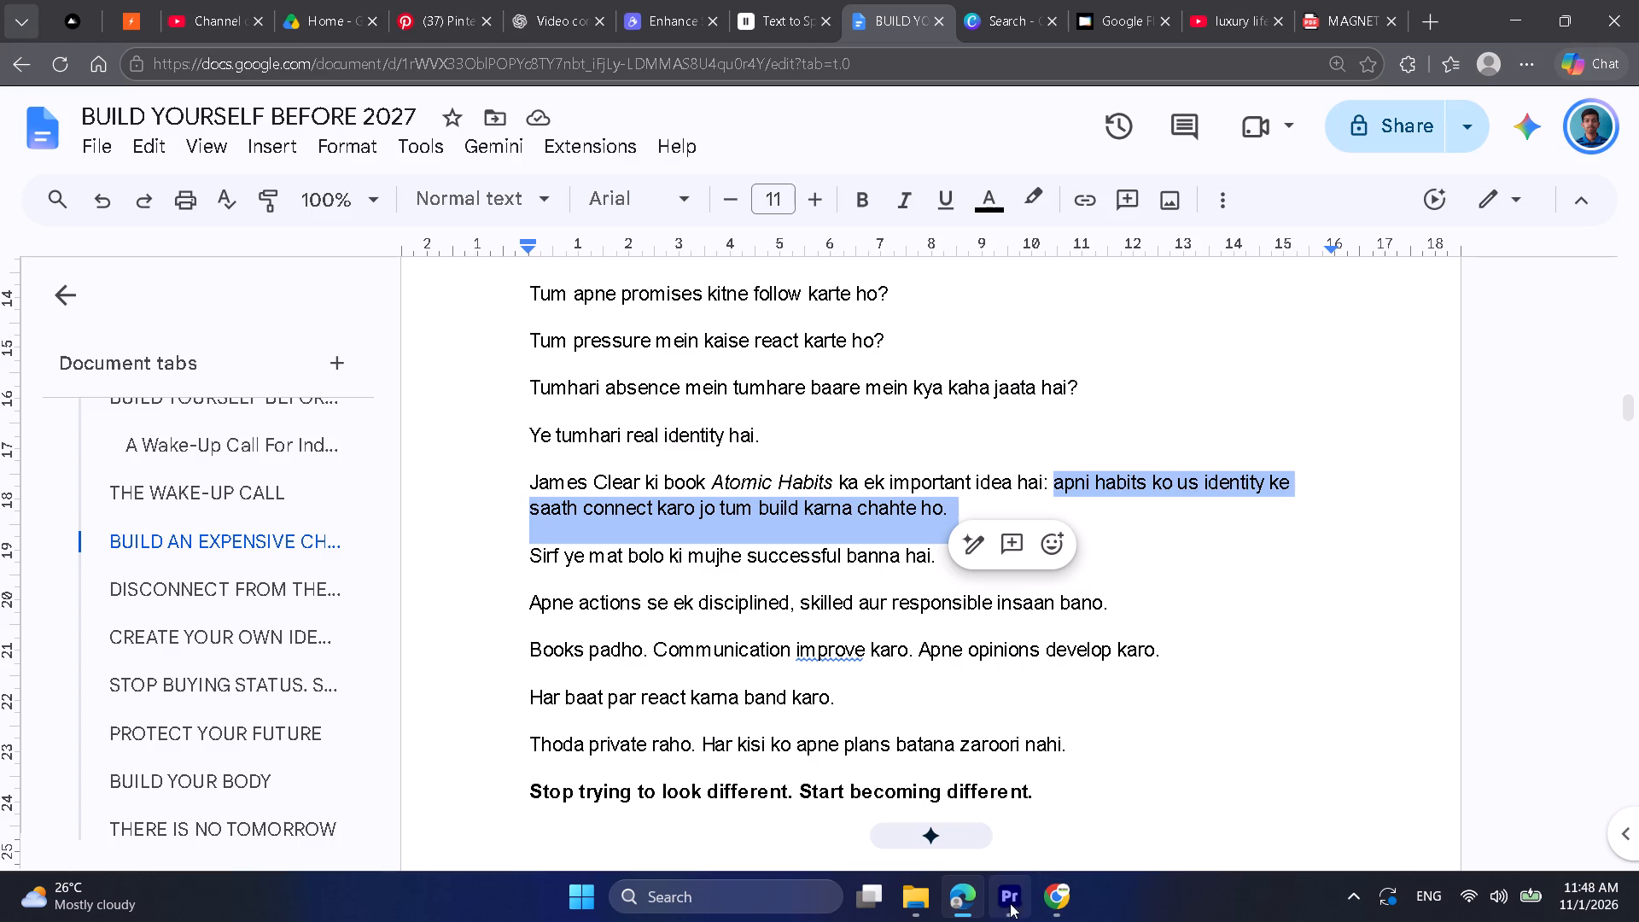
# Switch to TypographyEdit in Chrome, exit the open project, and replace its two-line script with the copied line.
pyautogui.click(1042, 913)
pyautogui.click(93, 0)
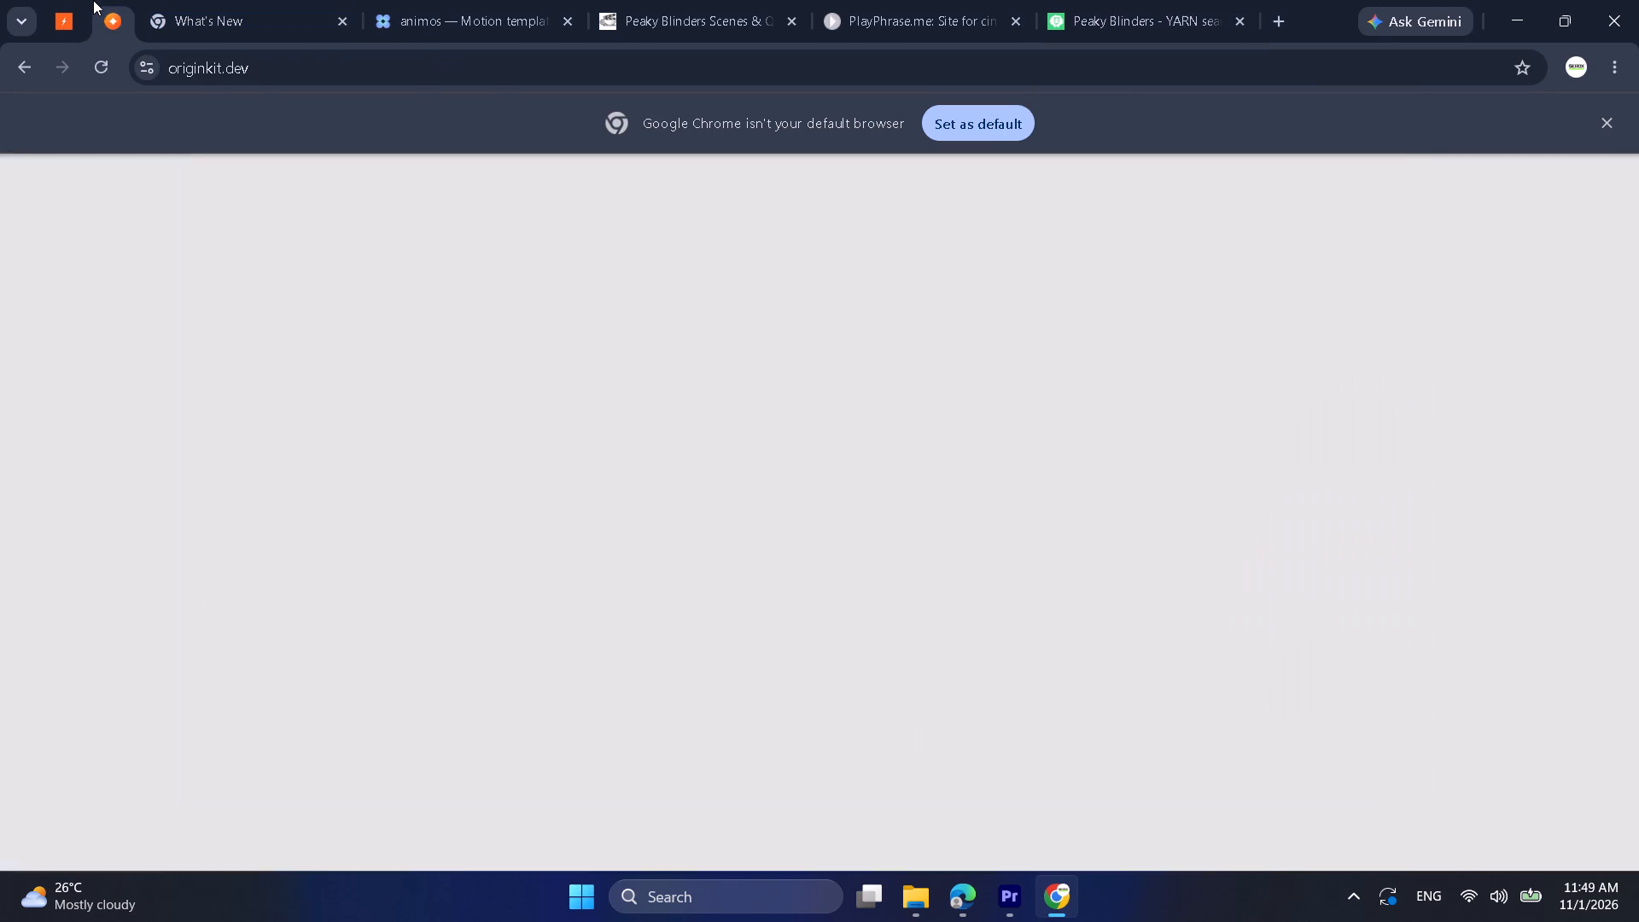
pyautogui.click(80, 0)
pyautogui.tripleClick(463, 225)
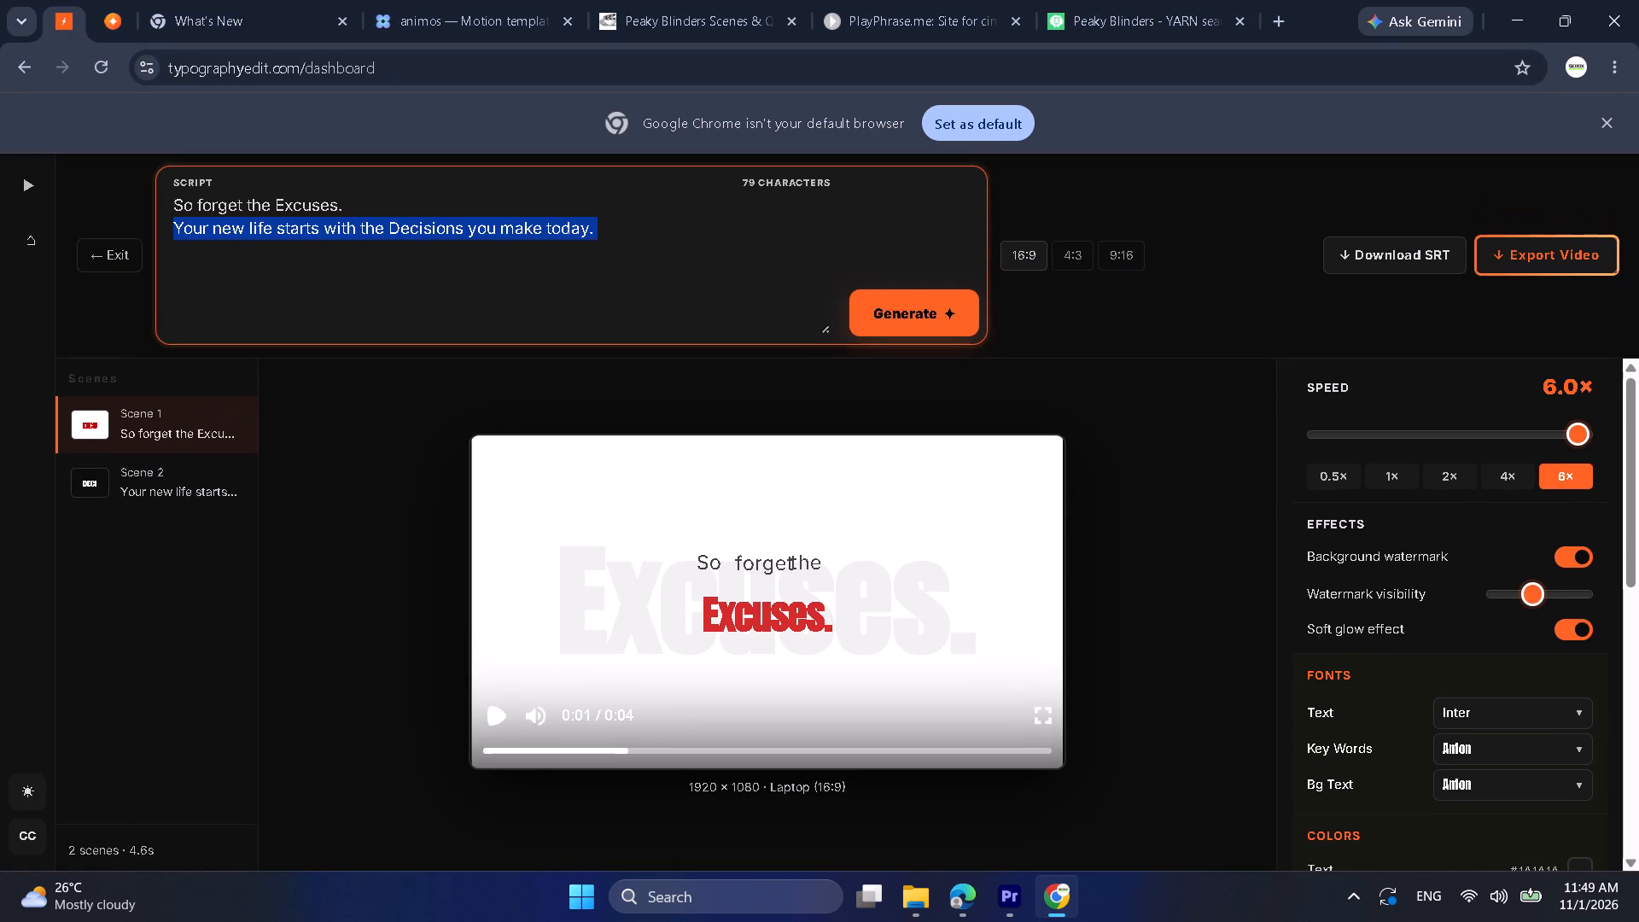
pyautogui.click(462, 223)
pyautogui.click(108, 241)
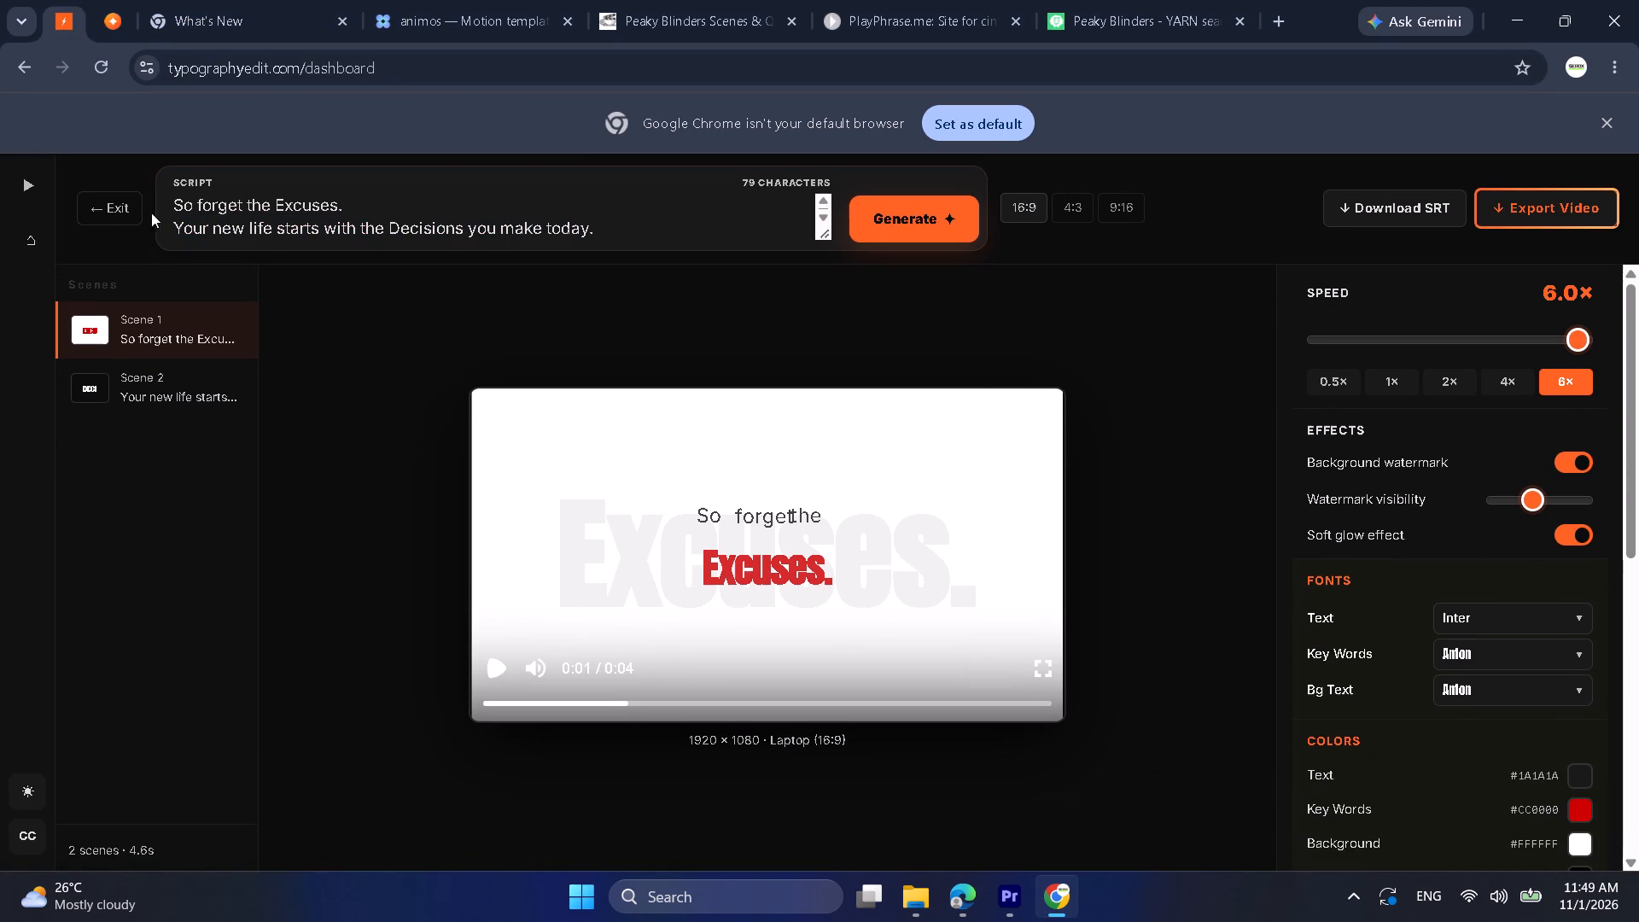
pyautogui.click(120, 201)
pyautogui.tripleClick(435, 306)
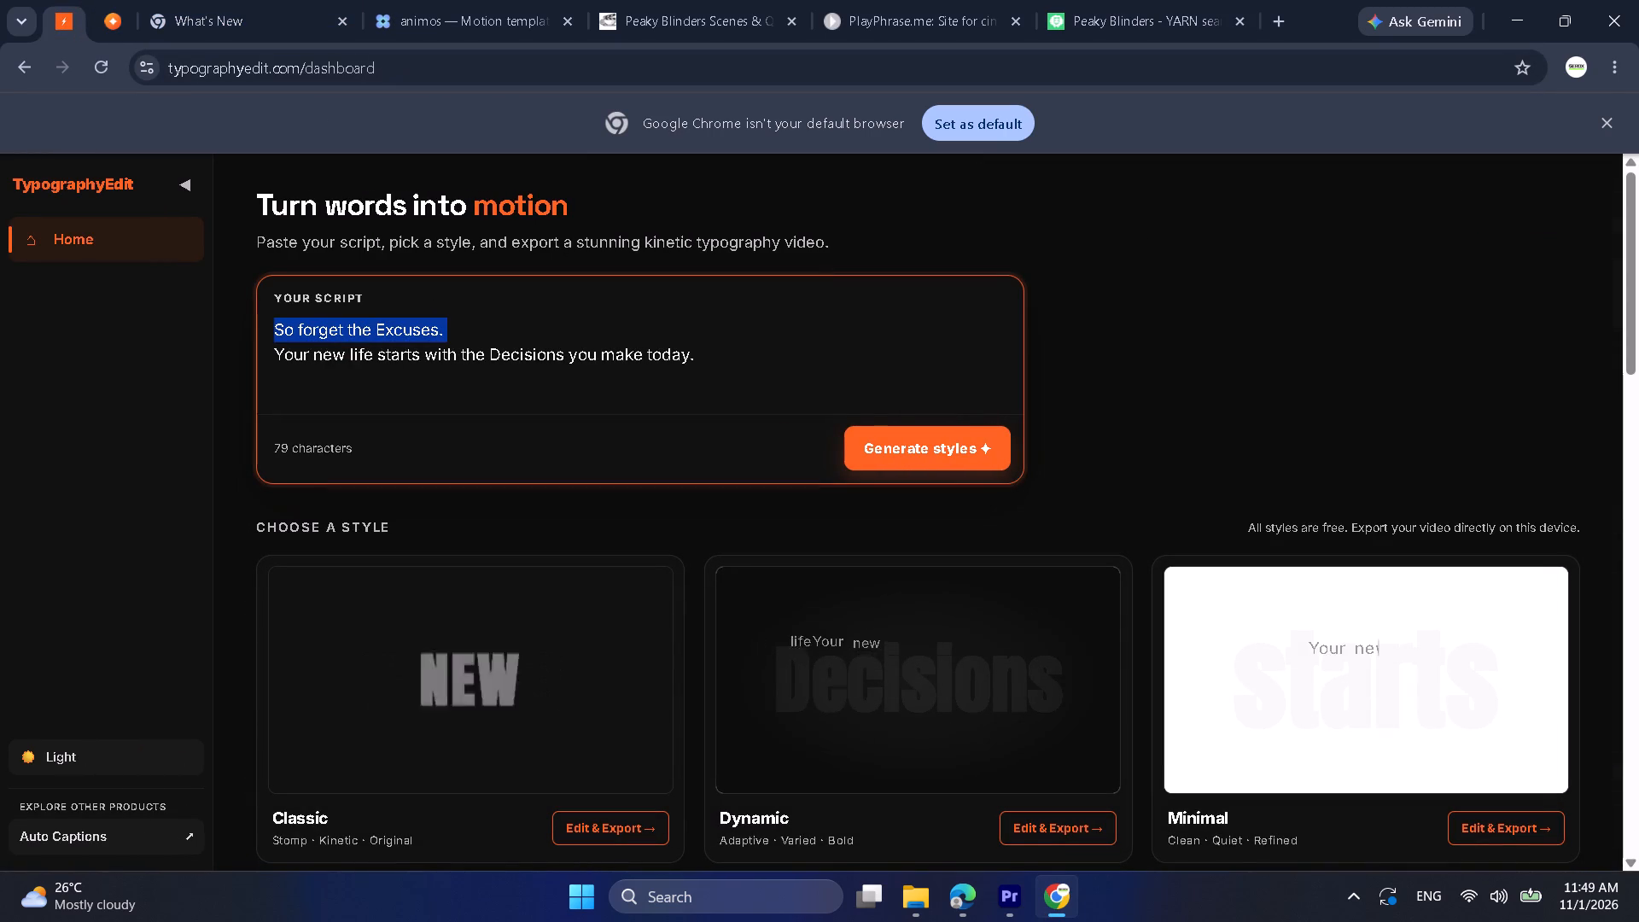
pyautogui.click(435, 306)
pyautogui.tripleClick(510, 346)
pyautogui.click(510, 346)
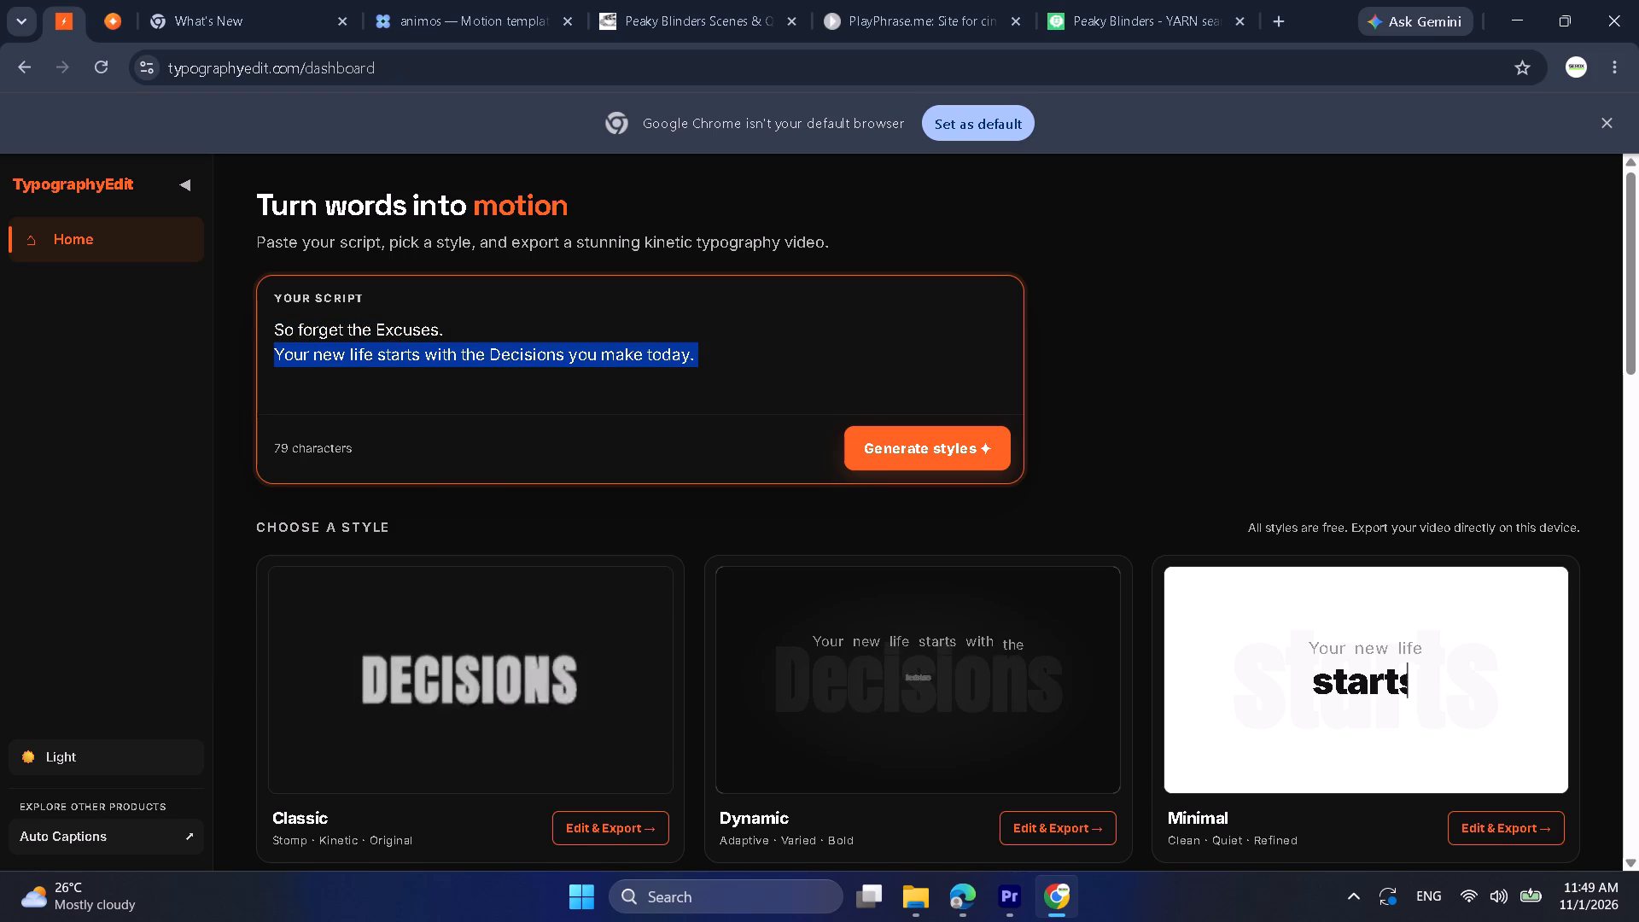
pyautogui.press('BackSpace')
pyautogui.tripleClick(510, 346)
pyautogui.press('BackSpace')
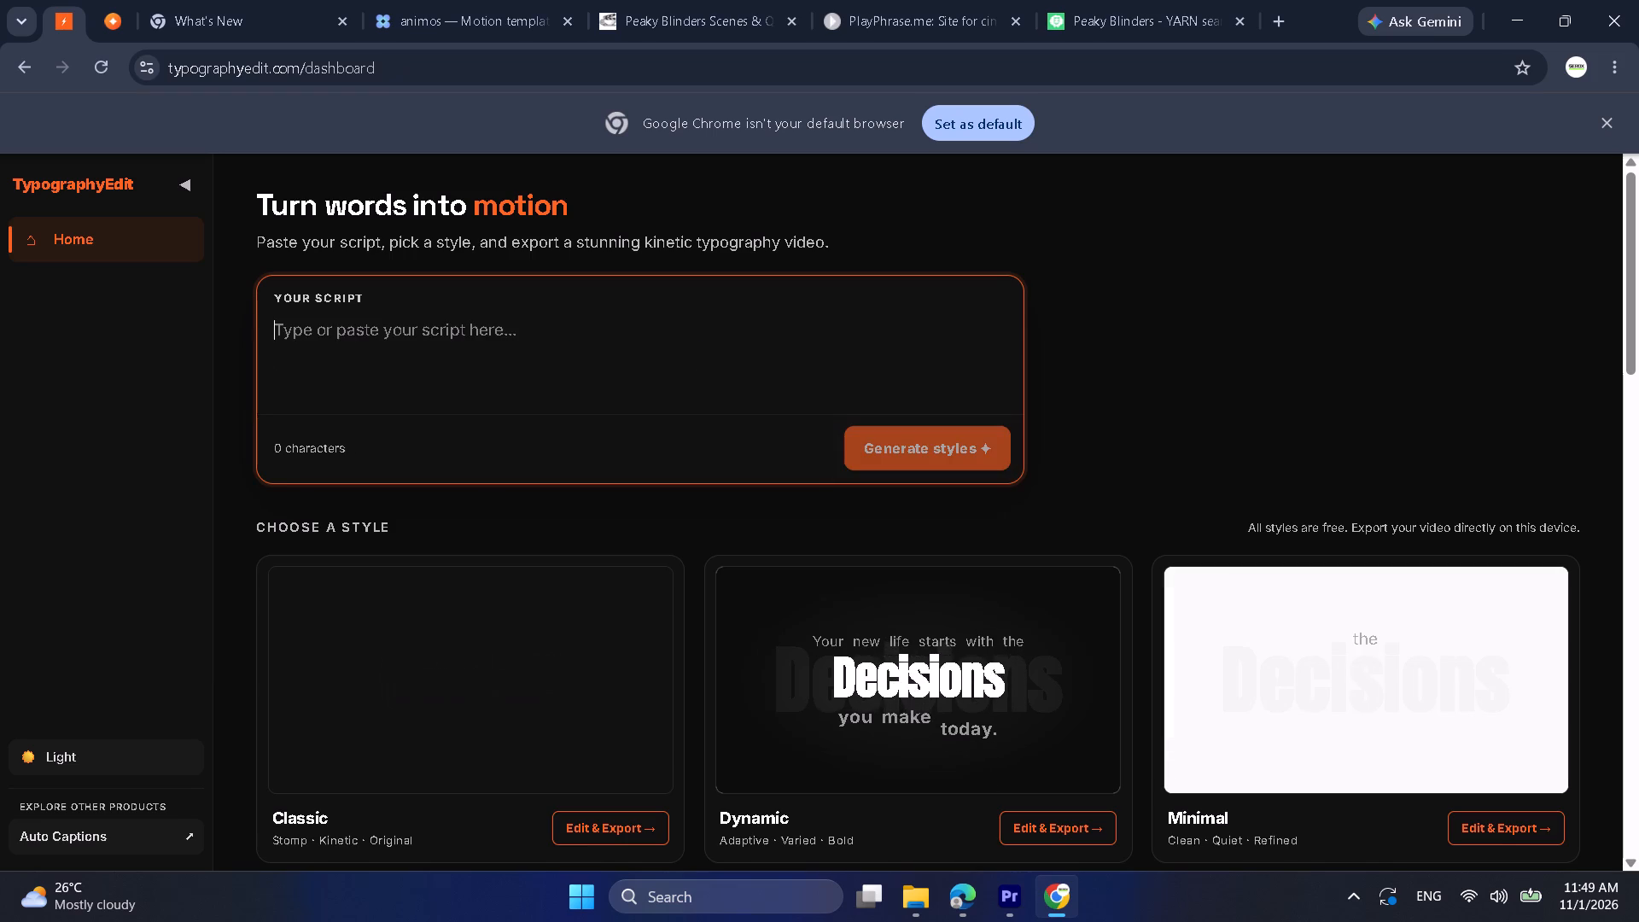
pyautogui.hotkey('ctrl', 'v')
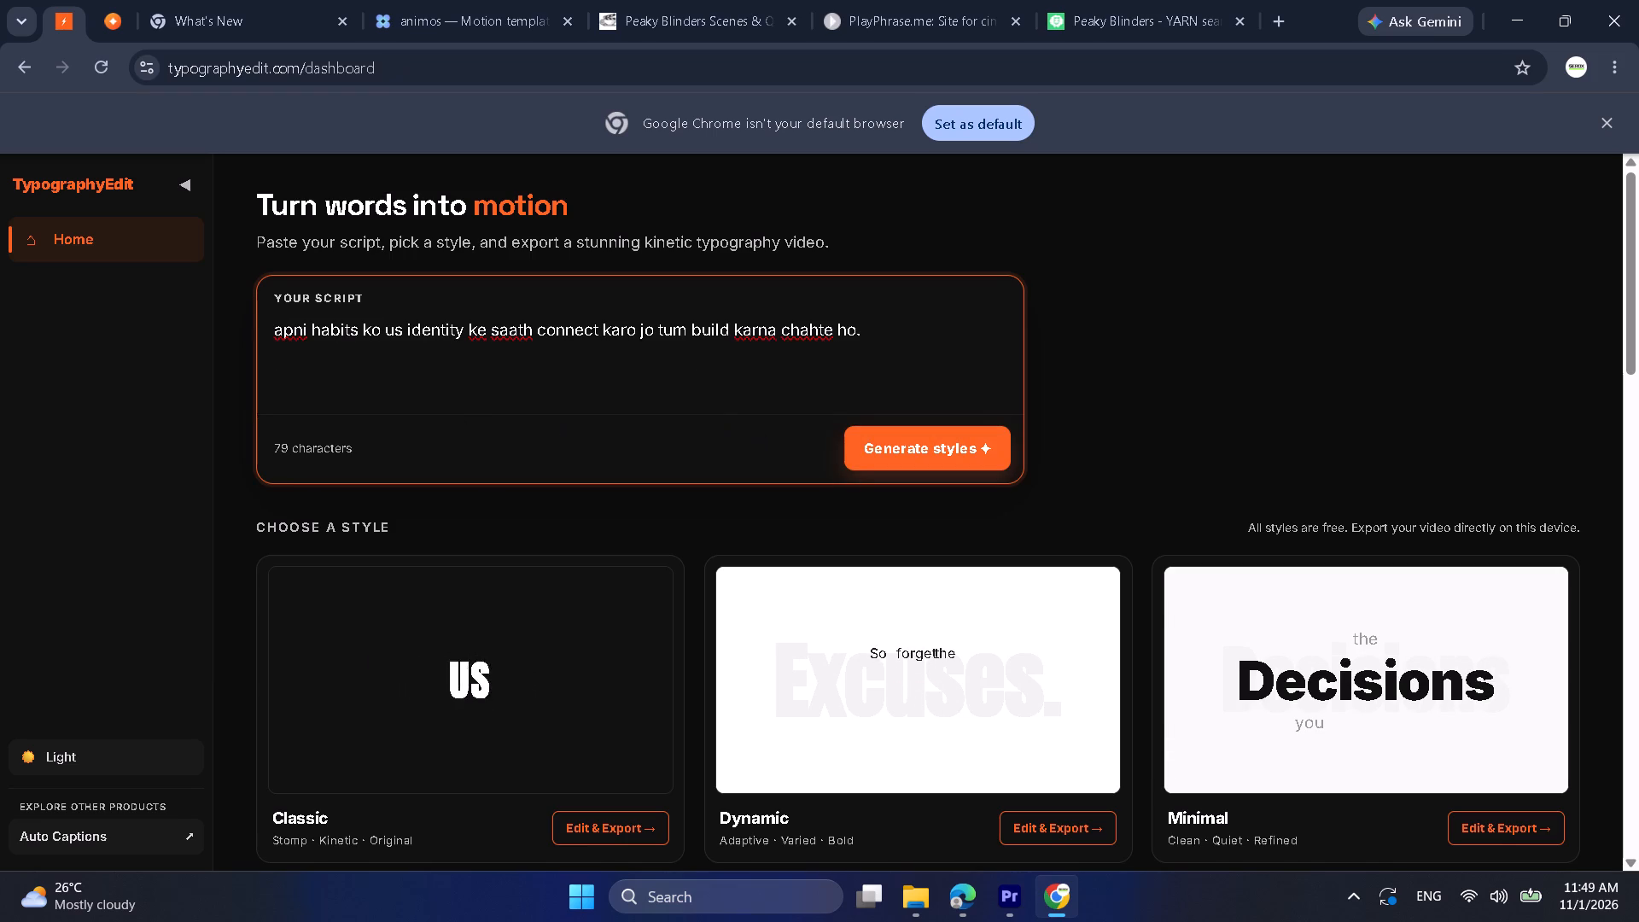
# Capitalize only "Habits" and "Build" in the script line, keeping "apni" in lowercase, and generate the styles.
pyautogui.moveTo(279, 323); pyautogui.dragTo(268, 320)
pyautogui.hotkey('shift', 'a')
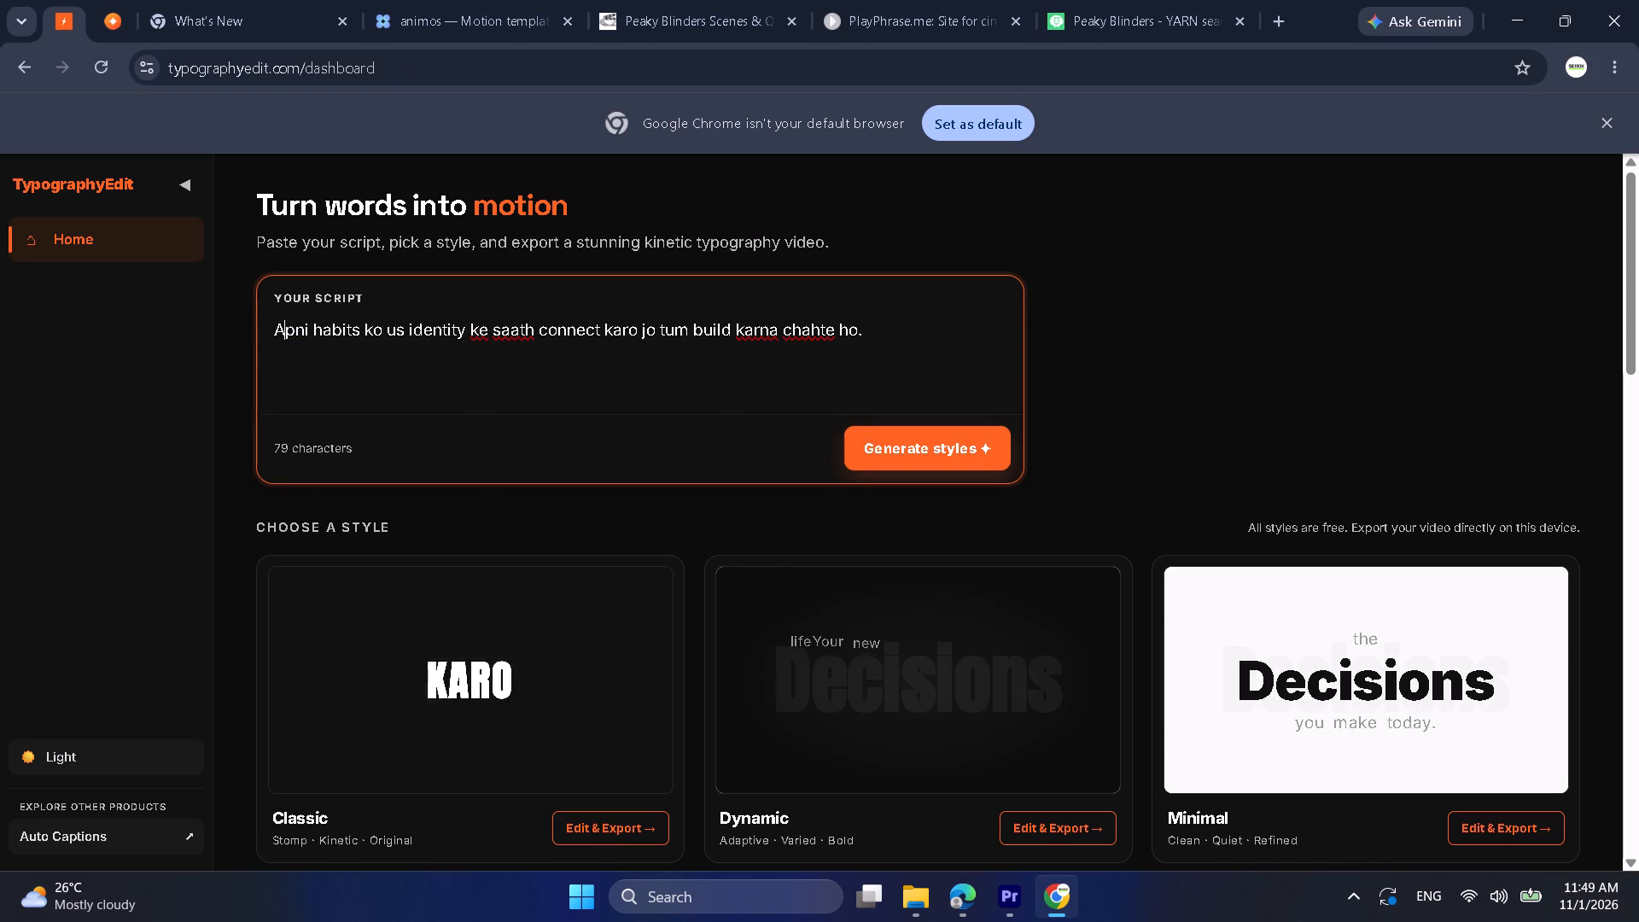
pyautogui.click(320, 326)
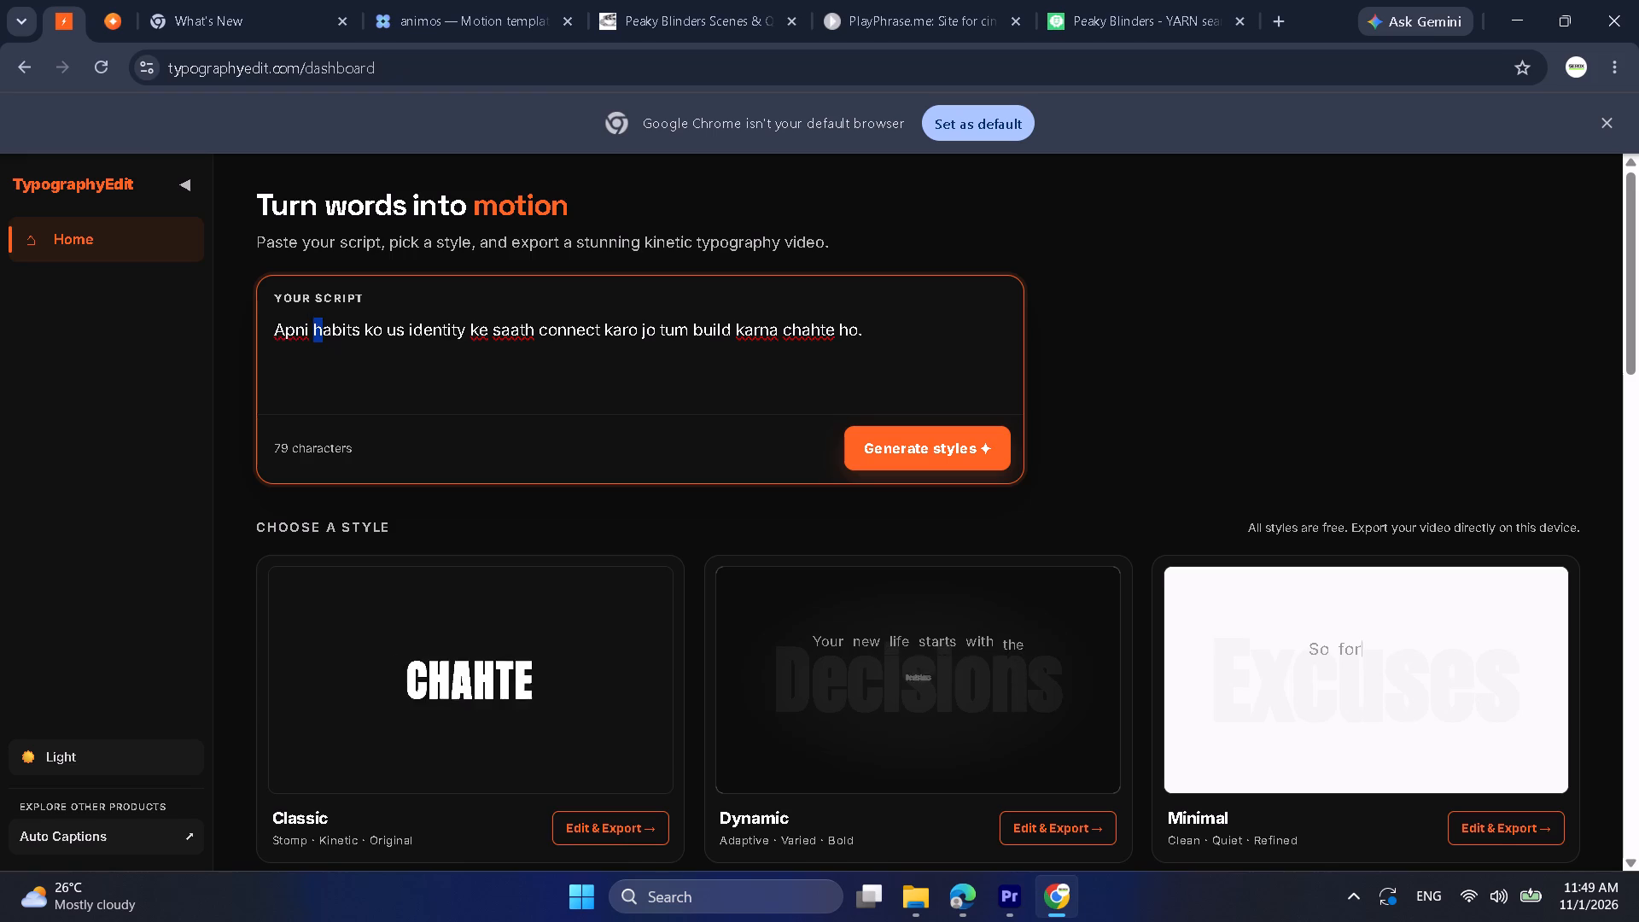
pyautogui.hotkey('shift', 'h')
pyautogui.click(352, 353)
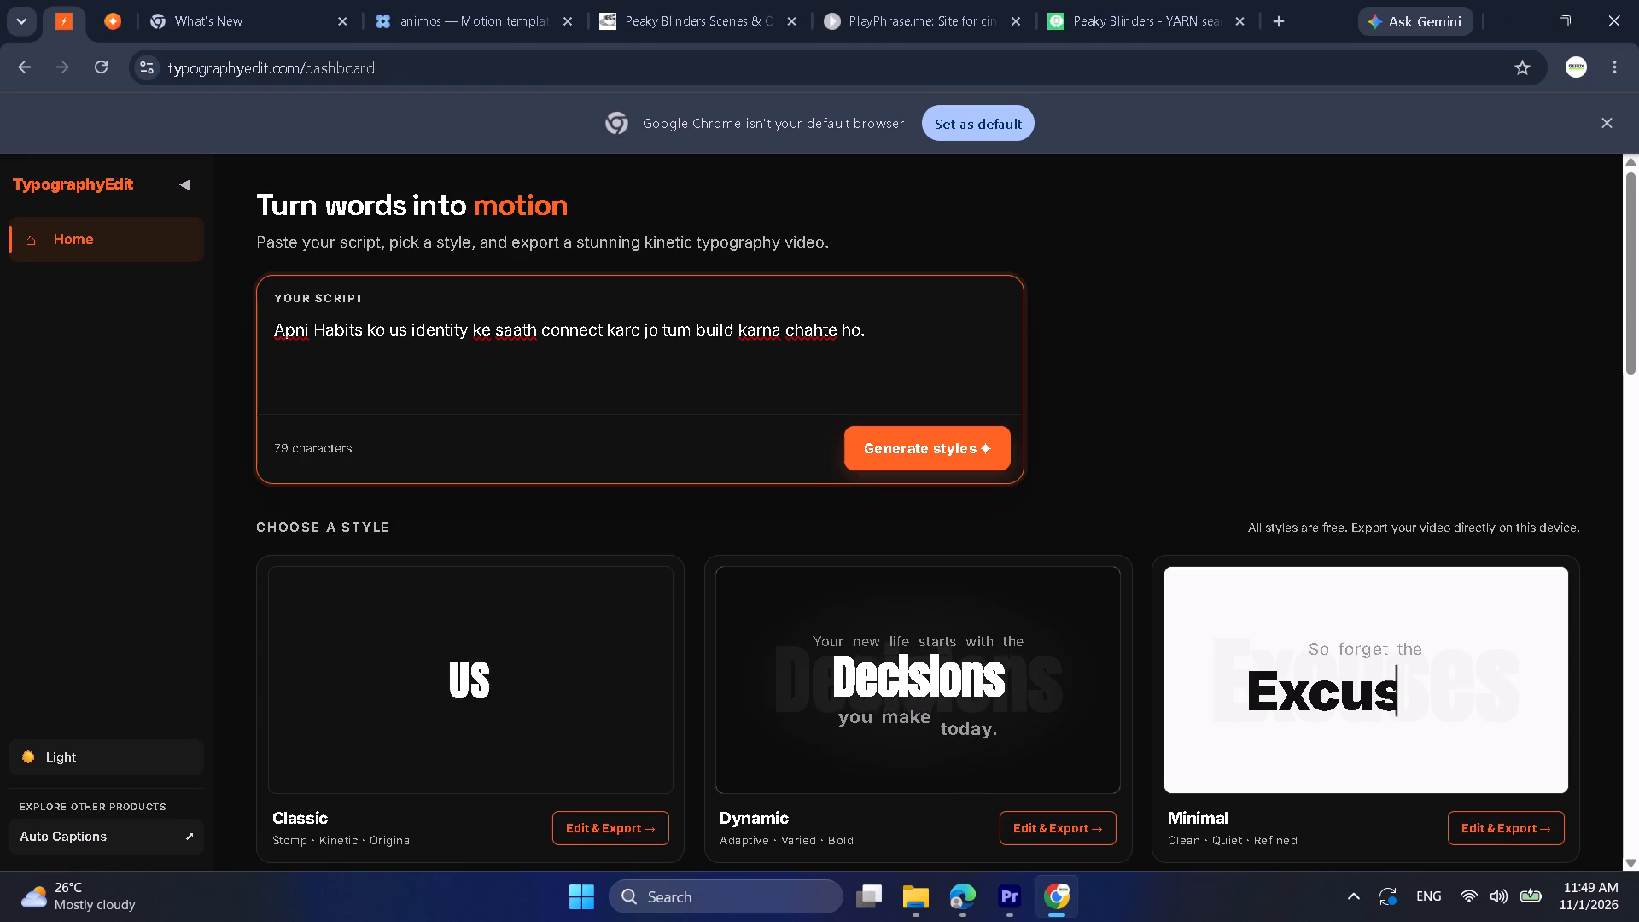
pyautogui.moveTo(280, 325); pyautogui.dragTo(266, 322)
pyautogui.press('a')
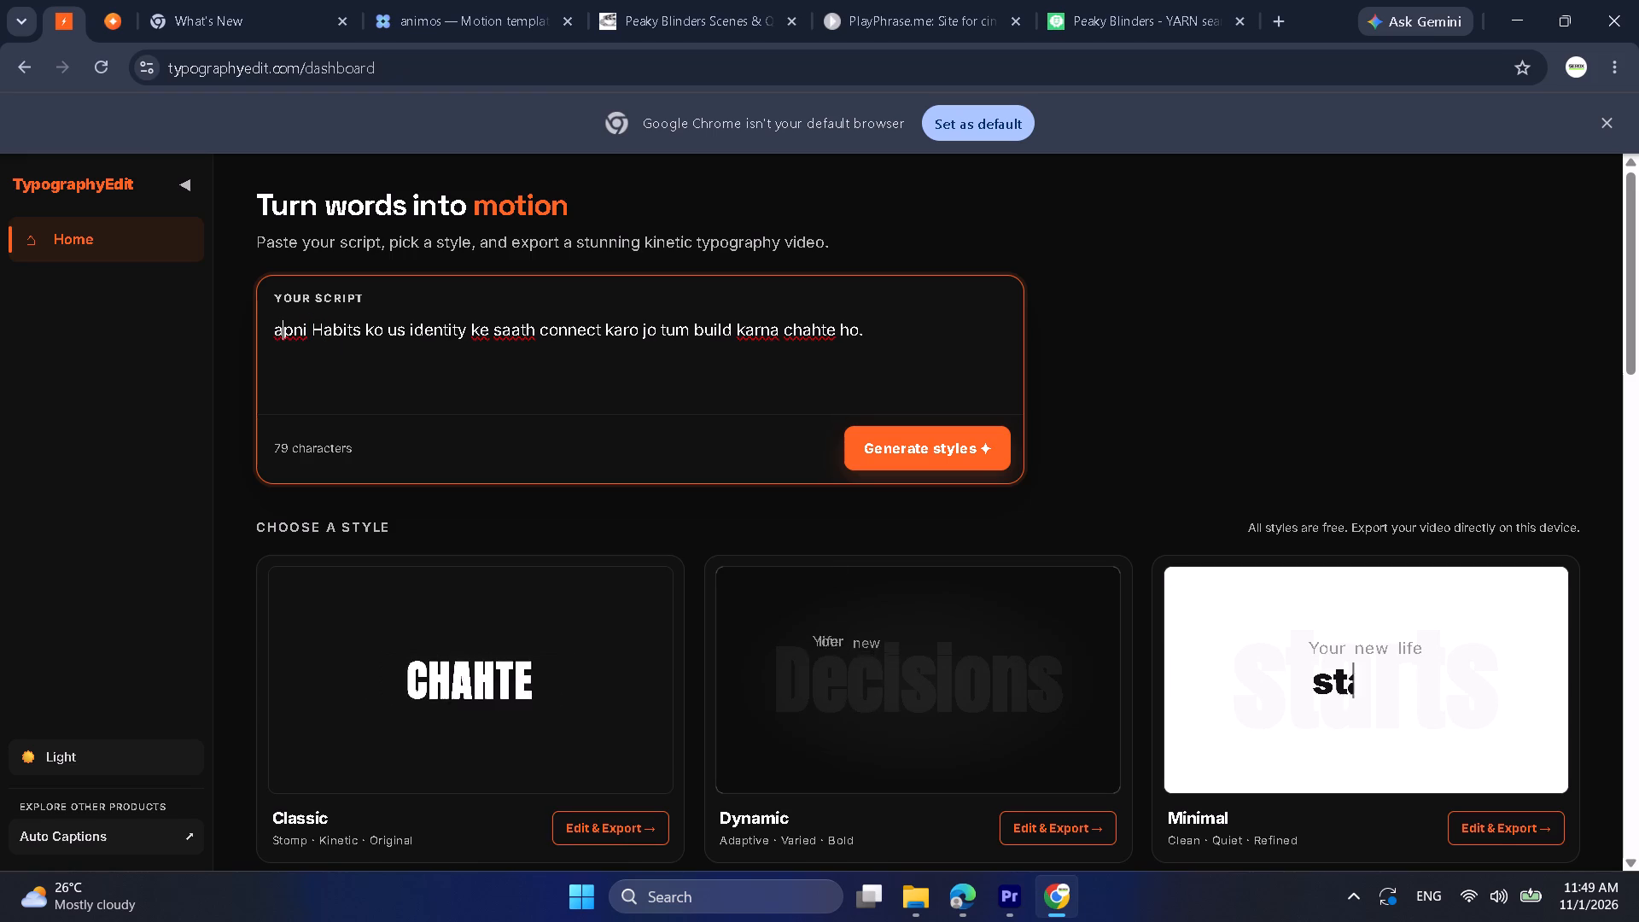
pyautogui.click(701, 330)
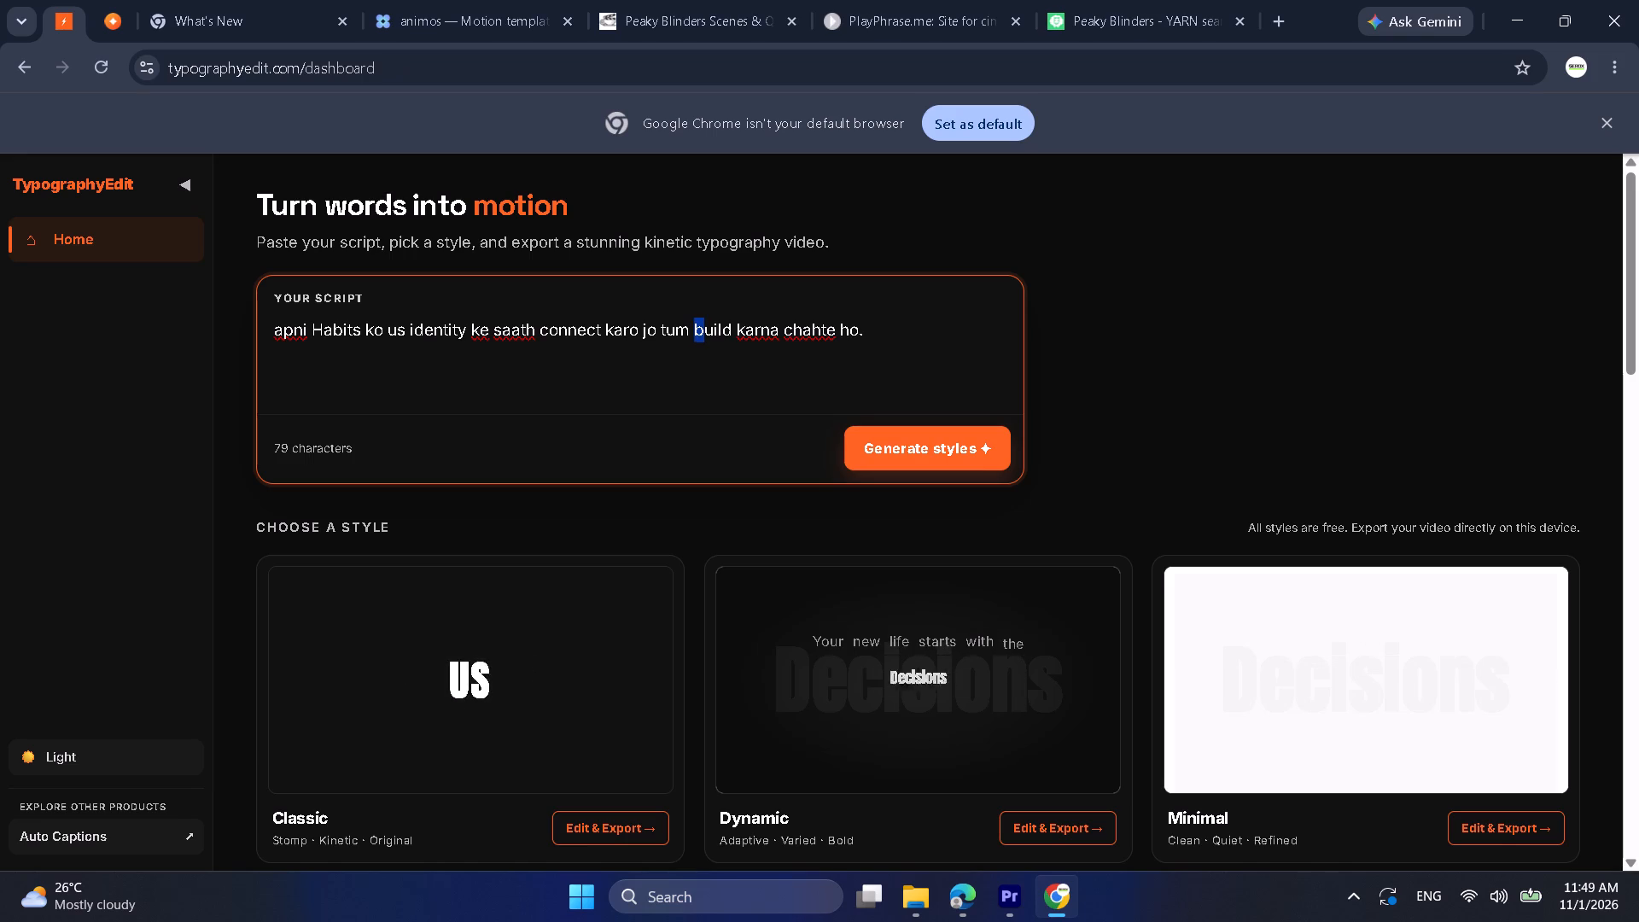
pyautogui.hotkey('shift', 'b')
pyautogui.click(726, 349)
pyautogui.click(895, 446)
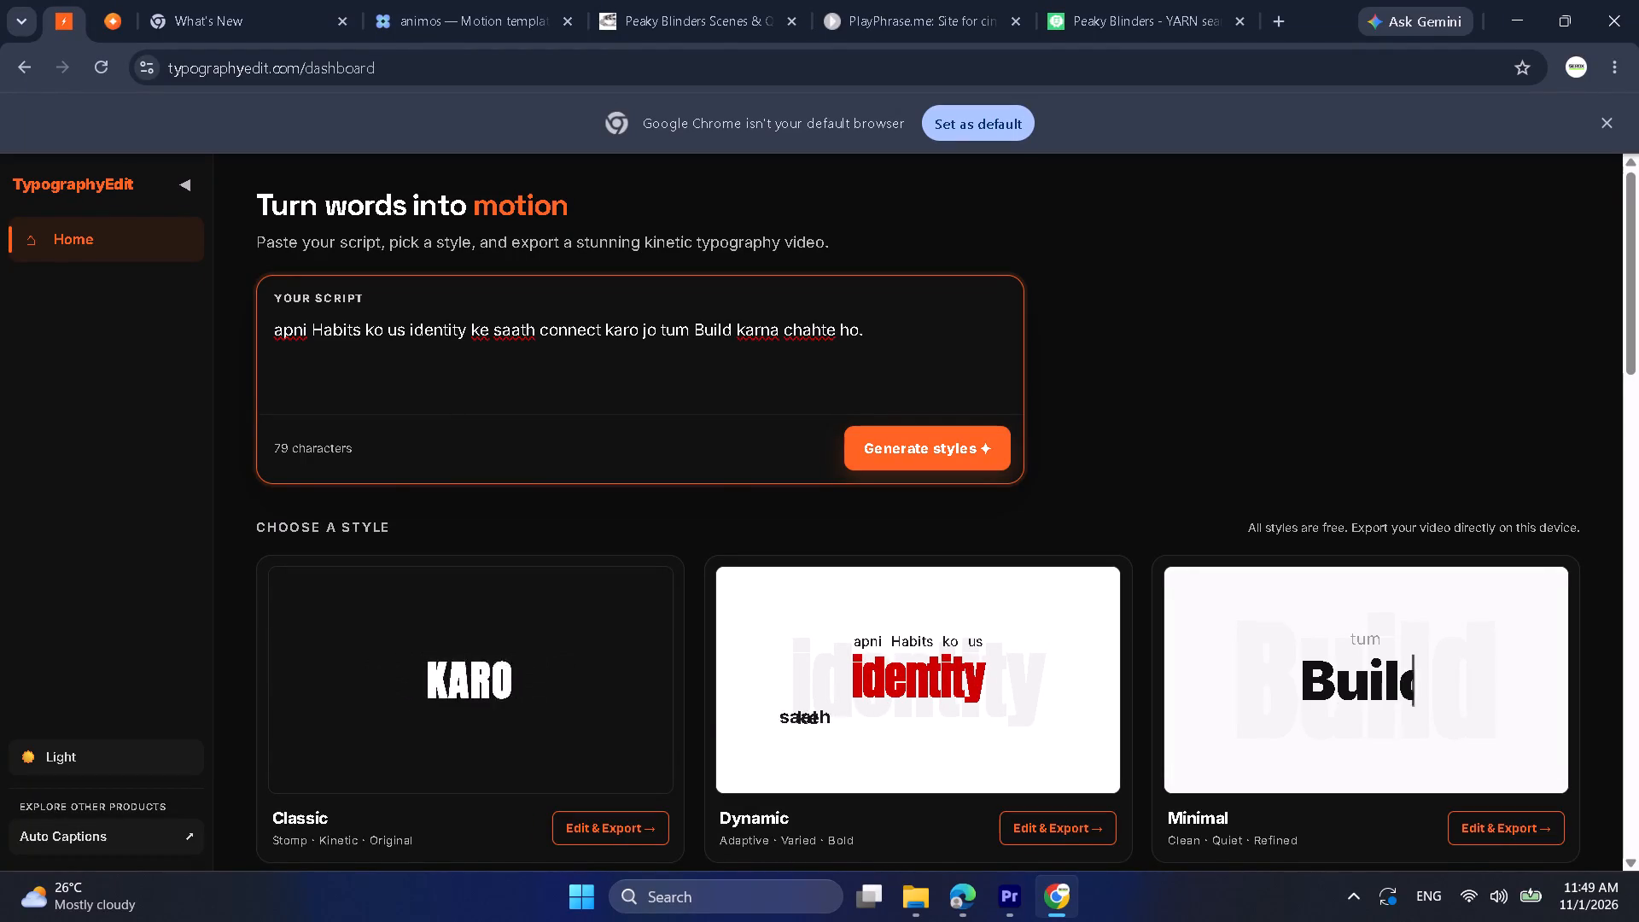
# Compare the generated typography styles, open the Bold Stack version at 16:9, and start rendering its video export.
pyautogui.scroll(-5, 907, 403)
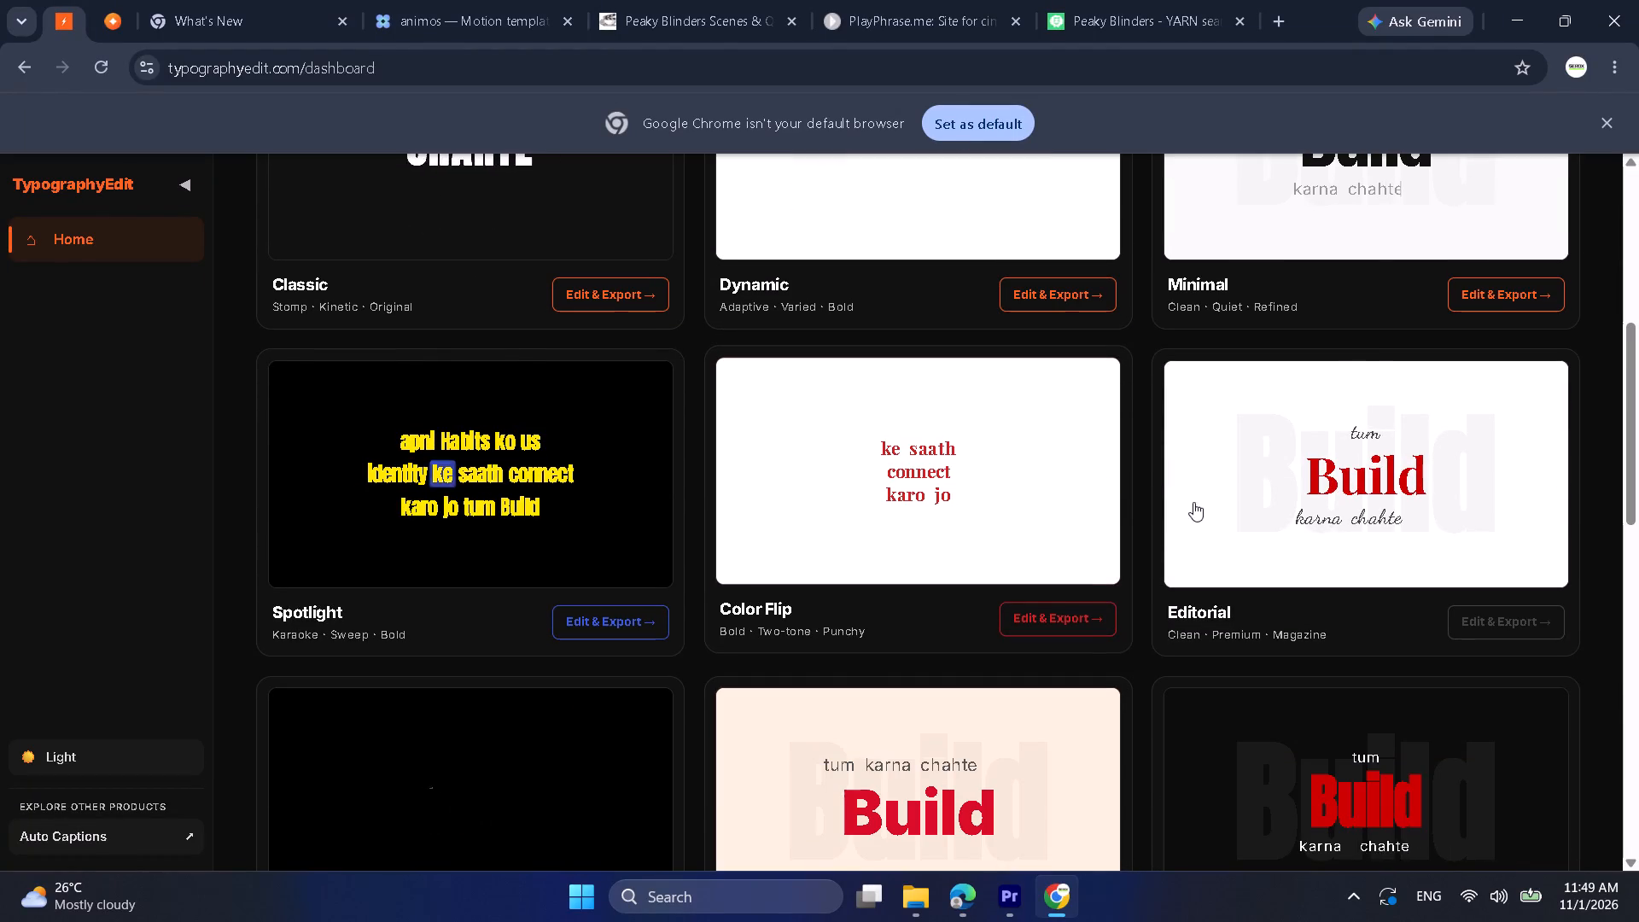
pyautogui.scroll(-9, 1280, 473)
pyautogui.scroll(-3, 1275, 405)
pyautogui.scroll(4, 1275, 405)
pyautogui.scroll(-4, 1275, 405)
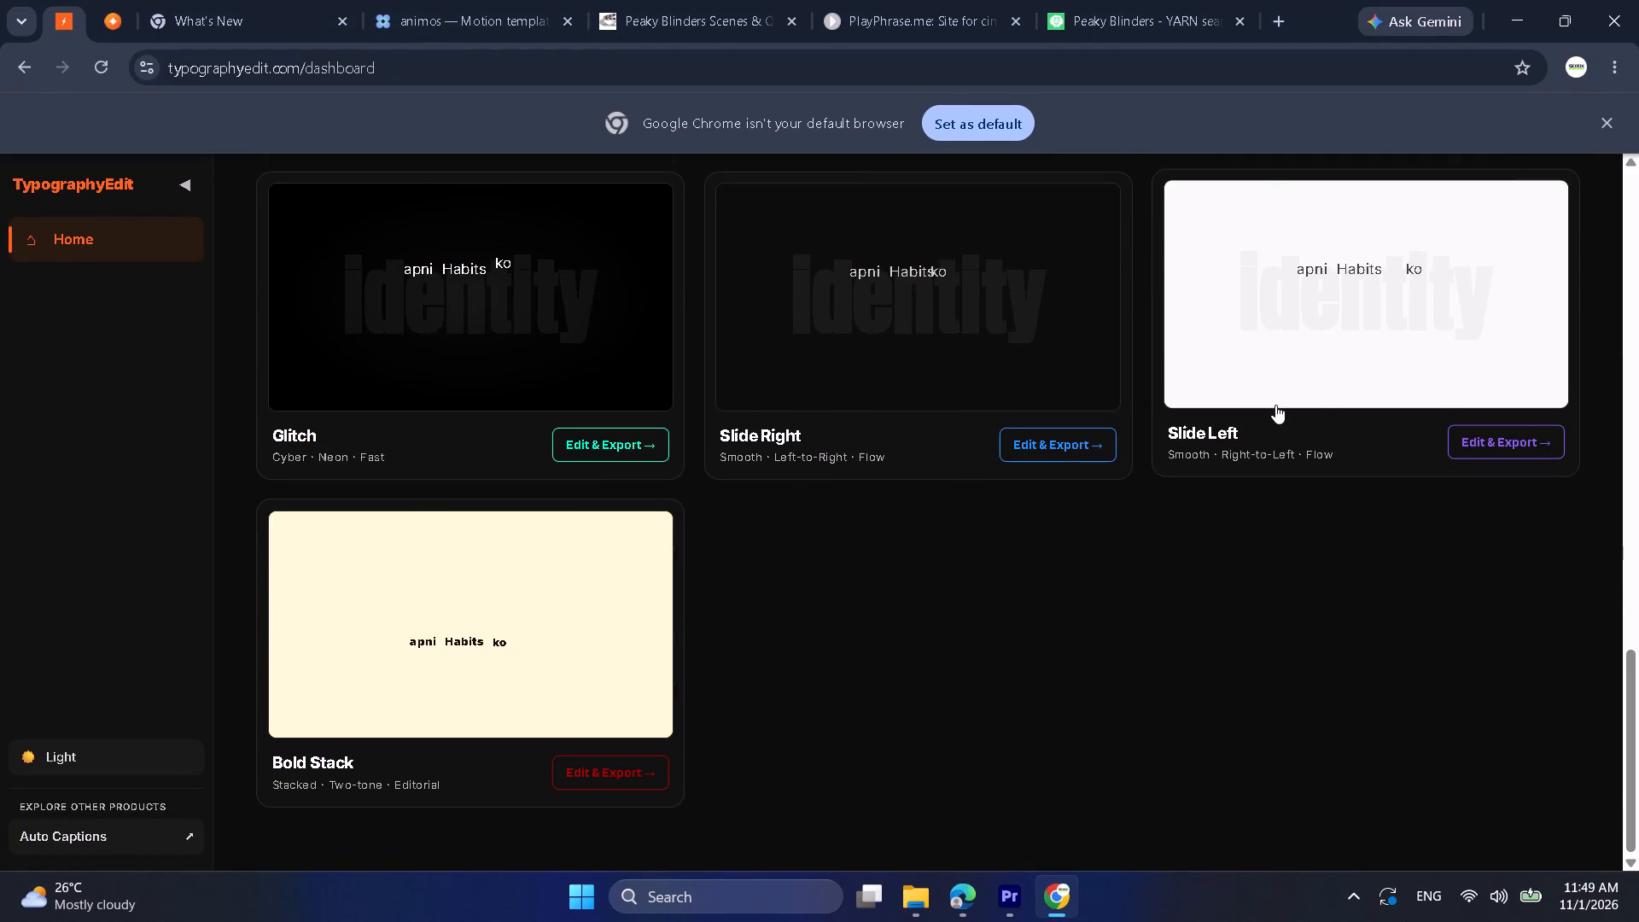
pyautogui.scroll(-1, 1275, 405)
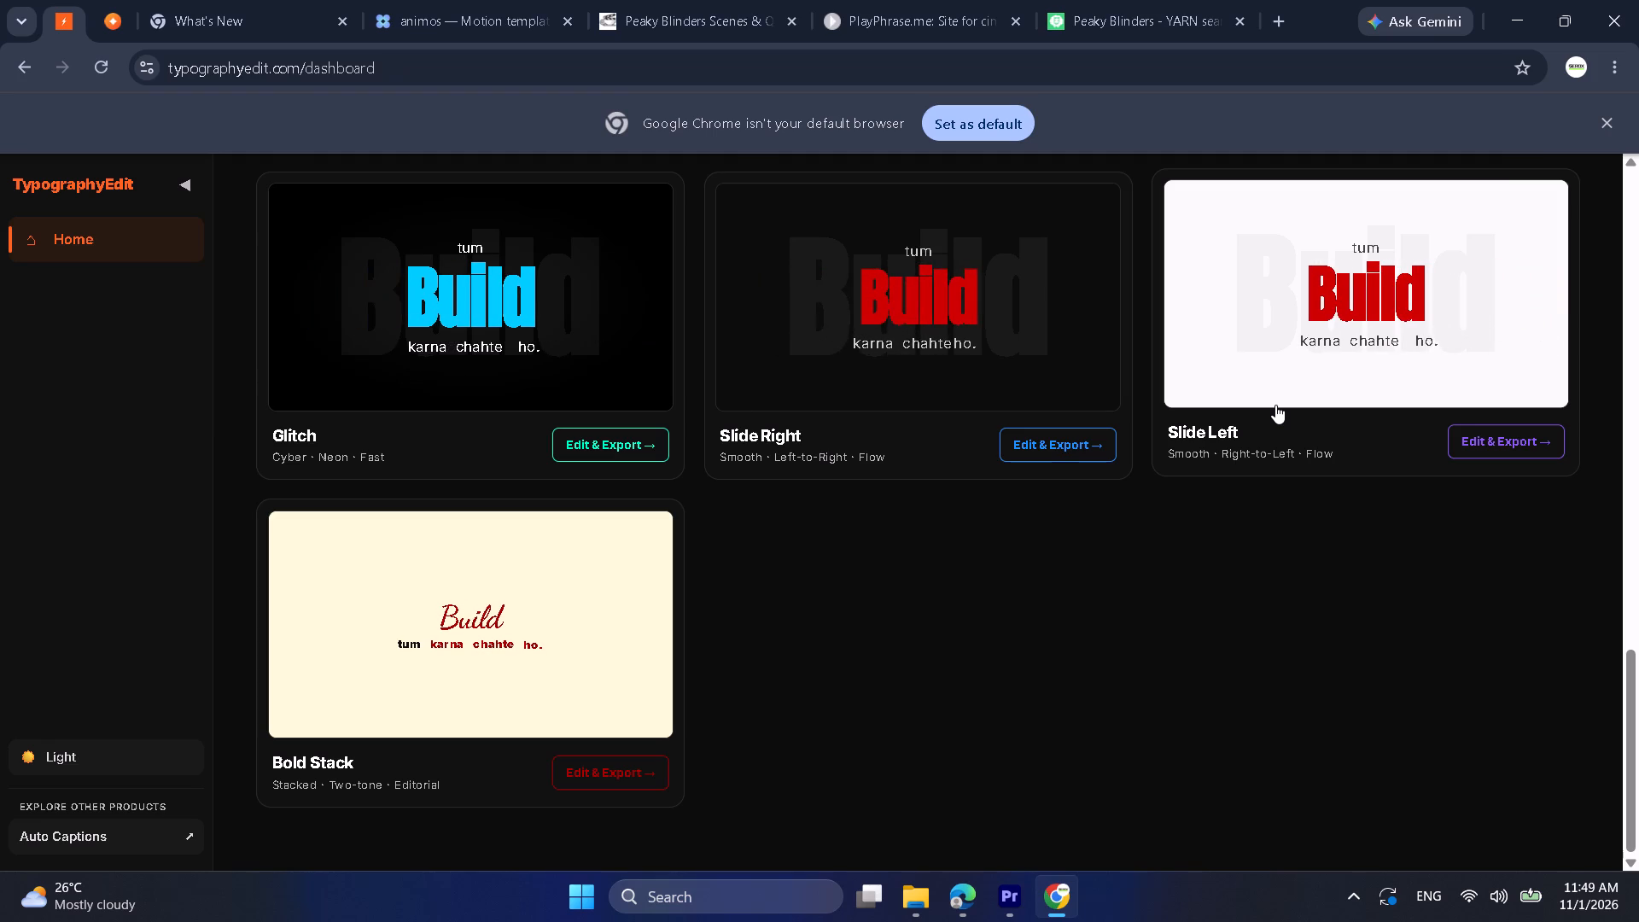
pyautogui.click(563, 651)
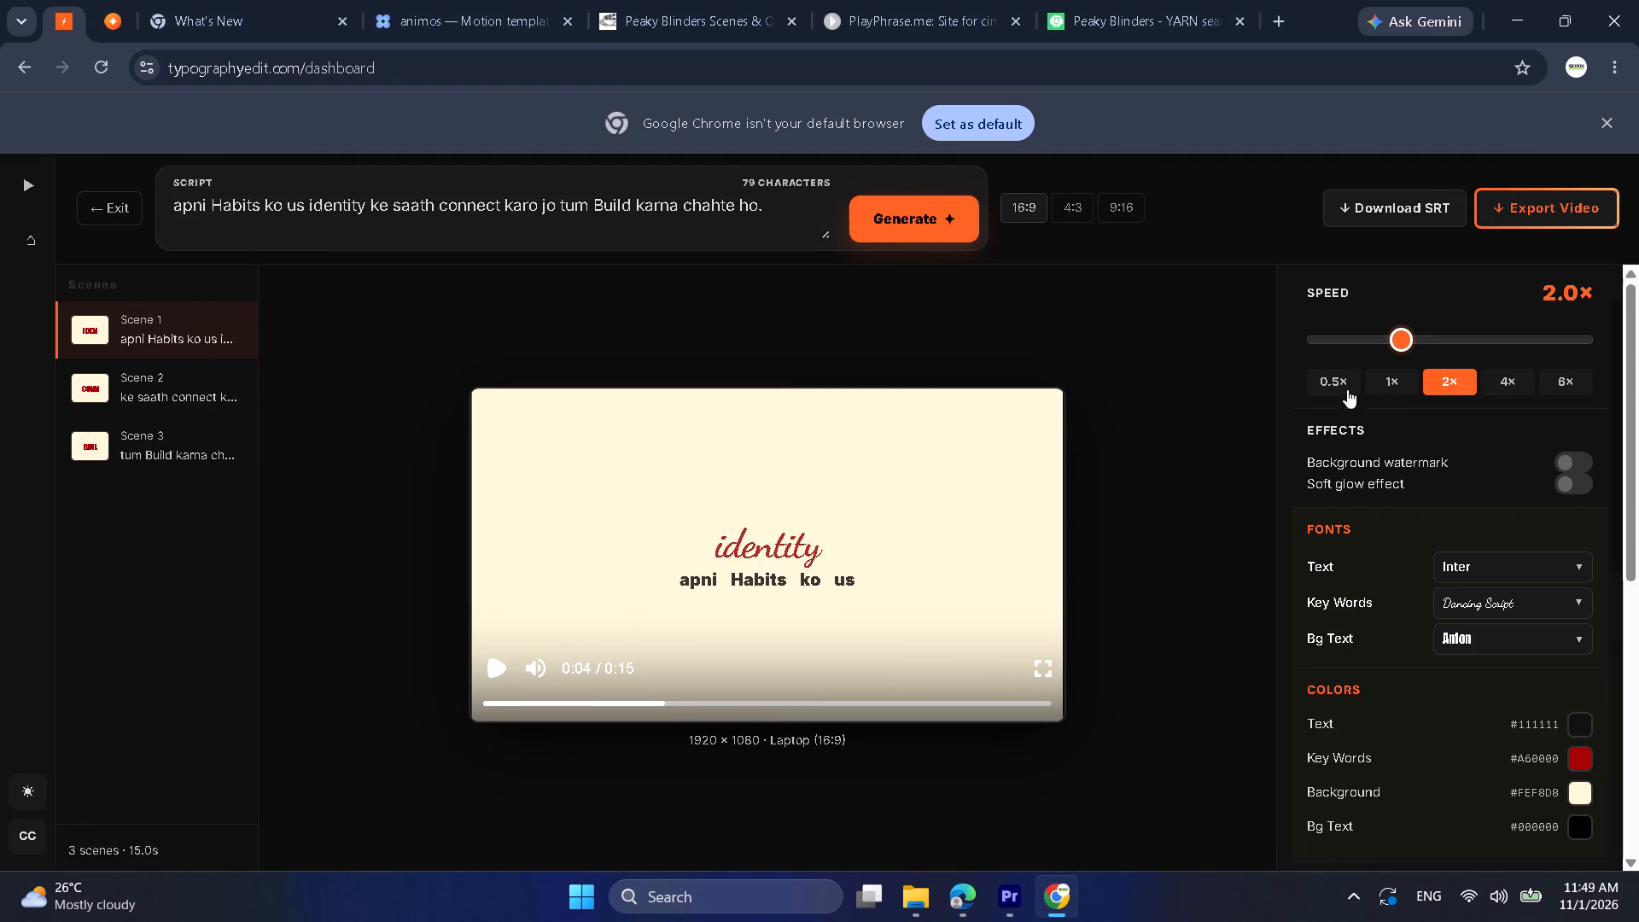
pyautogui.click(1532, 199)
pyautogui.click(971, 559)
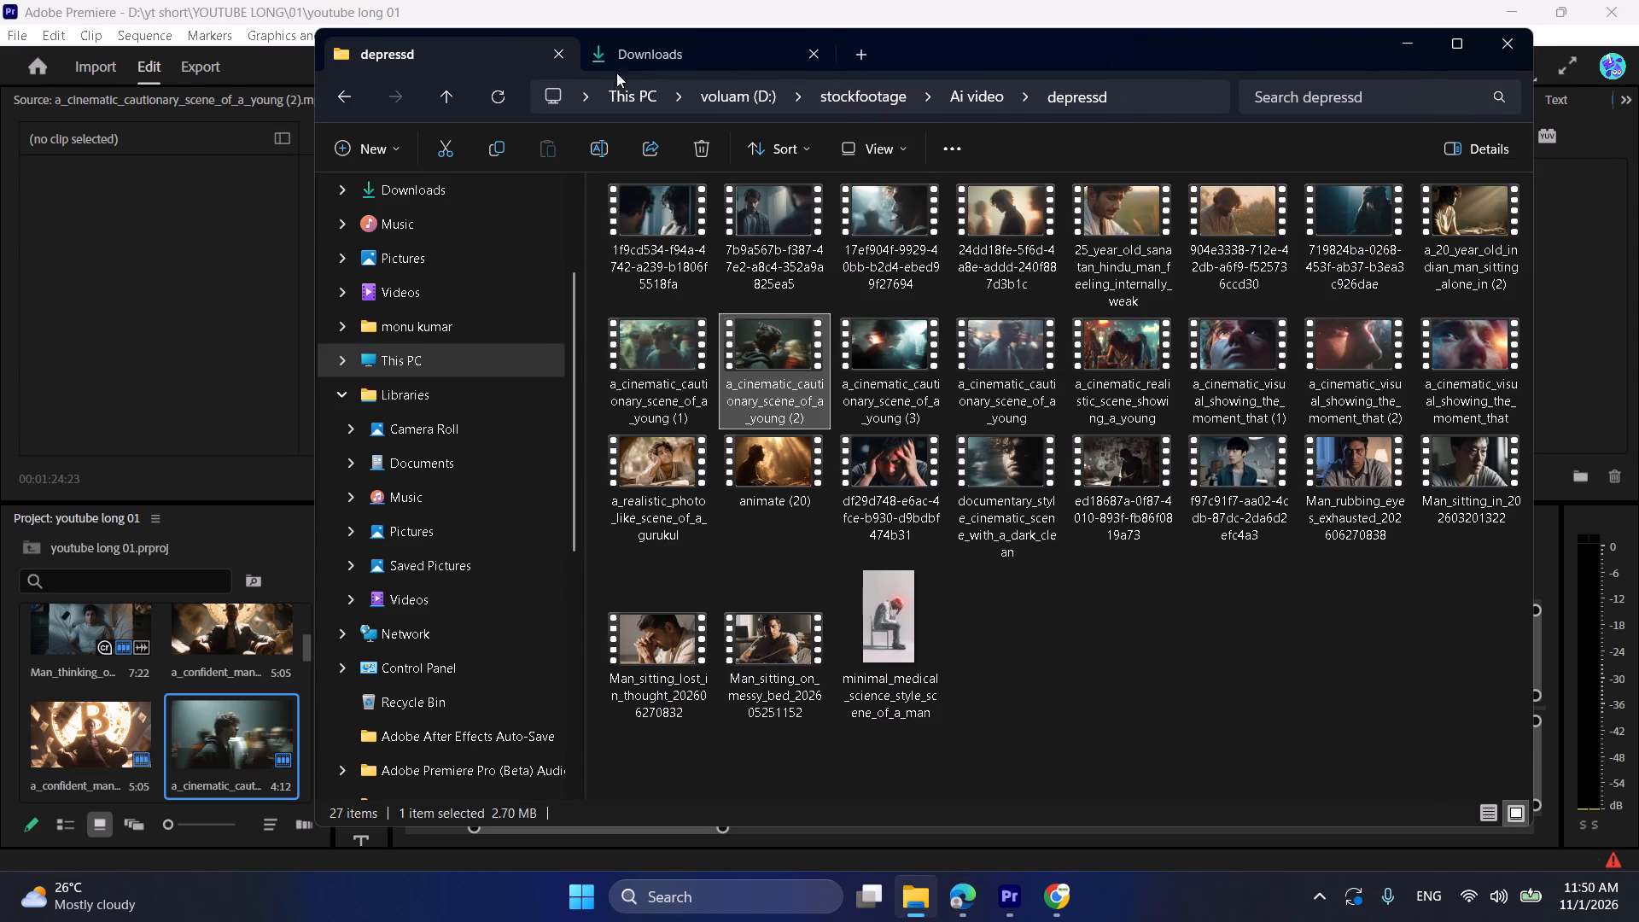
pyautogui.click(621, 61)
pyautogui.click(499, 219)
pyautogui.moveTo(674, 288); pyautogui.dragTo(201, 711)
pyautogui.doubleClick(201, 711)
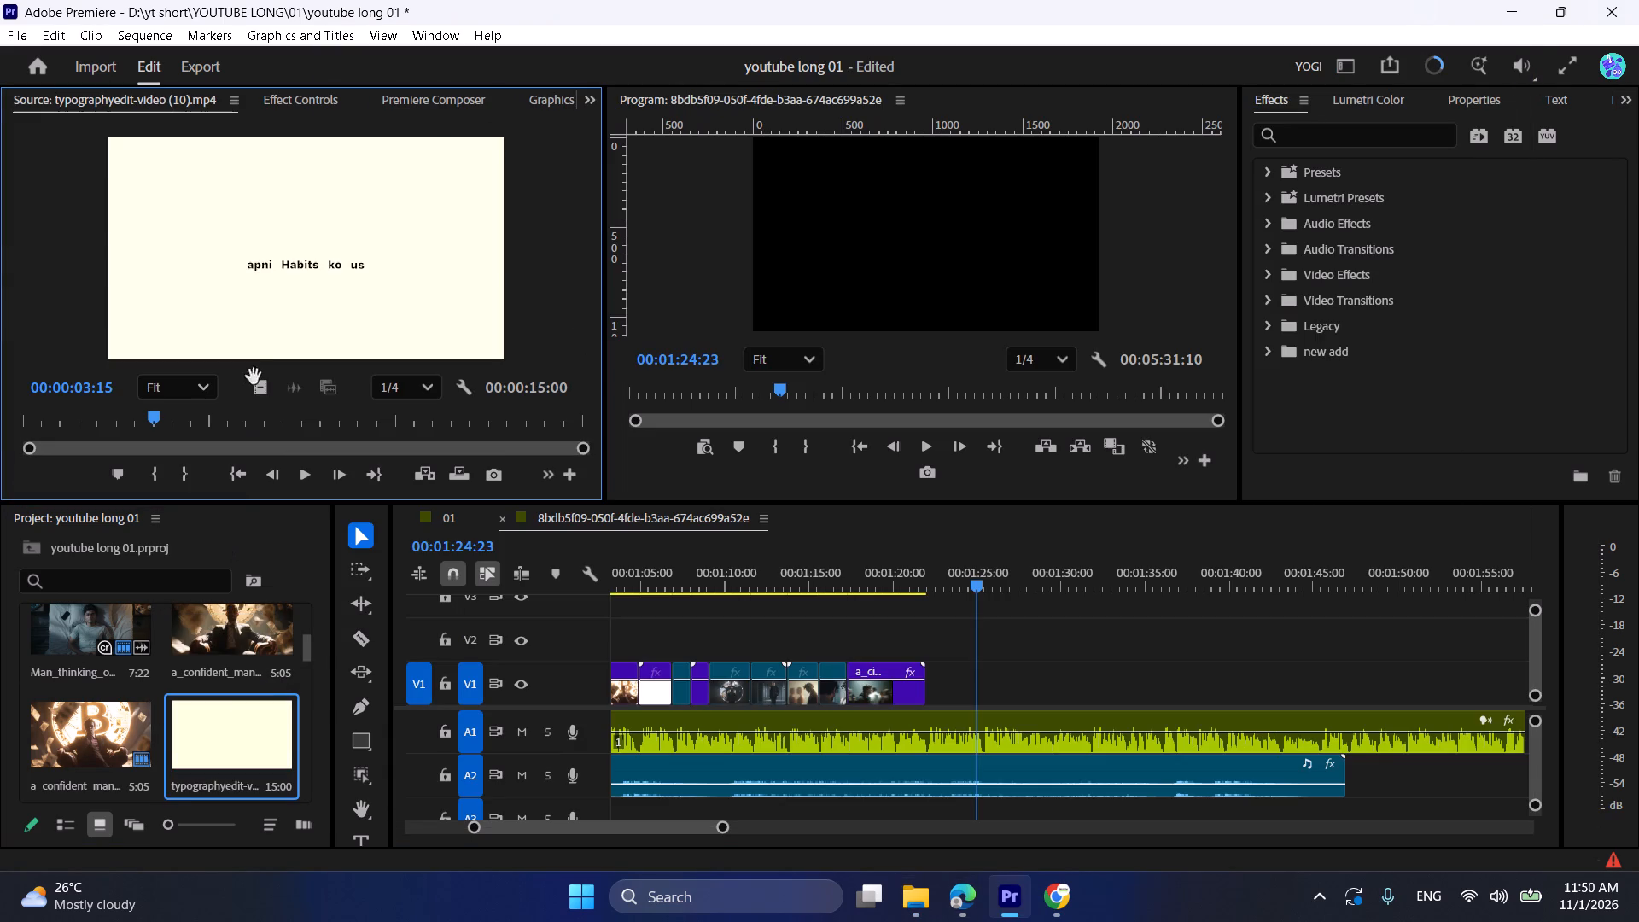
pyautogui.moveTo(259, 381); pyautogui.dragTo(969, 671)
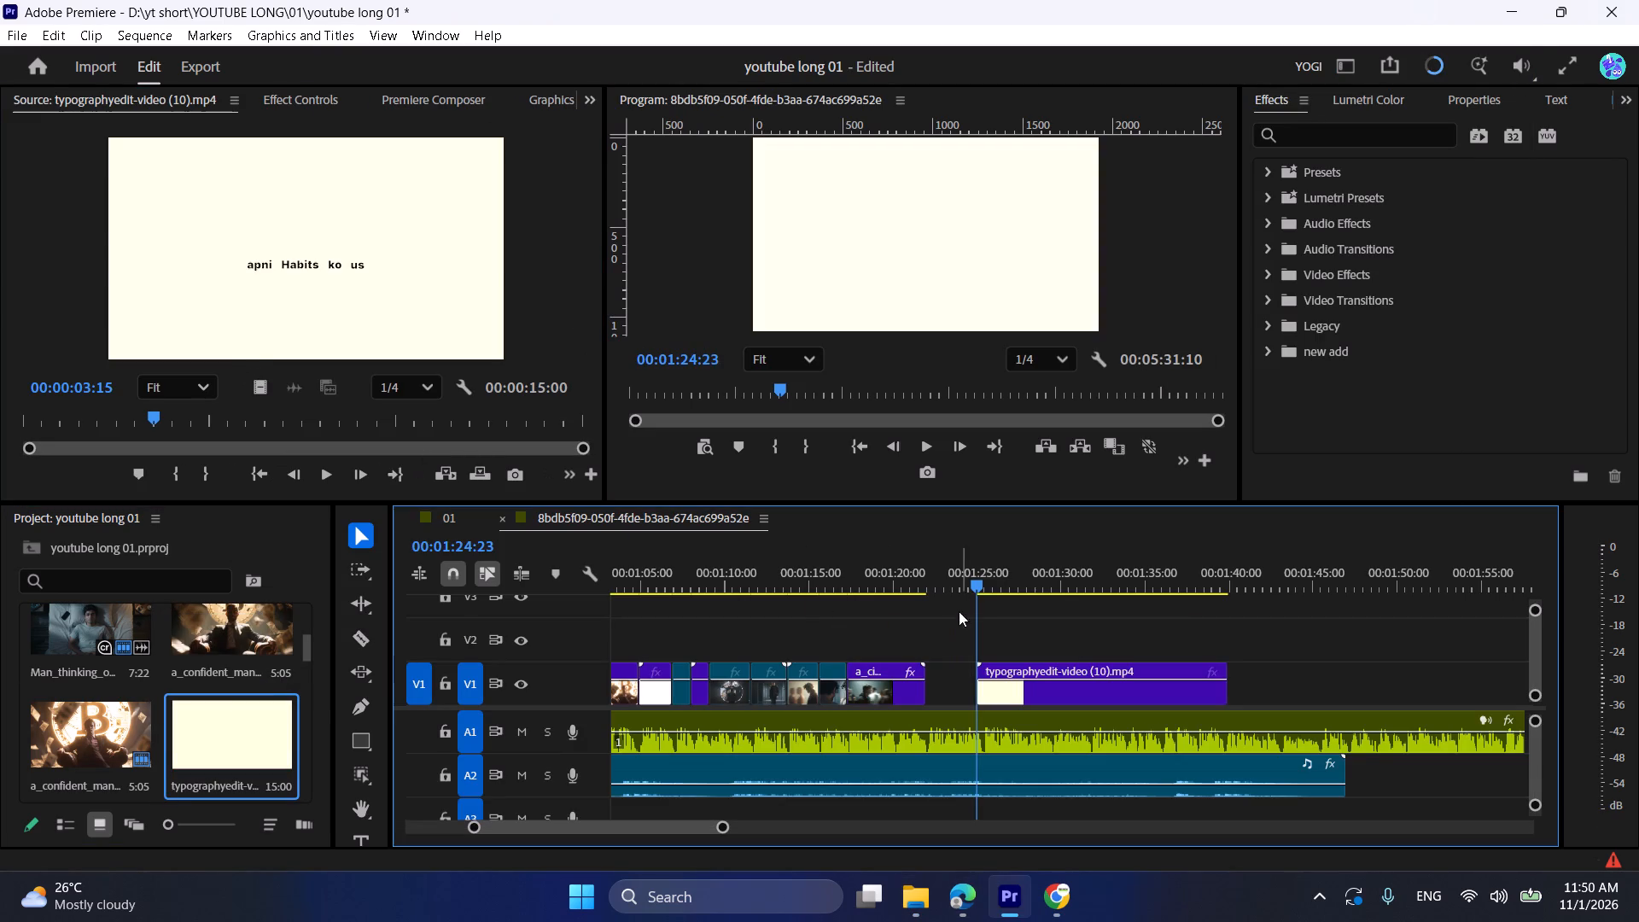
# Play the typography clip against the narration and shift it on V1 to start at 00:01:25:06.
pyautogui.click(961, 571)
pyautogui.press('space')
pyautogui.keyDown('alt'); pyautogui.scroll(2, 990, 604); pyautogui.keyUp('alt')
pyautogui.keyDown('alt'); pyautogui.scroll(-1, 990, 604); pyautogui.keyUp('alt')
pyautogui.keyDown('alt'); pyautogui.scroll(10, 990, 604); pyautogui.keyUp('alt')
pyautogui.press('space')
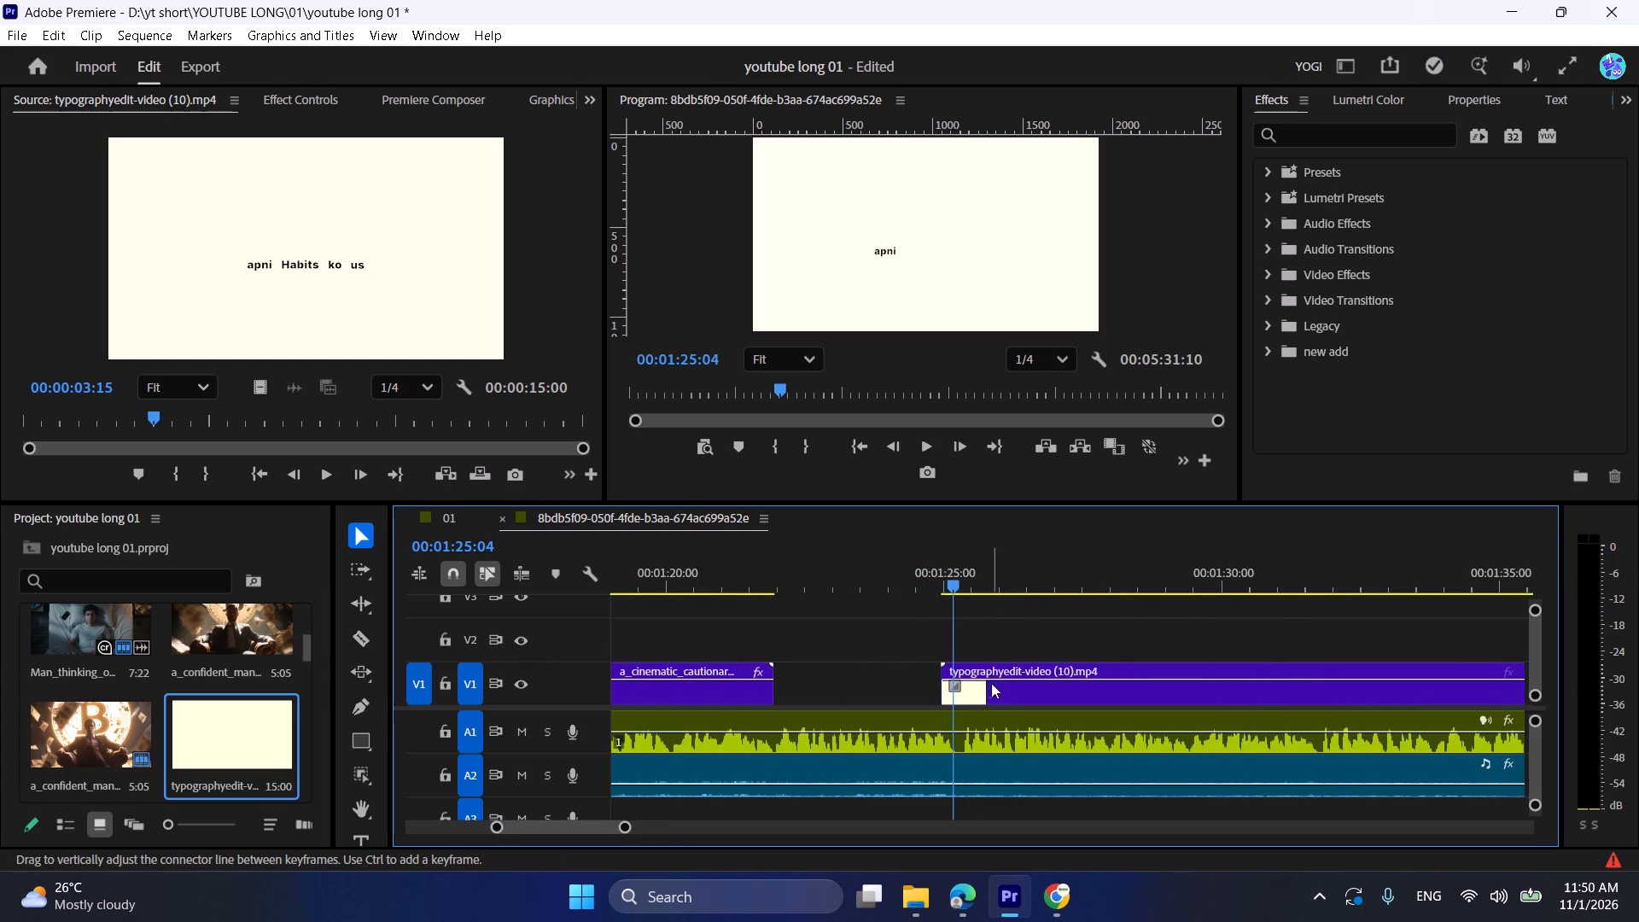
pyautogui.press('space')
pyautogui.press('space')
pyautogui.moveTo(991, 683); pyautogui.dragTo(1011, 684)
pyautogui.moveTo(1006, 675); pyautogui.dragTo(983, 659)
pyautogui.moveTo(1018, 687); pyautogui.dragTo(1035, 689)
# Check the typography clip's pacing against the narration and set its speed to 300%.
pyautogui.press('space')
pyautogui.keyDown('alt'); pyautogui.scroll(-5, 1035, 689); pyautogui.keyUp('alt')
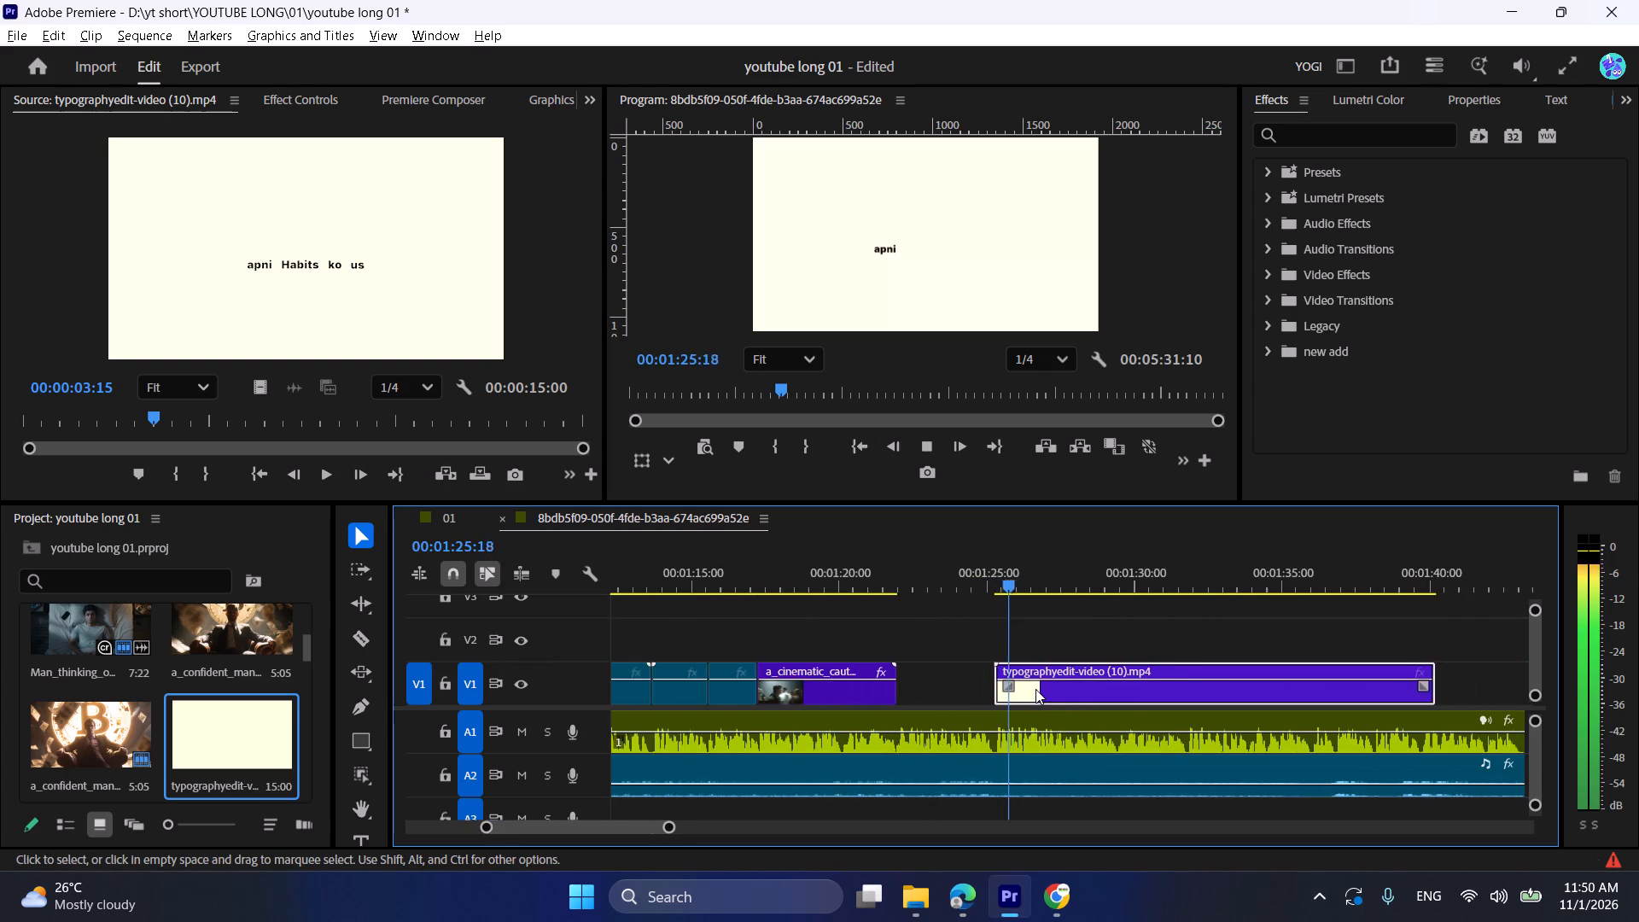
pyautogui.keyDown('alt'); pyautogui.scroll(-6, 1035, 689); pyautogui.keyUp('alt')
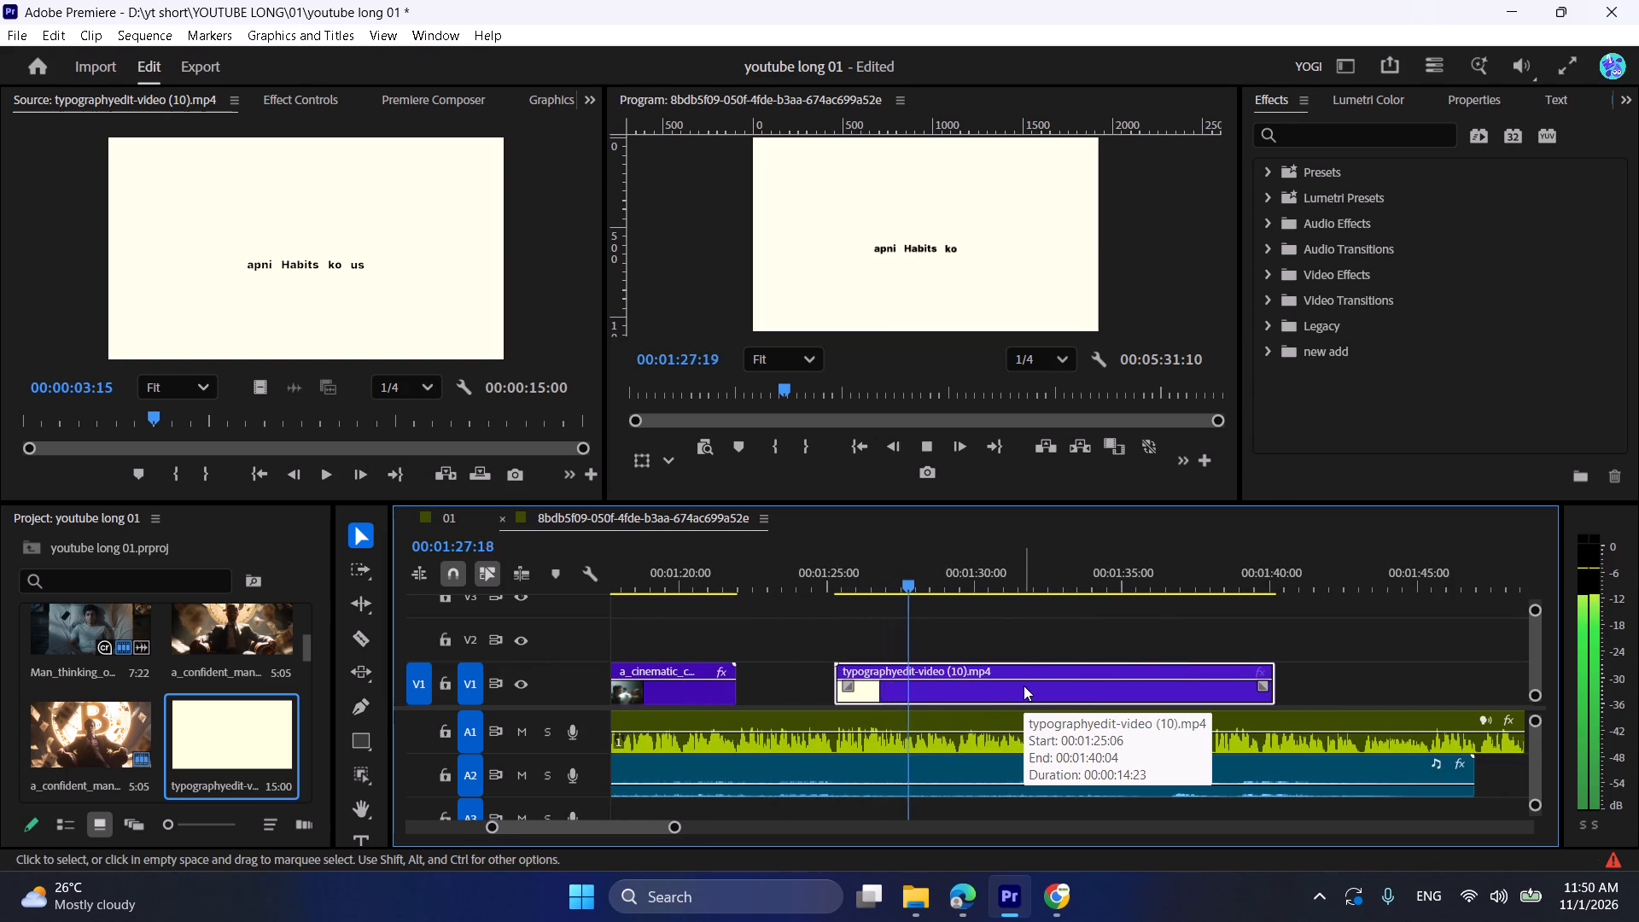
pyautogui.press('space')
pyautogui.rightClick(1021, 686)
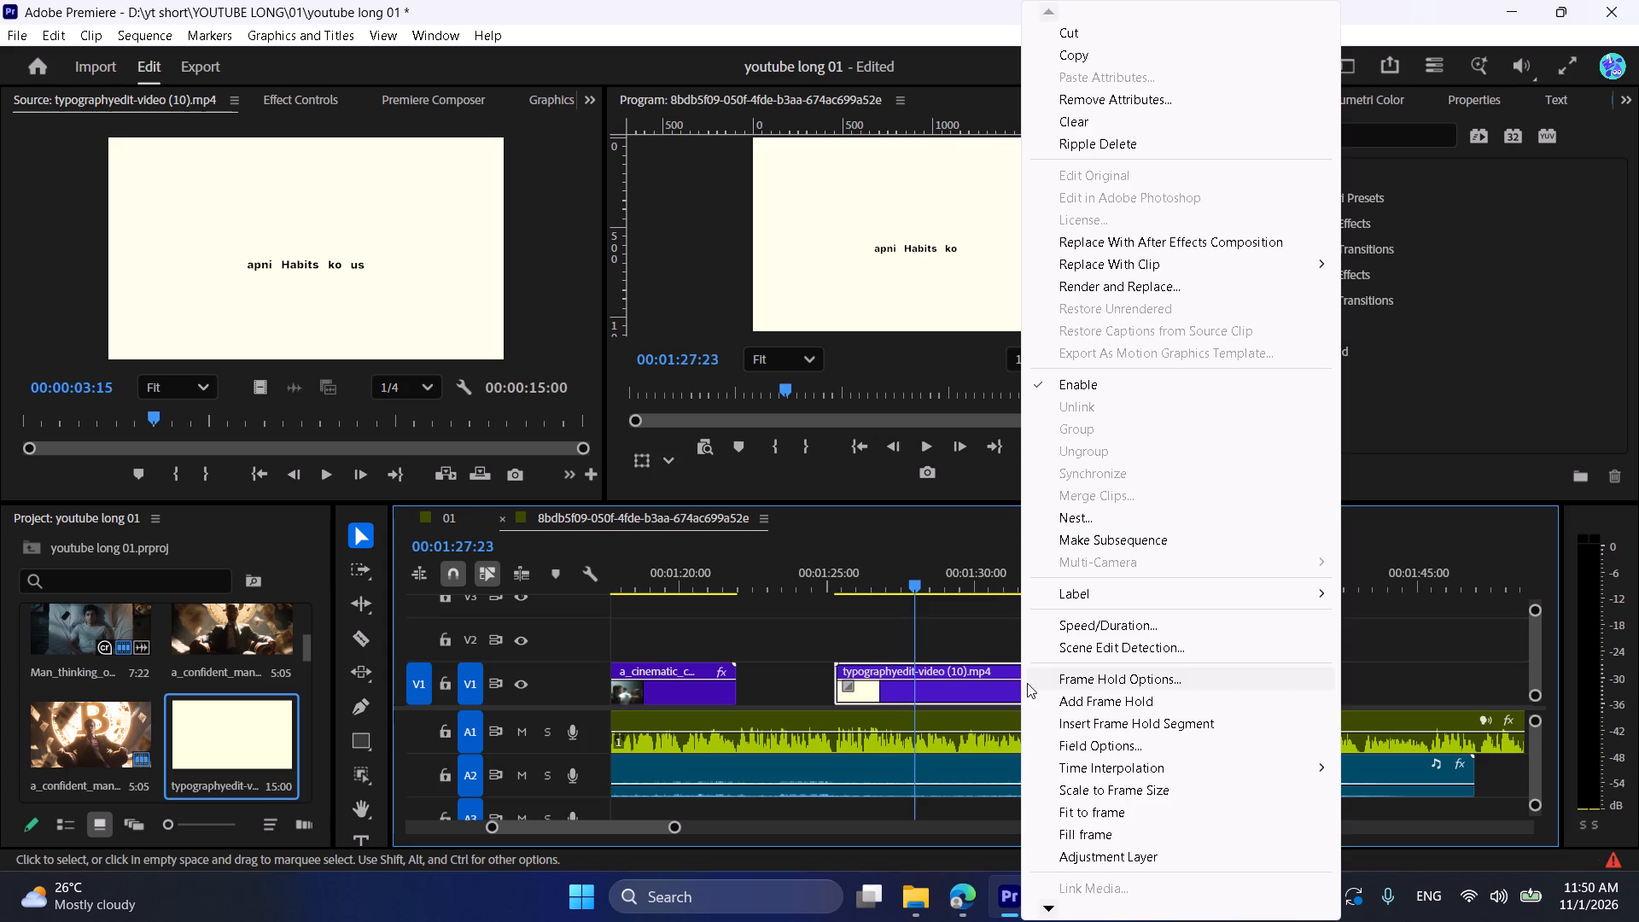
pyautogui.click(1078, 624)
pyautogui.press('3')
pyautogui.press('0')
pyautogui.press('0')
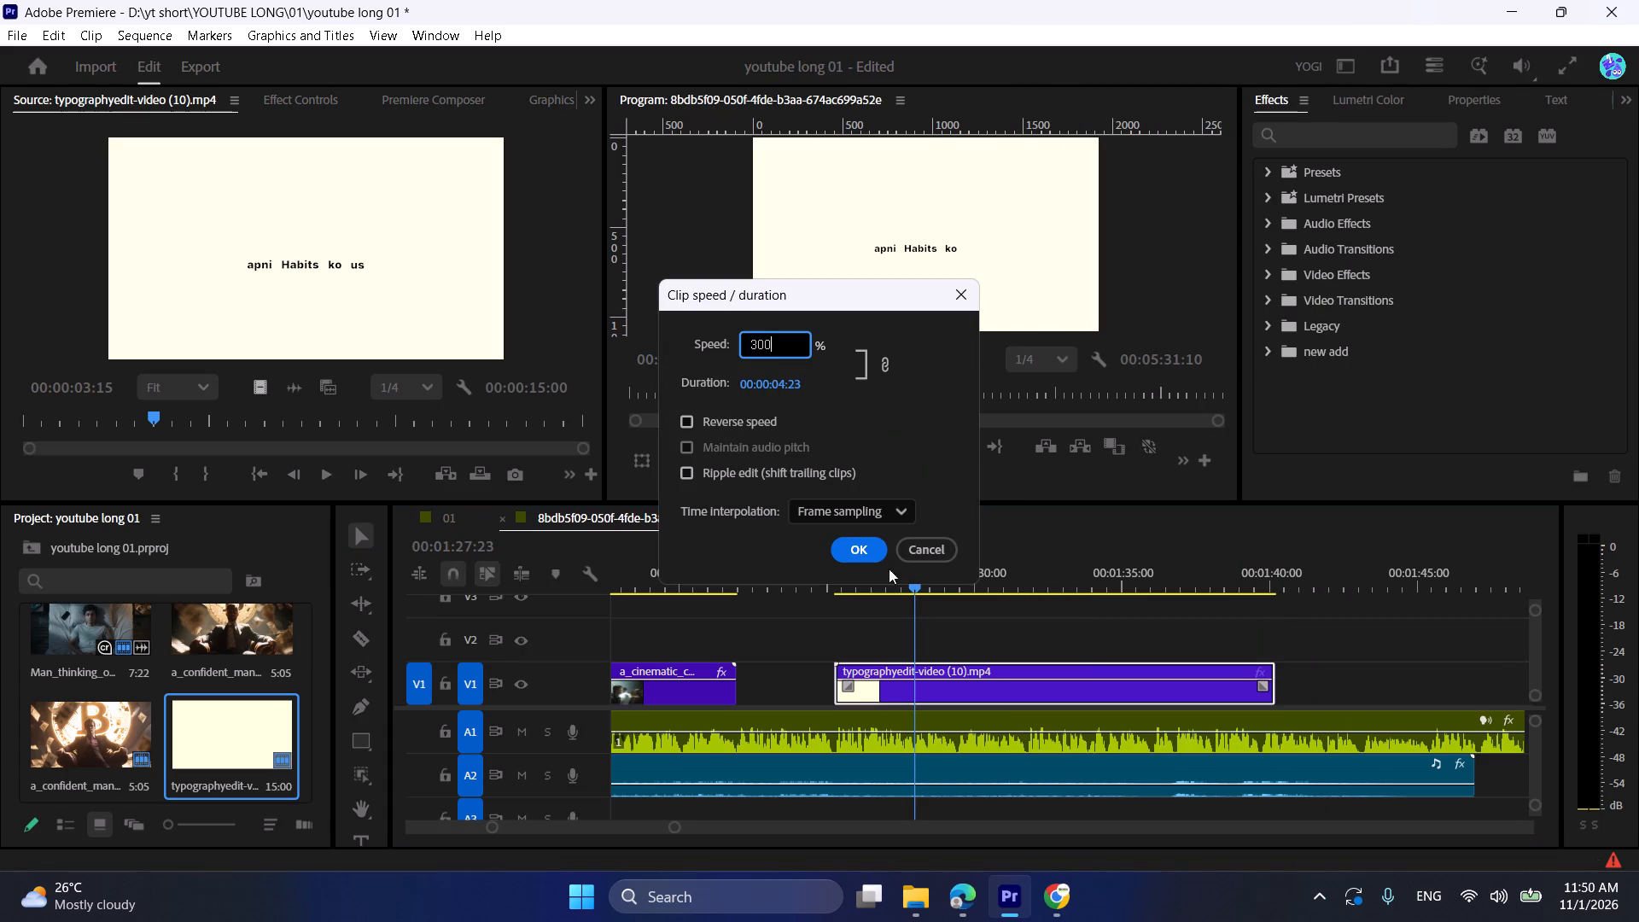
pyautogui.click(866, 556)
# Play the sped-up typography clip and split it at 00:01:27:23, where "connect ke saath karo" shows.
pyautogui.press('space')
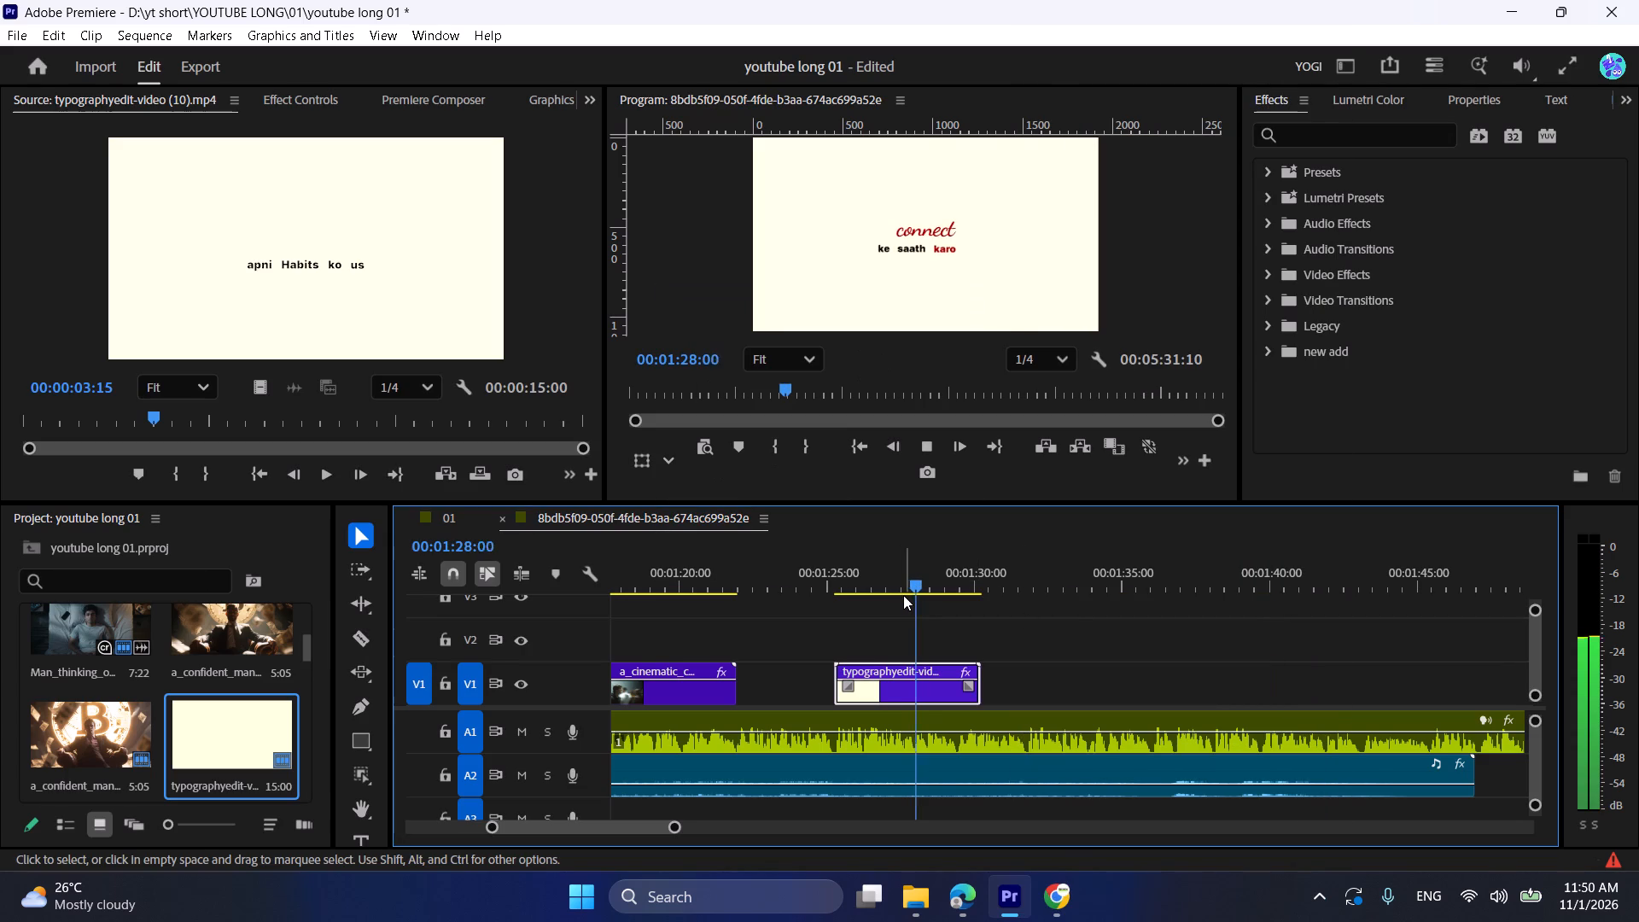
pyautogui.press('space')
pyautogui.keyDown('alt'); pyautogui.scroll(3, 924, 607); pyautogui.keyUp('alt')
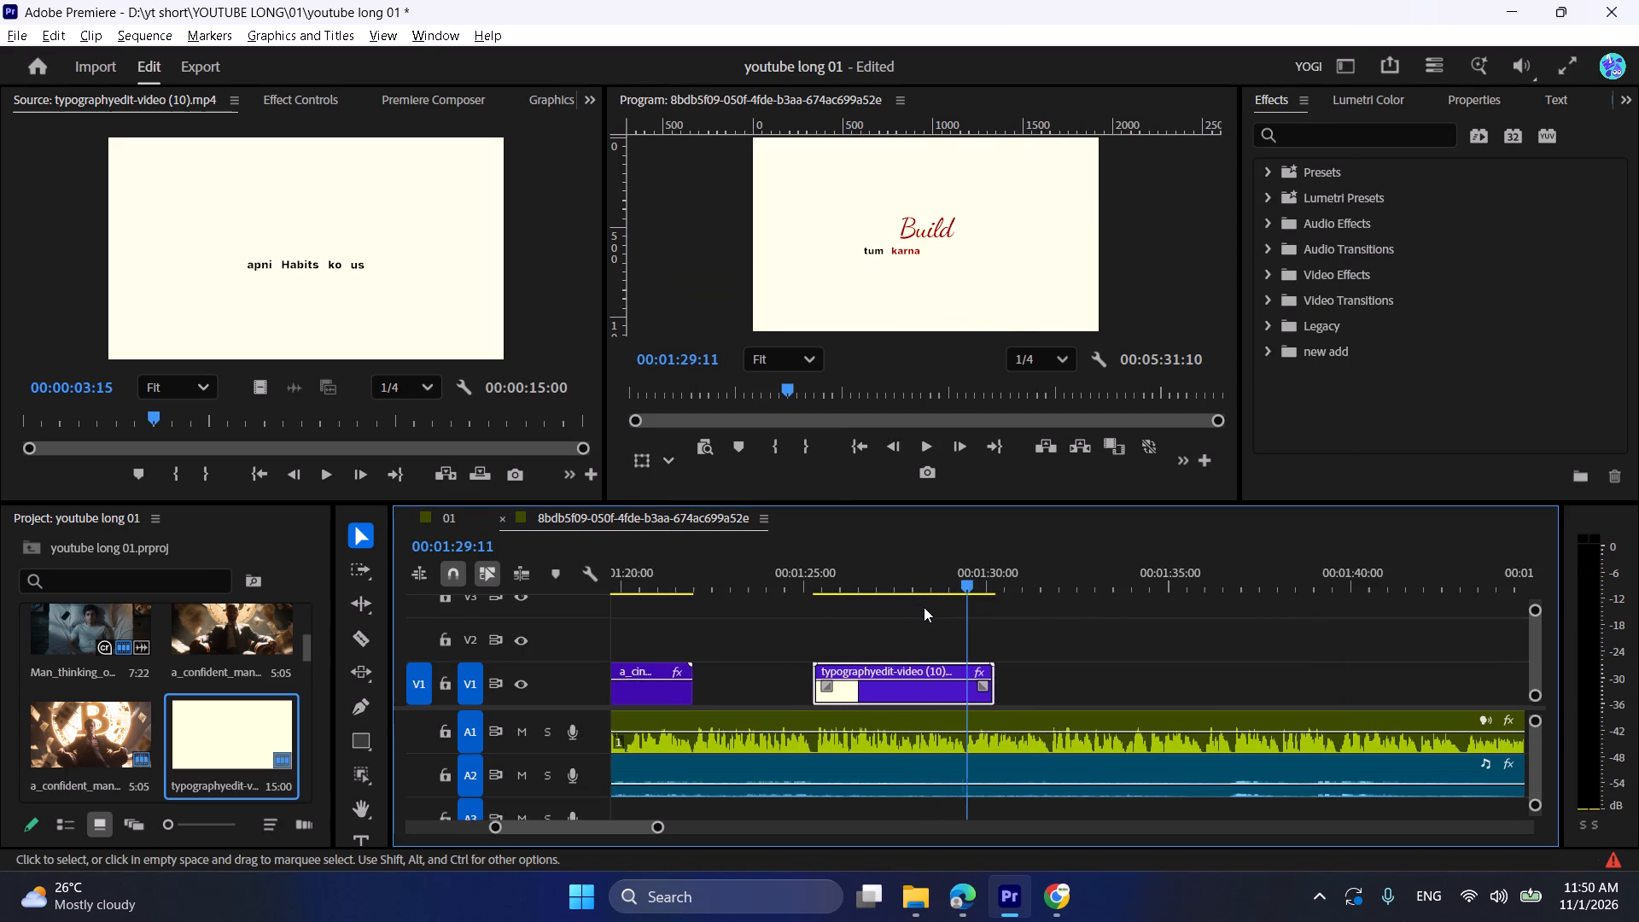
pyautogui.keyDown('alt'); pyautogui.scroll(3, 924, 607); pyautogui.keyUp('alt')
pyautogui.moveTo(783, 574); pyautogui.dragTo(758, 572)
pyautogui.press('space')
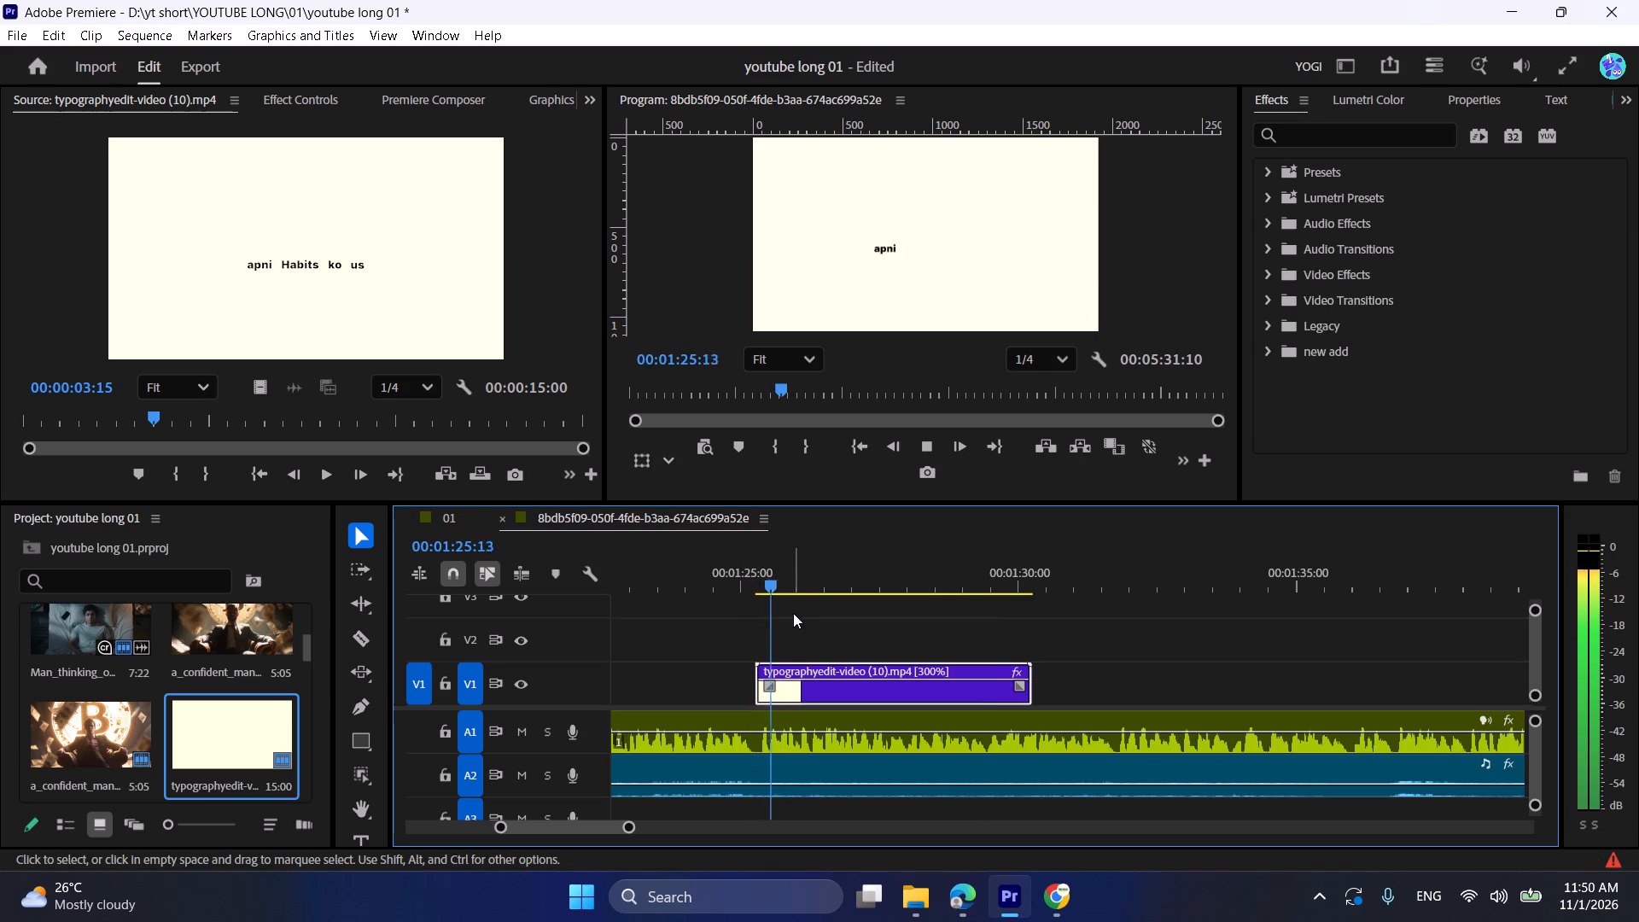
pyautogui.keyDown('alt'); pyautogui.scroll(7, 819, 622); pyautogui.keyUp('alt')
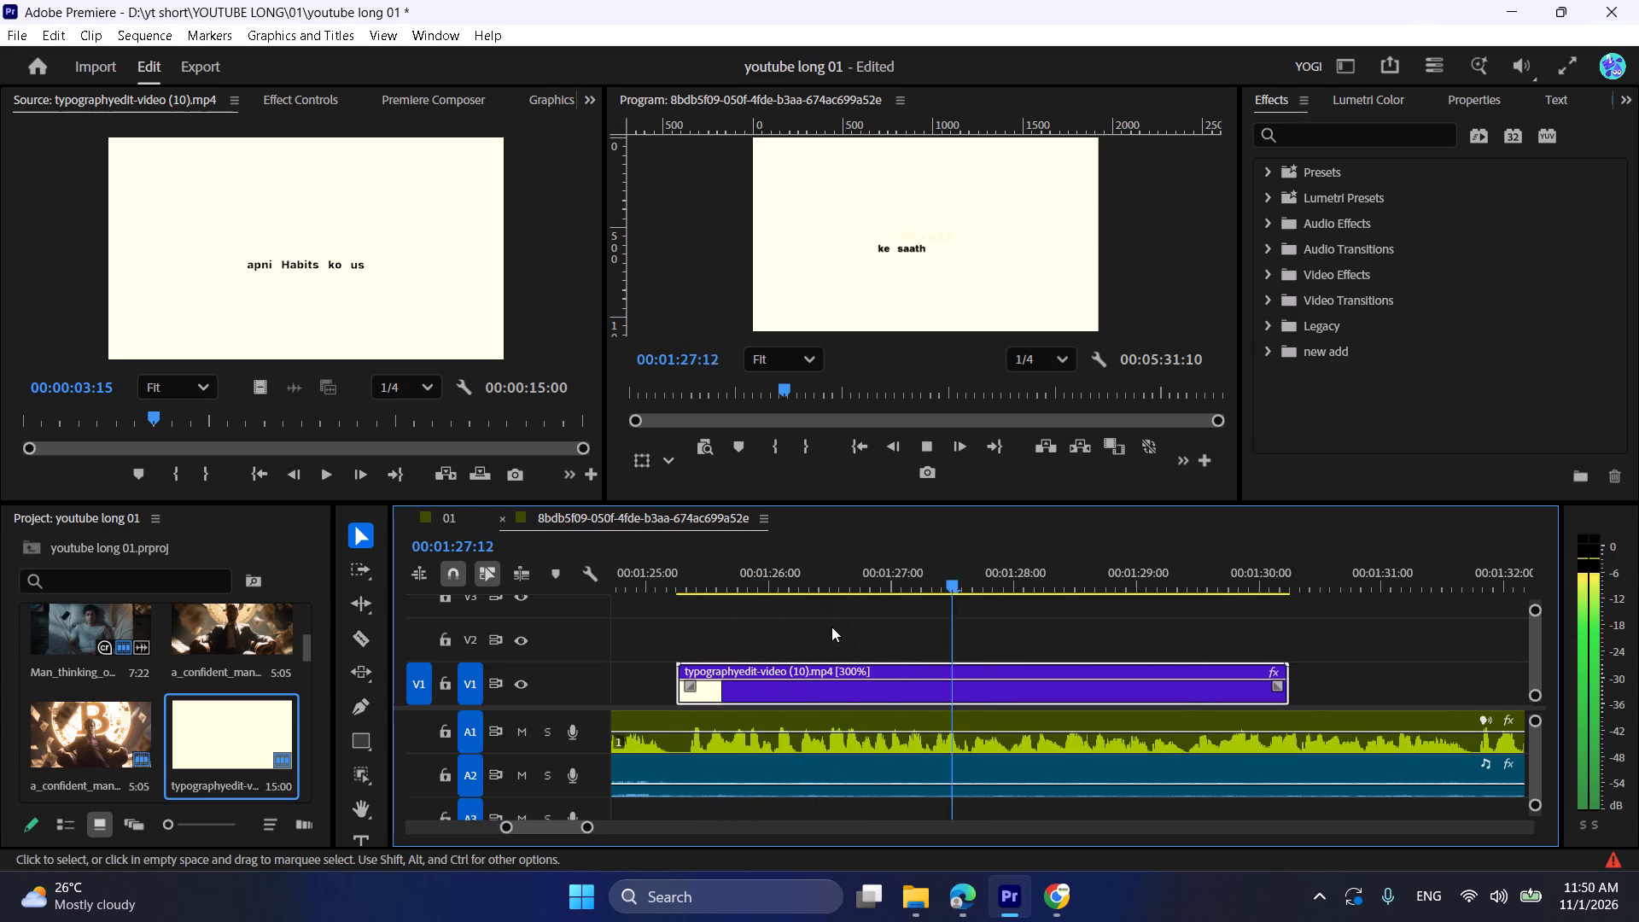
pyautogui.press('space')
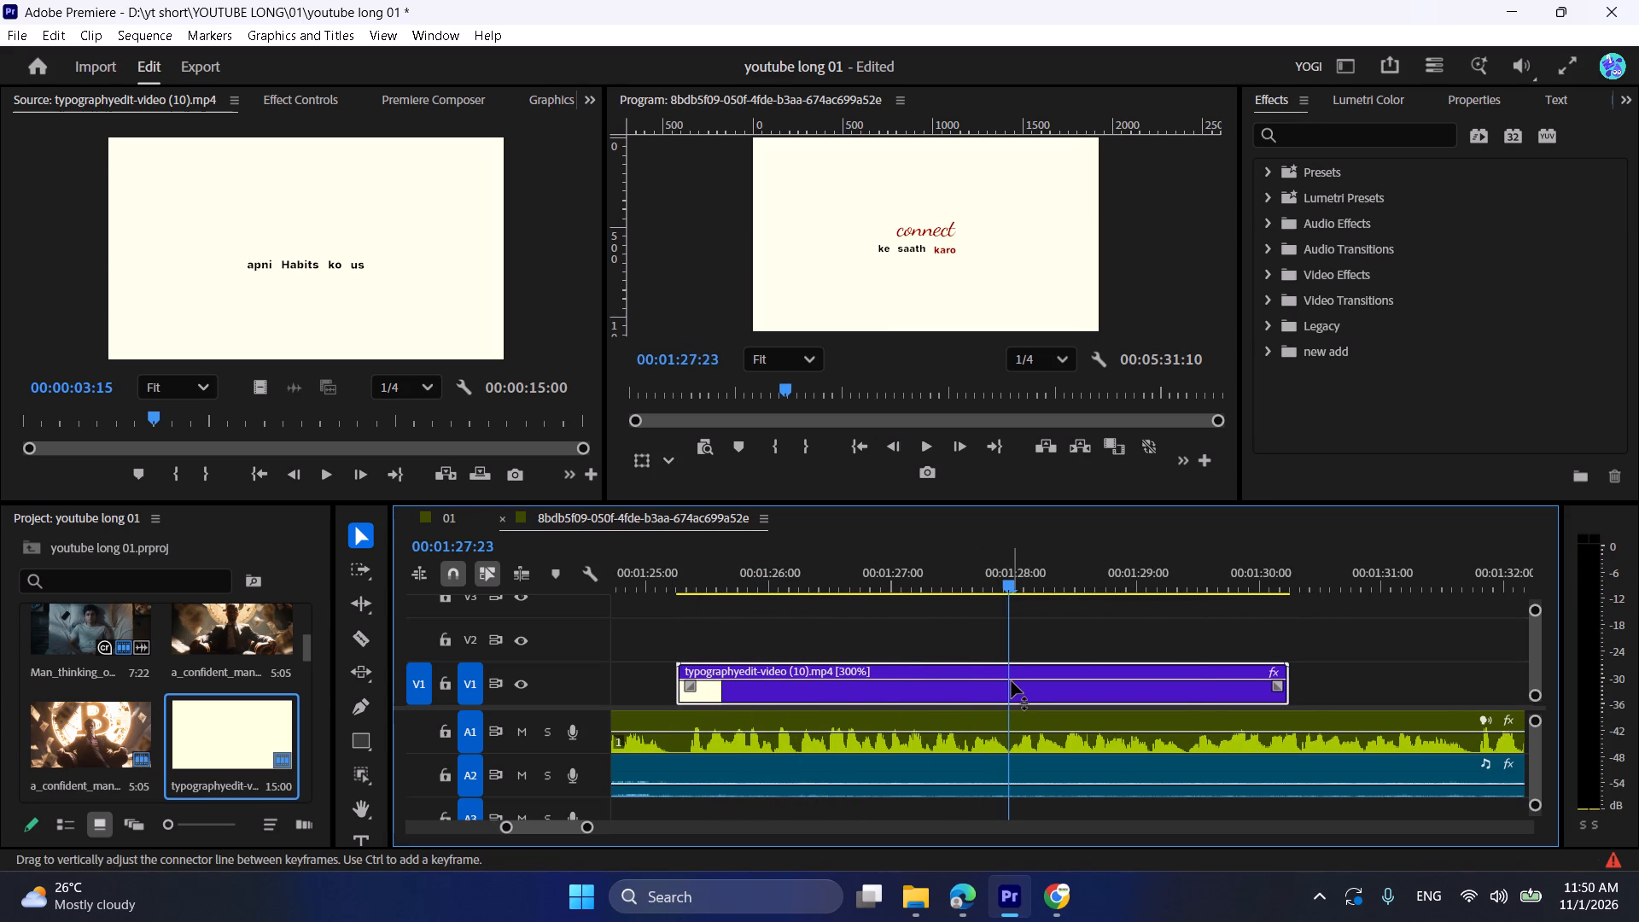
pyautogui.hotkey('ctrl', 'k')
# Play the second typography segment against the narration and set its speed to 400%.
pyautogui.press('space')
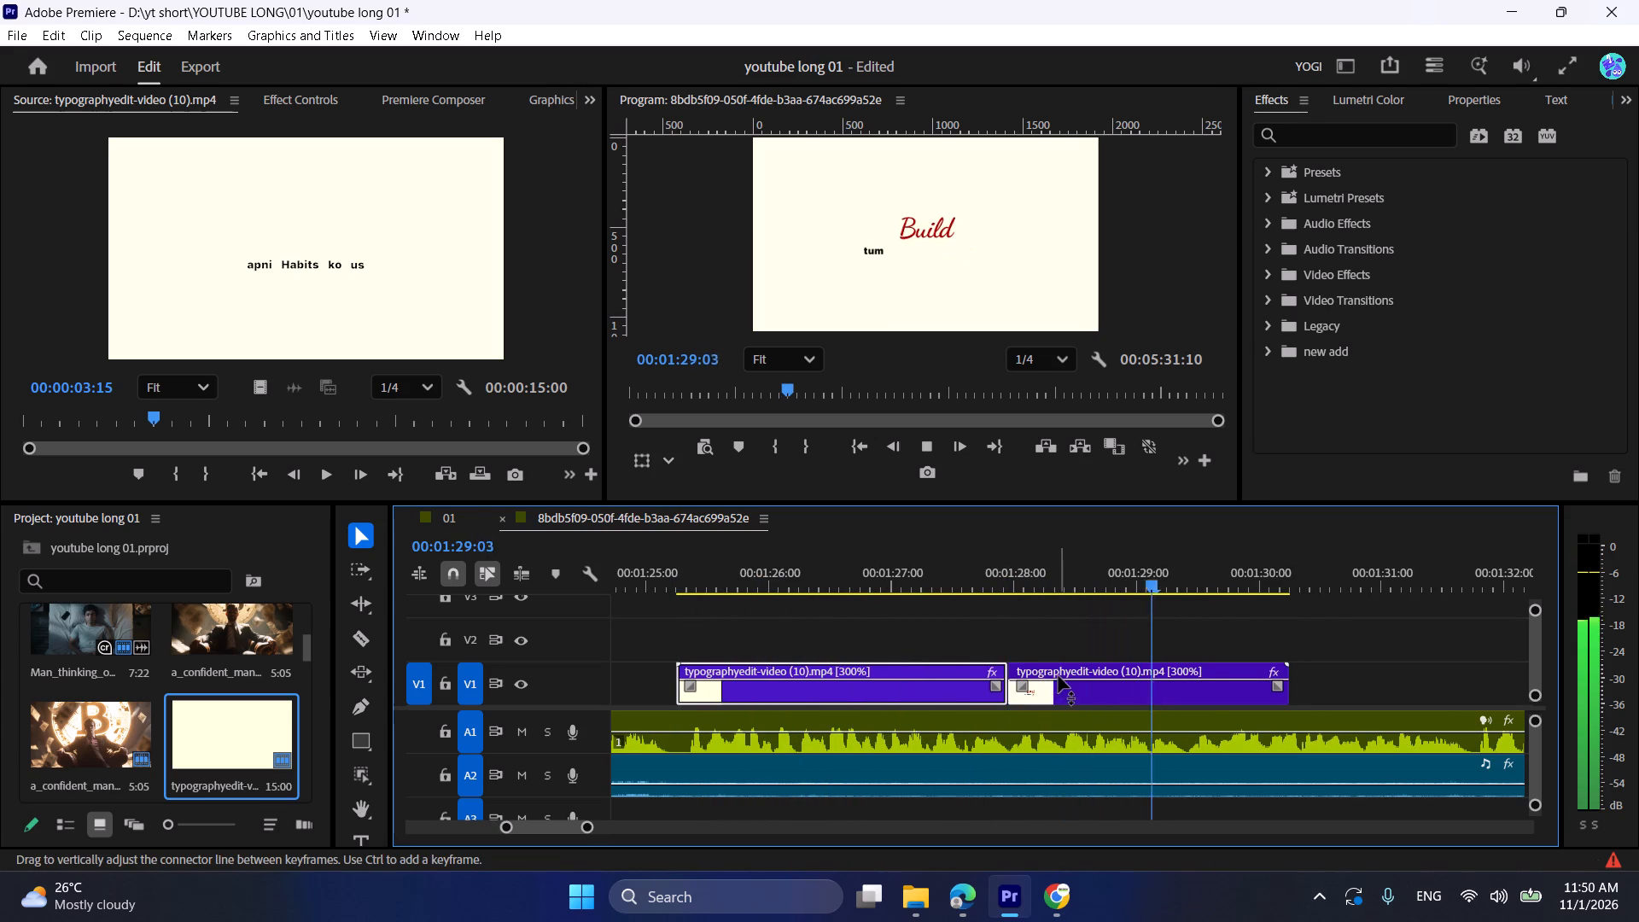
pyautogui.press('space')
pyautogui.click(991, 563)
pyautogui.press('space')
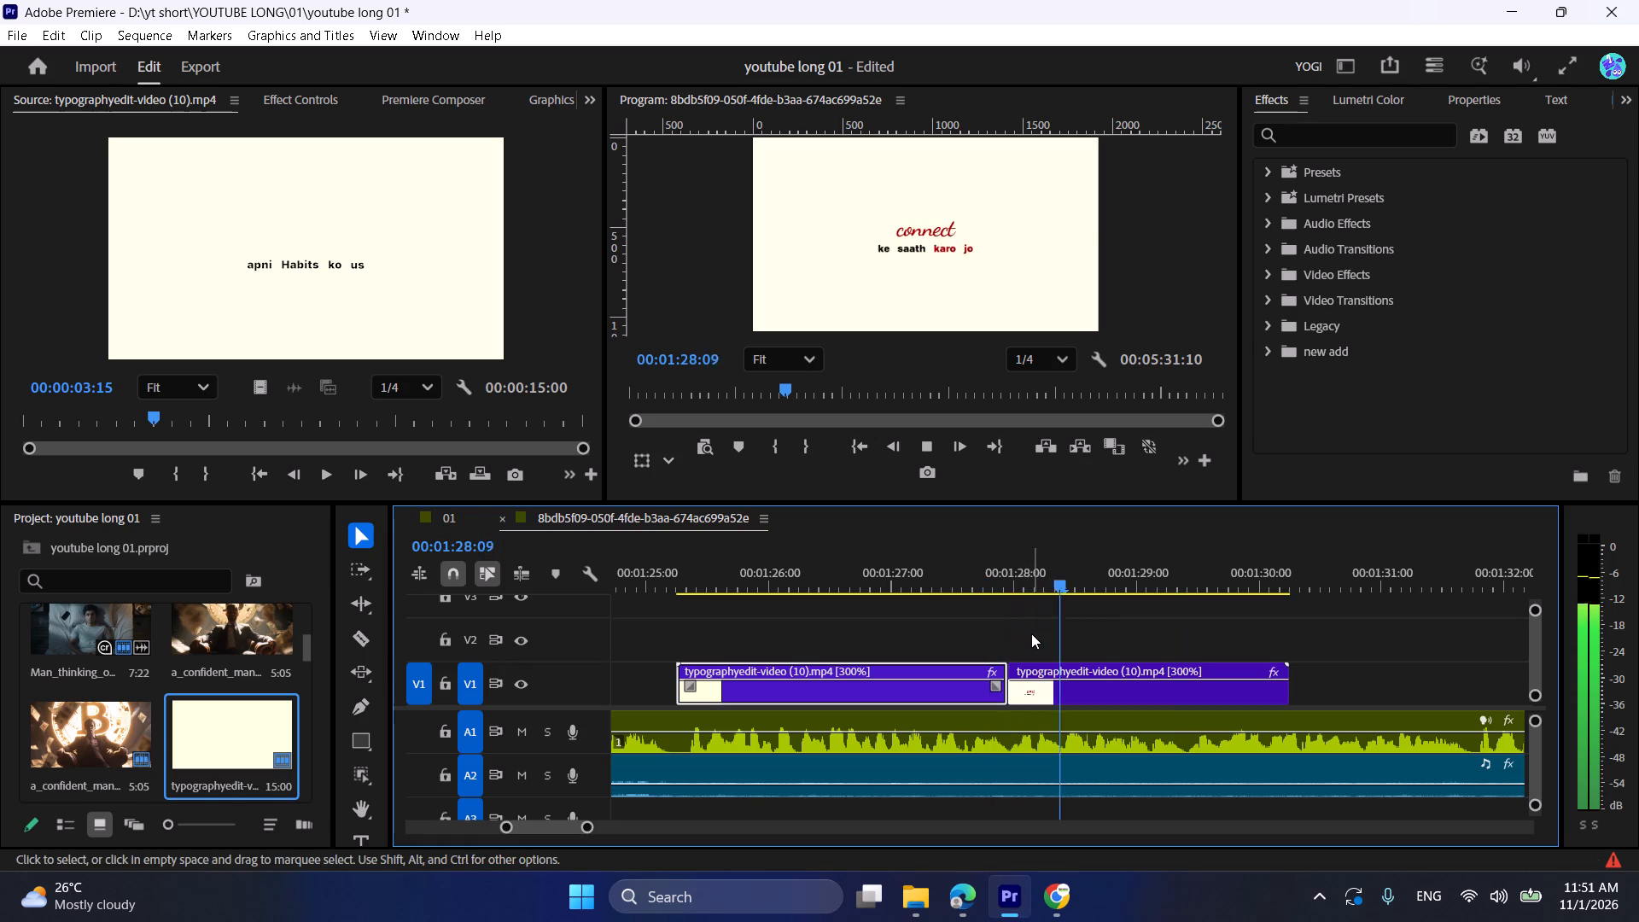
pyautogui.press('space')
pyautogui.click(992, 552)
pyautogui.press('space')
pyautogui.press('space')
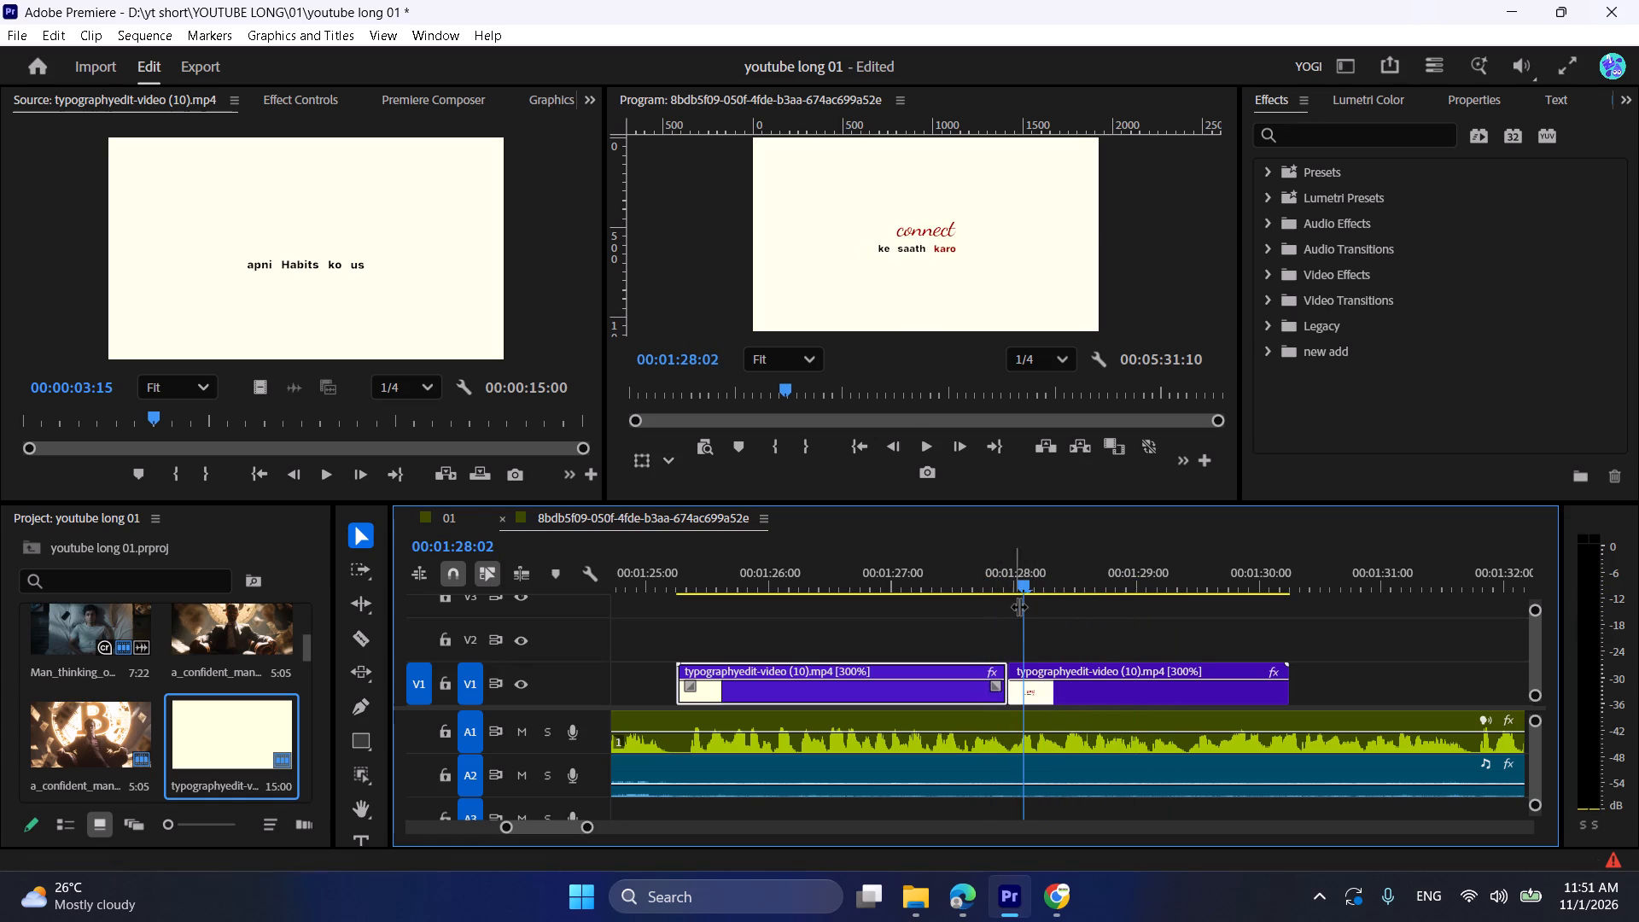
pyautogui.press('space')
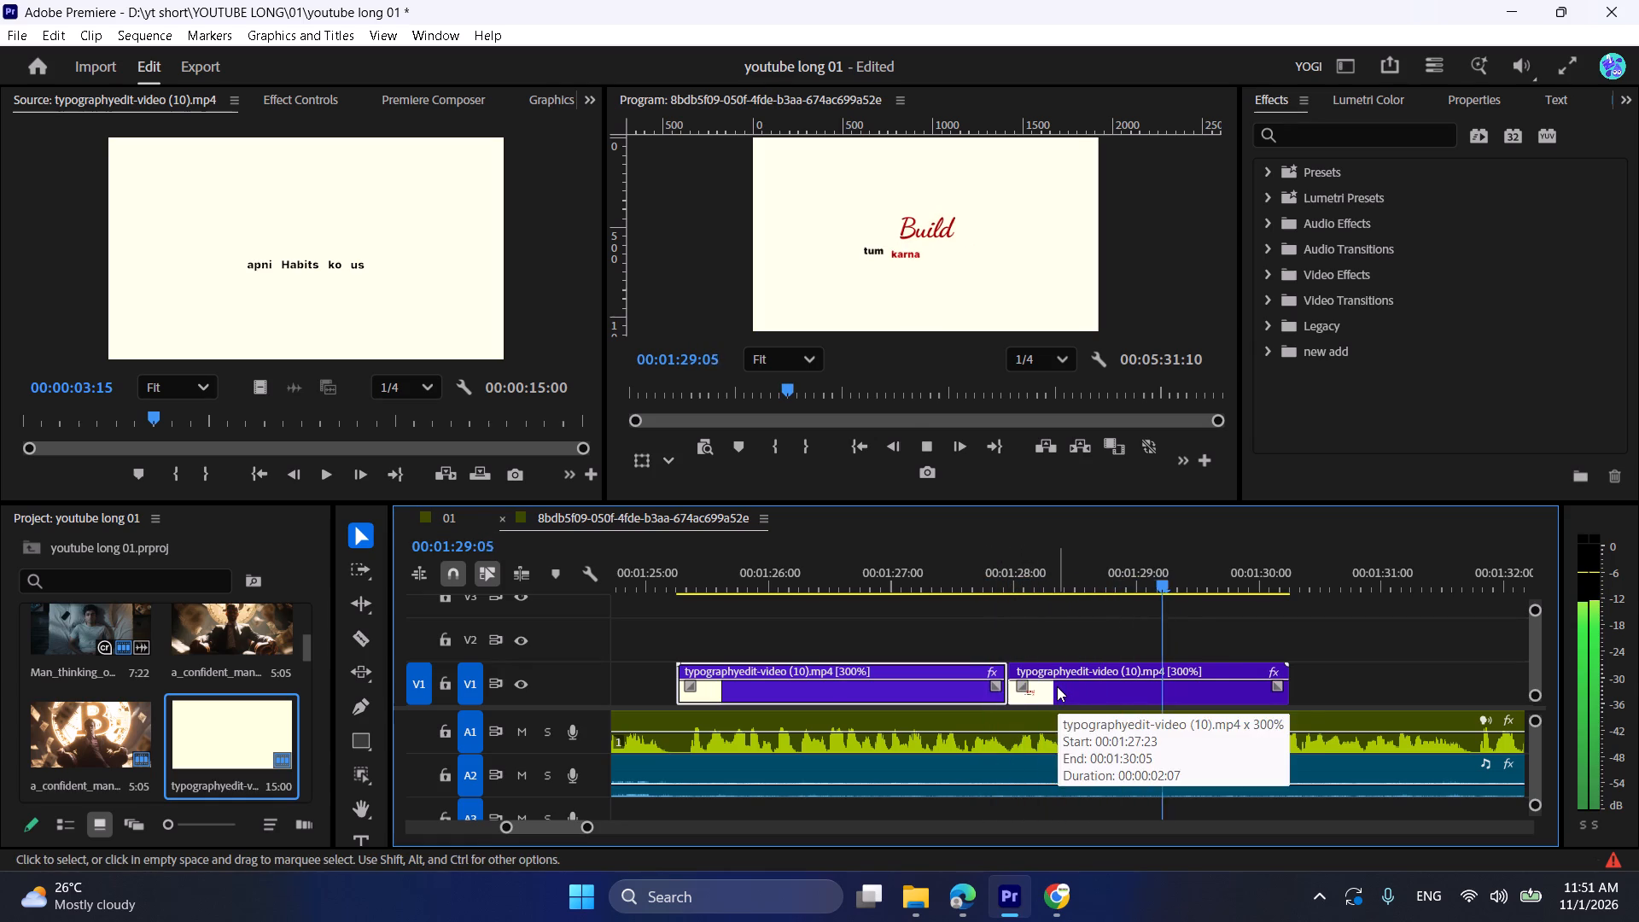
pyautogui.press('space')
pyautogui.rightClick(1082, 689)
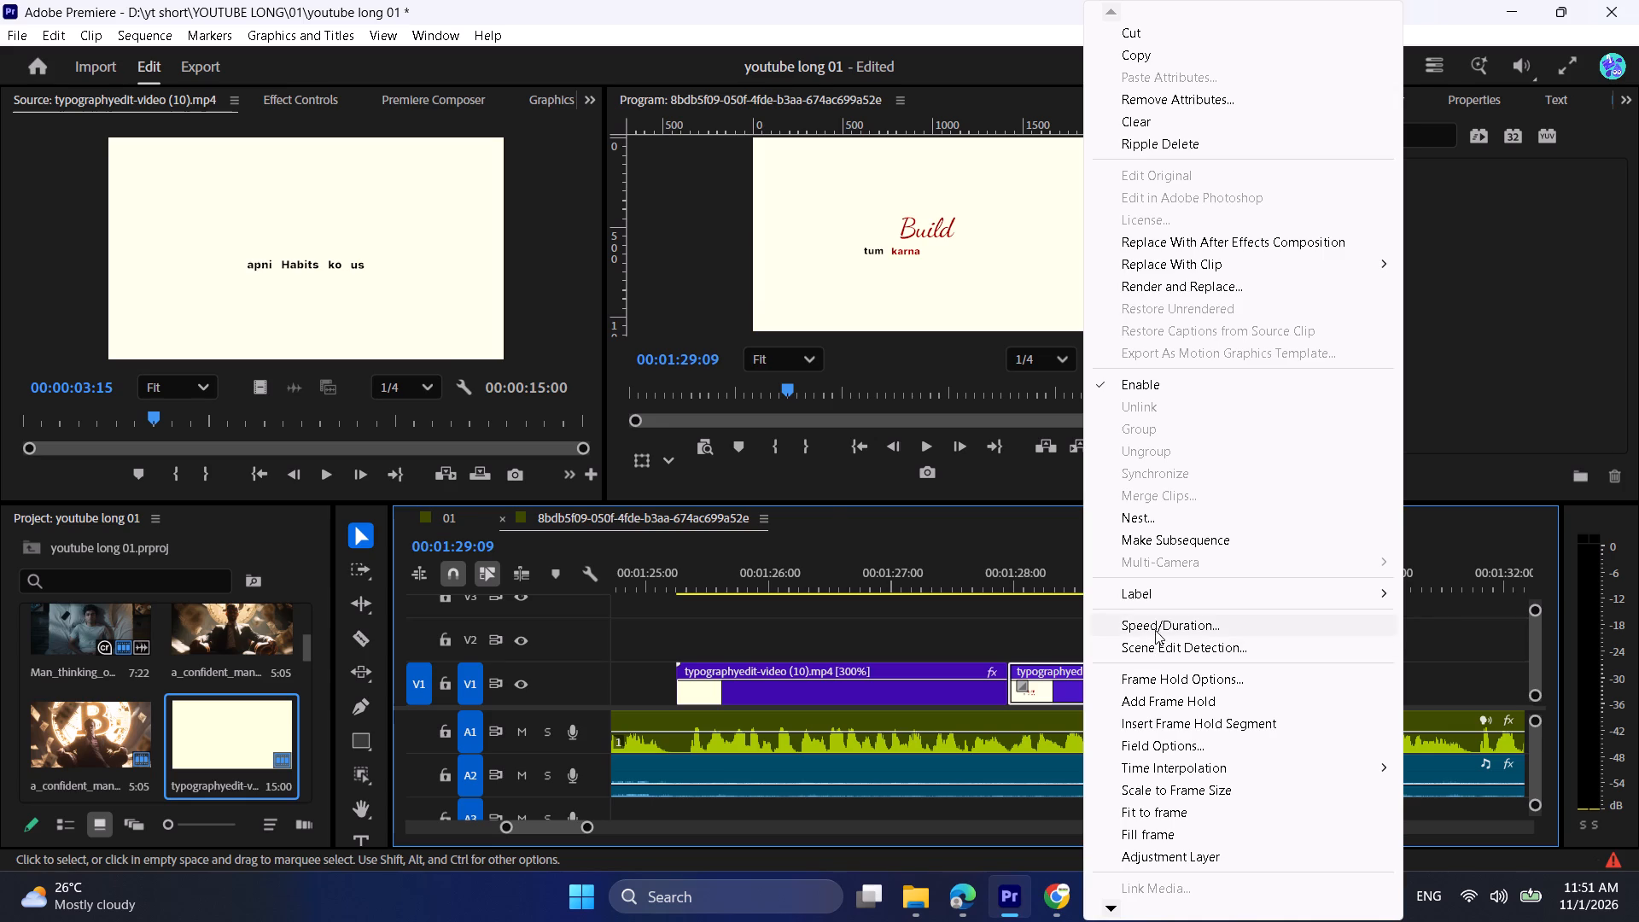
pyautogui.click(1155, 627)
pyautogui.press('4')
pyautogui.press('0')
pyautogui.press('0')
pyautogui.click(866, 546)
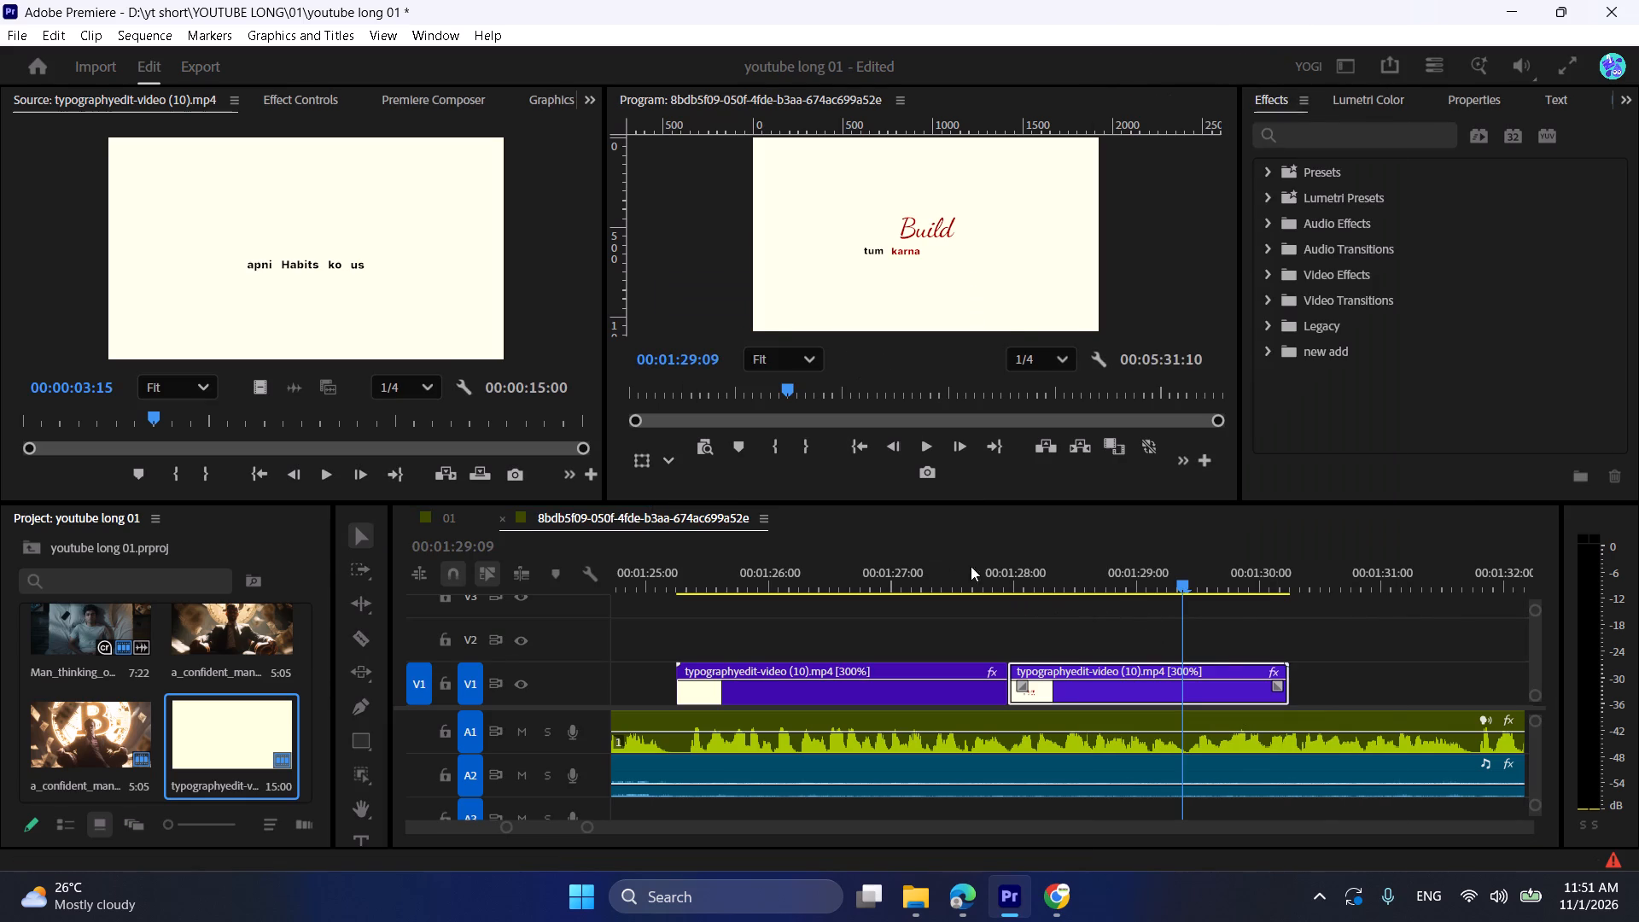
# Find where the spoken line ends and trim the end of the second typography segment to 00:01:29:10.
pyautogui.click(1030, 556)
pyautogui.moveTo(1020, 560); pyautogui.dragTo(989, 561)
pyautogui.press('space')
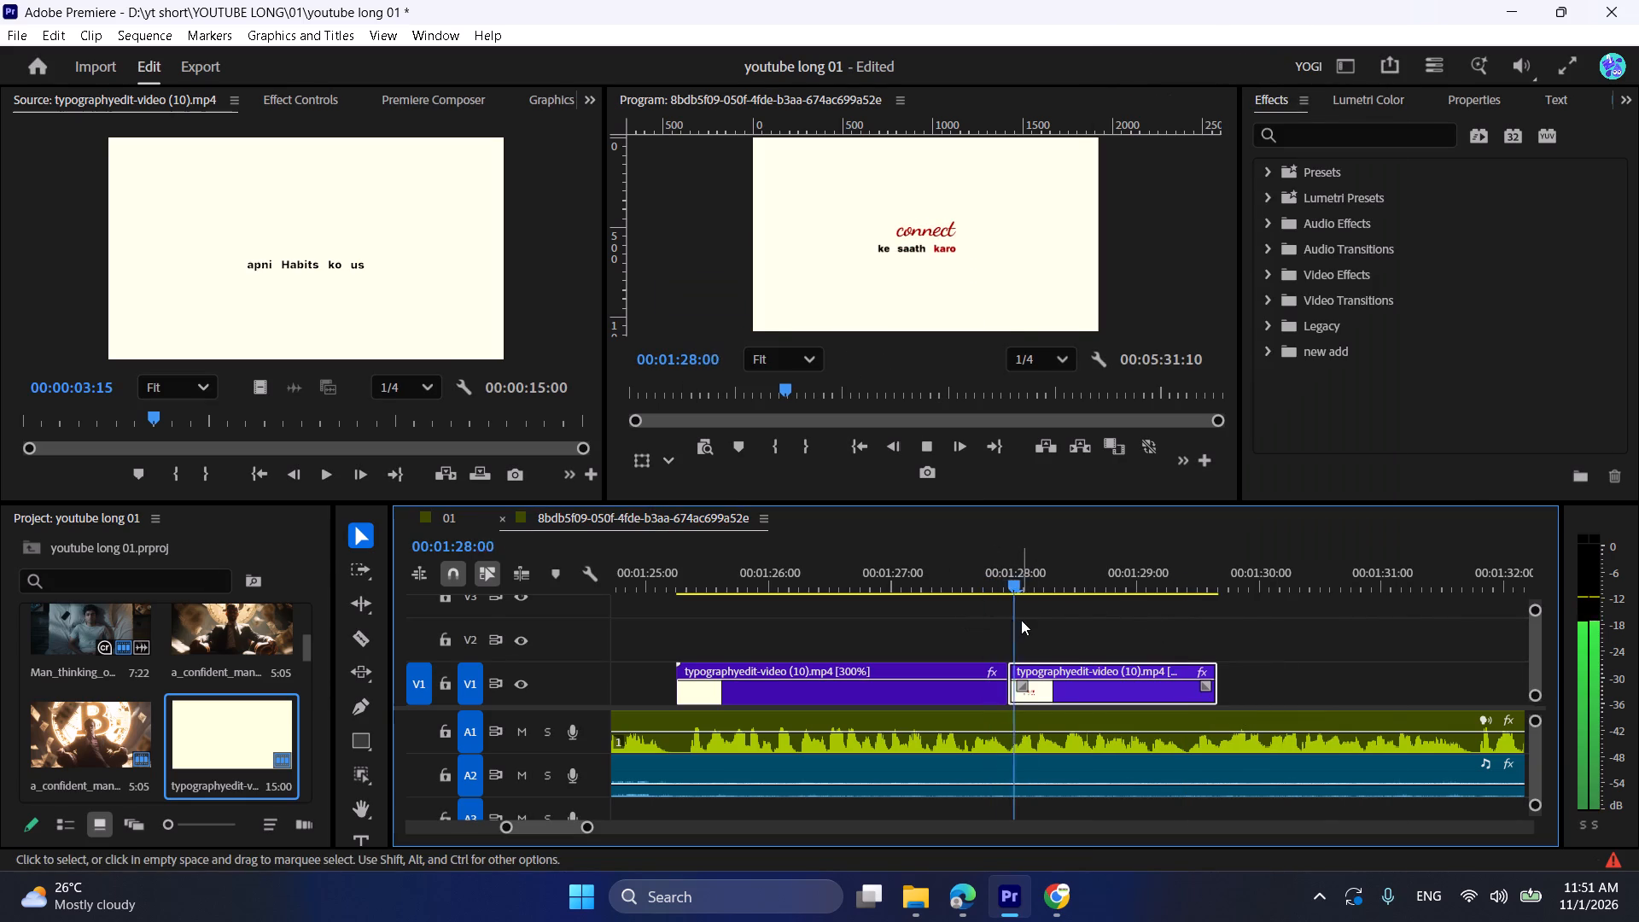
pyautogui.press('space')
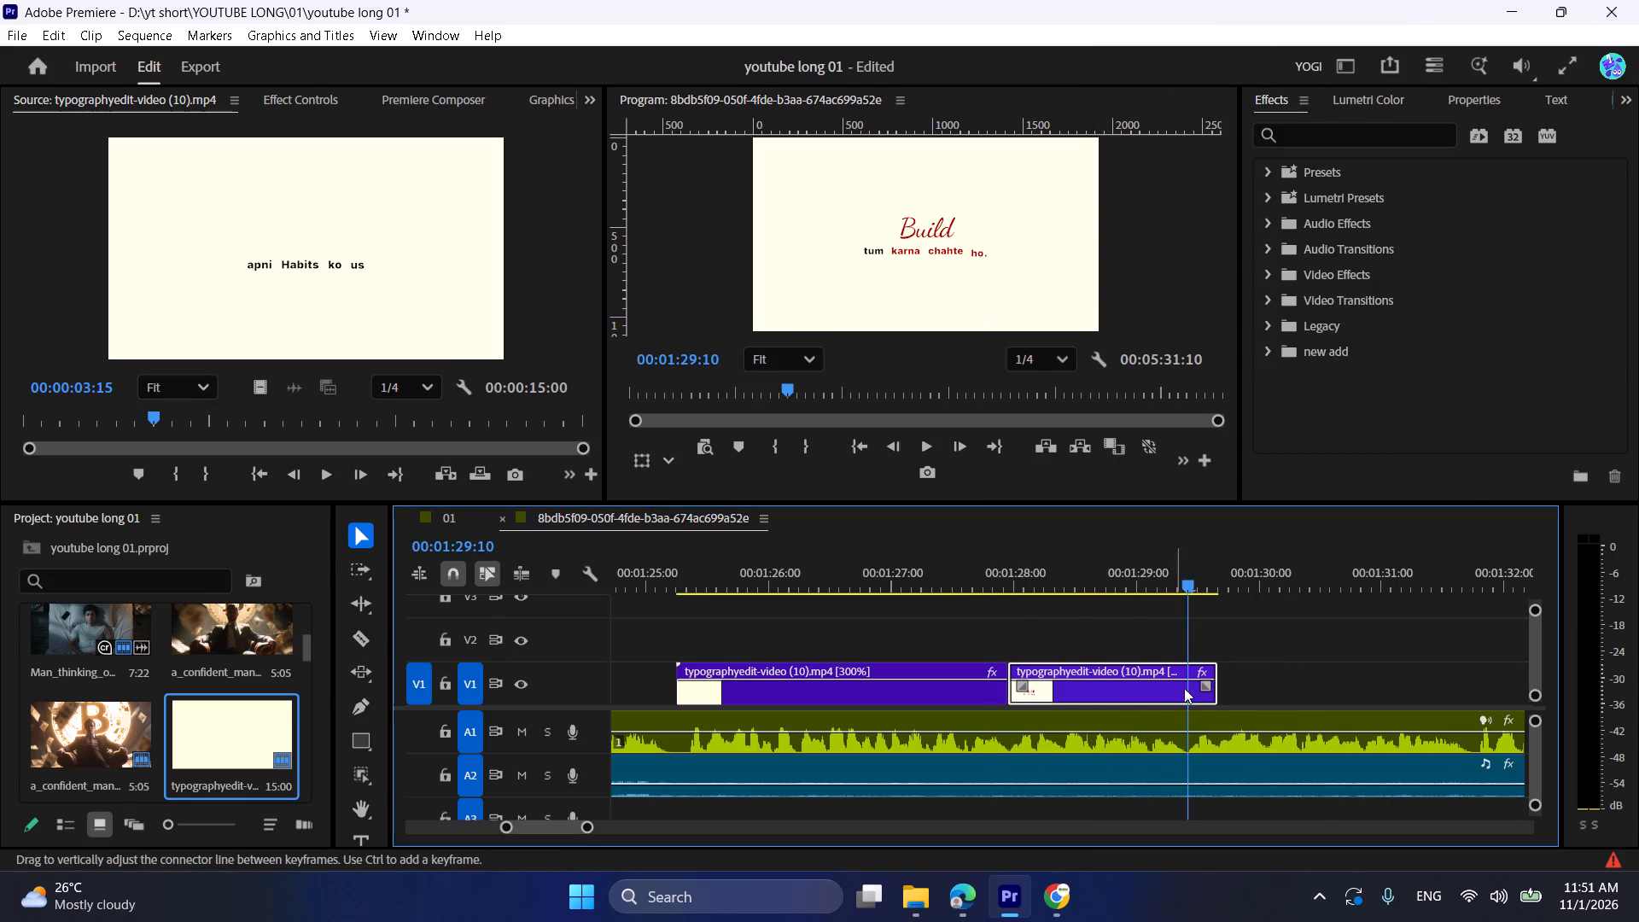
pyautogui.press('space')
pyautogui.press('space')
pyautogui.moveTo(1155, 573); pyautogui.dragTo(1147, 570)
pyautogui.press('space')
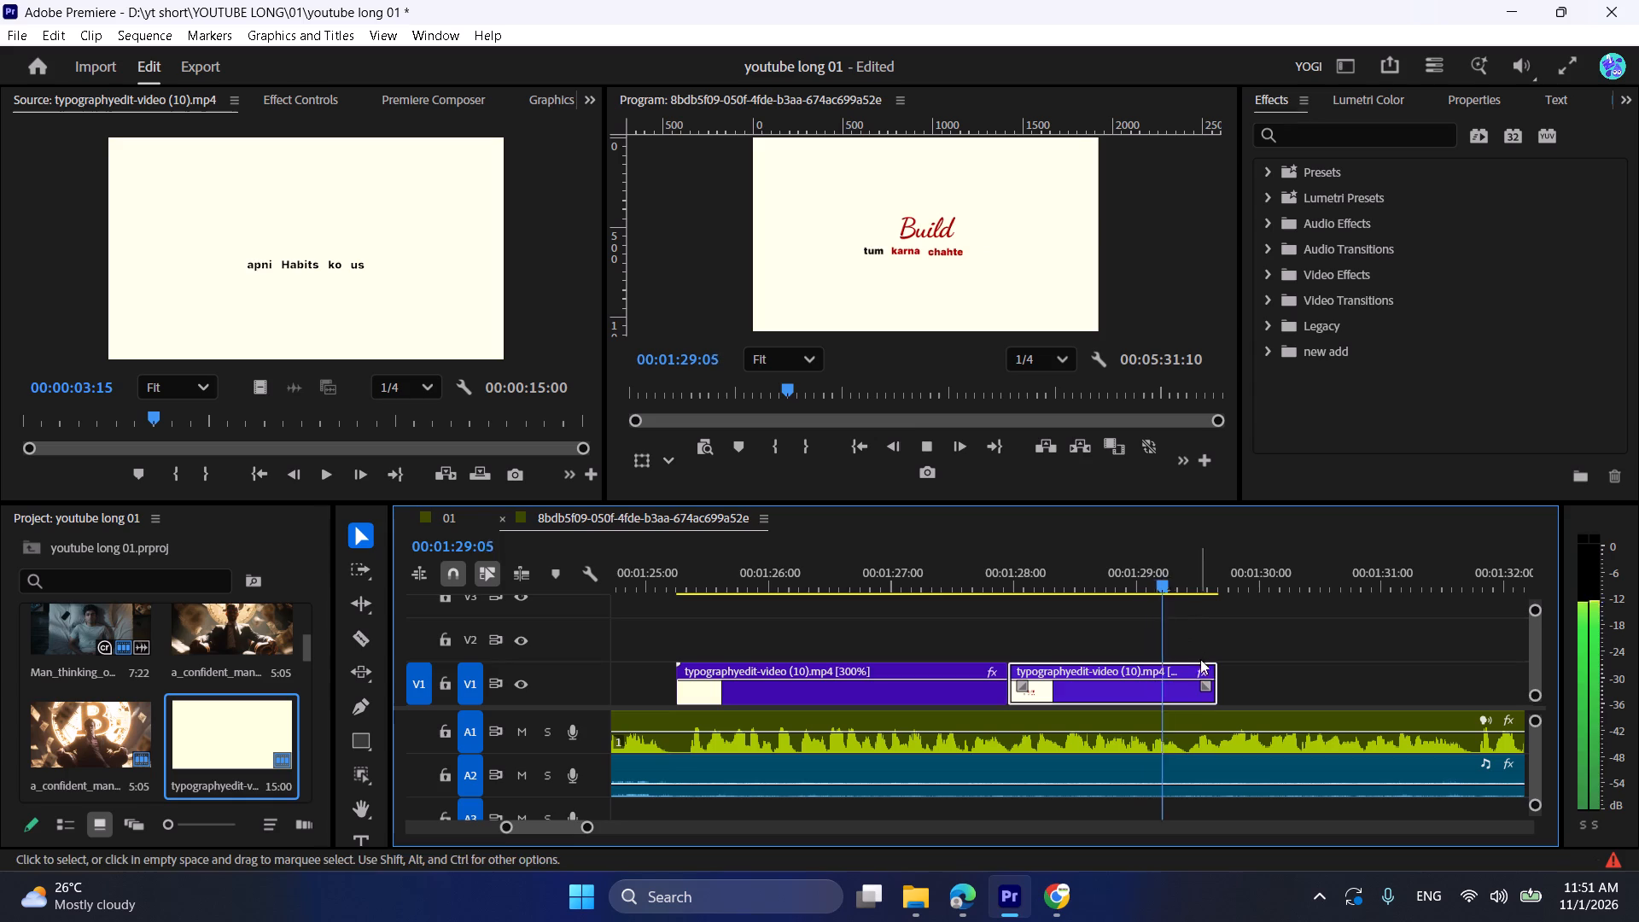
pyautogui.press('space')
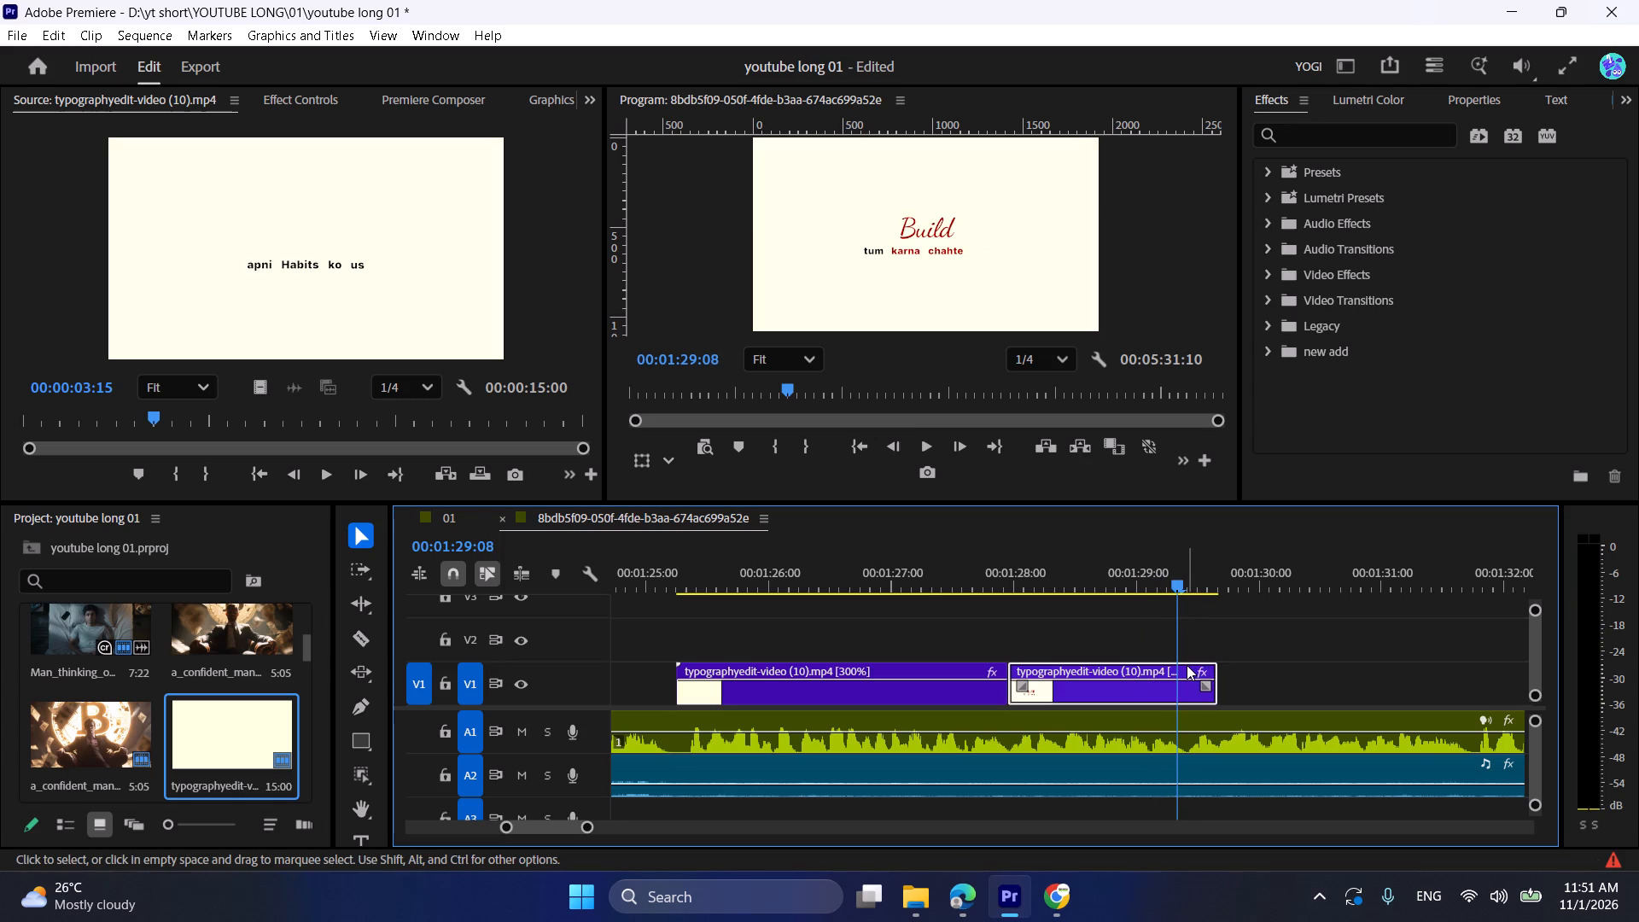
pyautogui.press('space')
pyautogui.press('space')
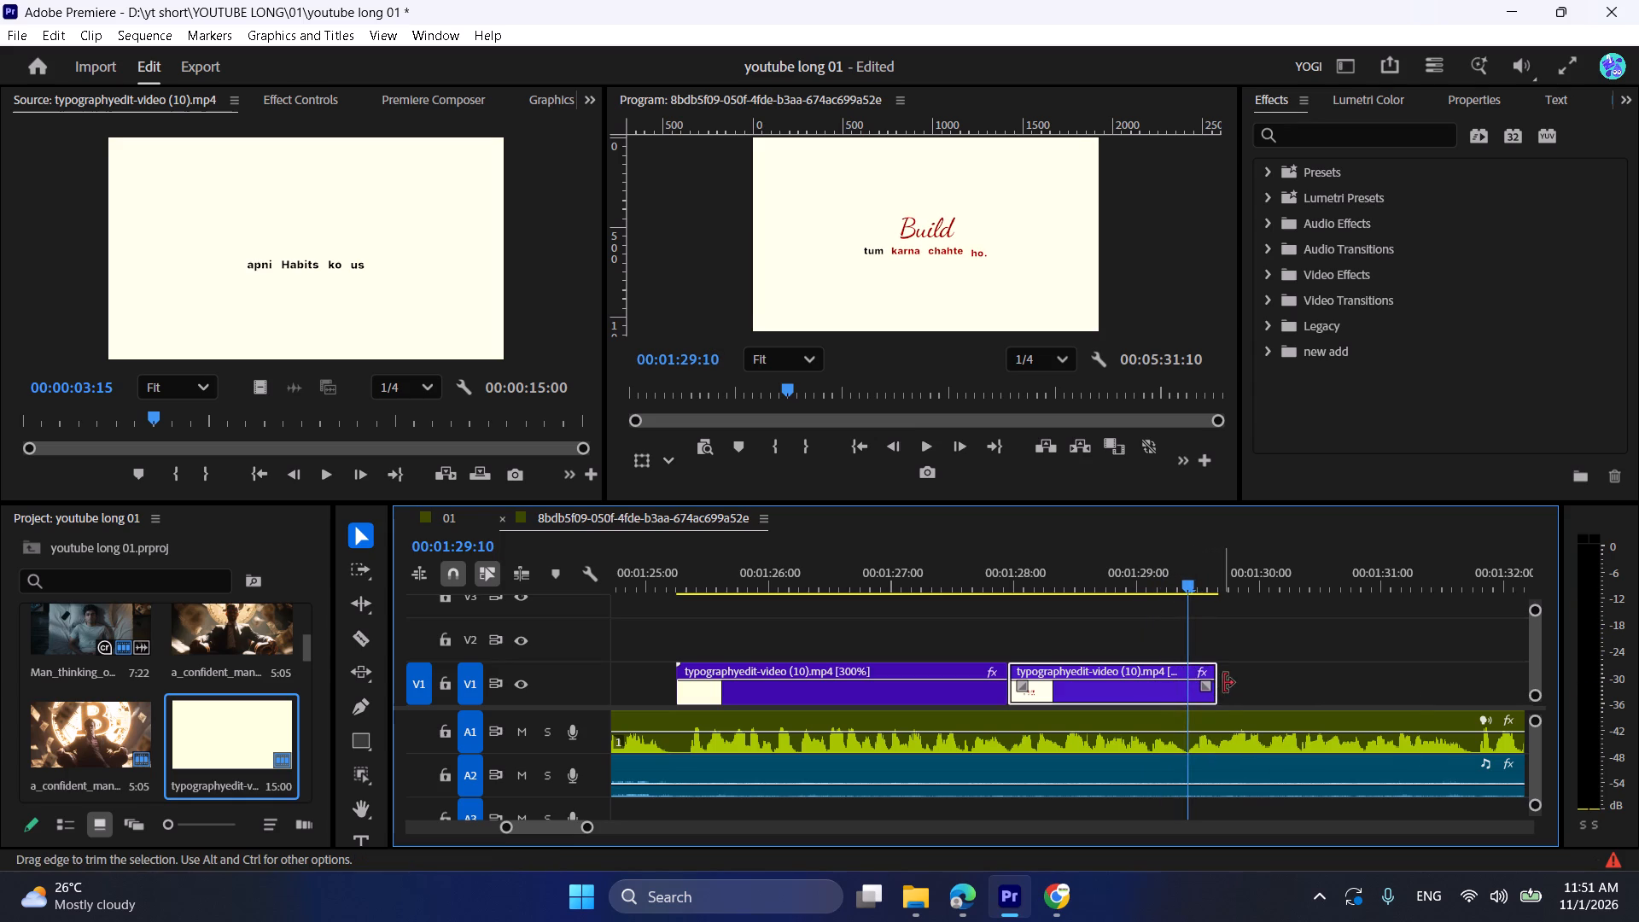
pyautogui.moveTo(1224, 683); pyautogui.dragTo(1195, 675)
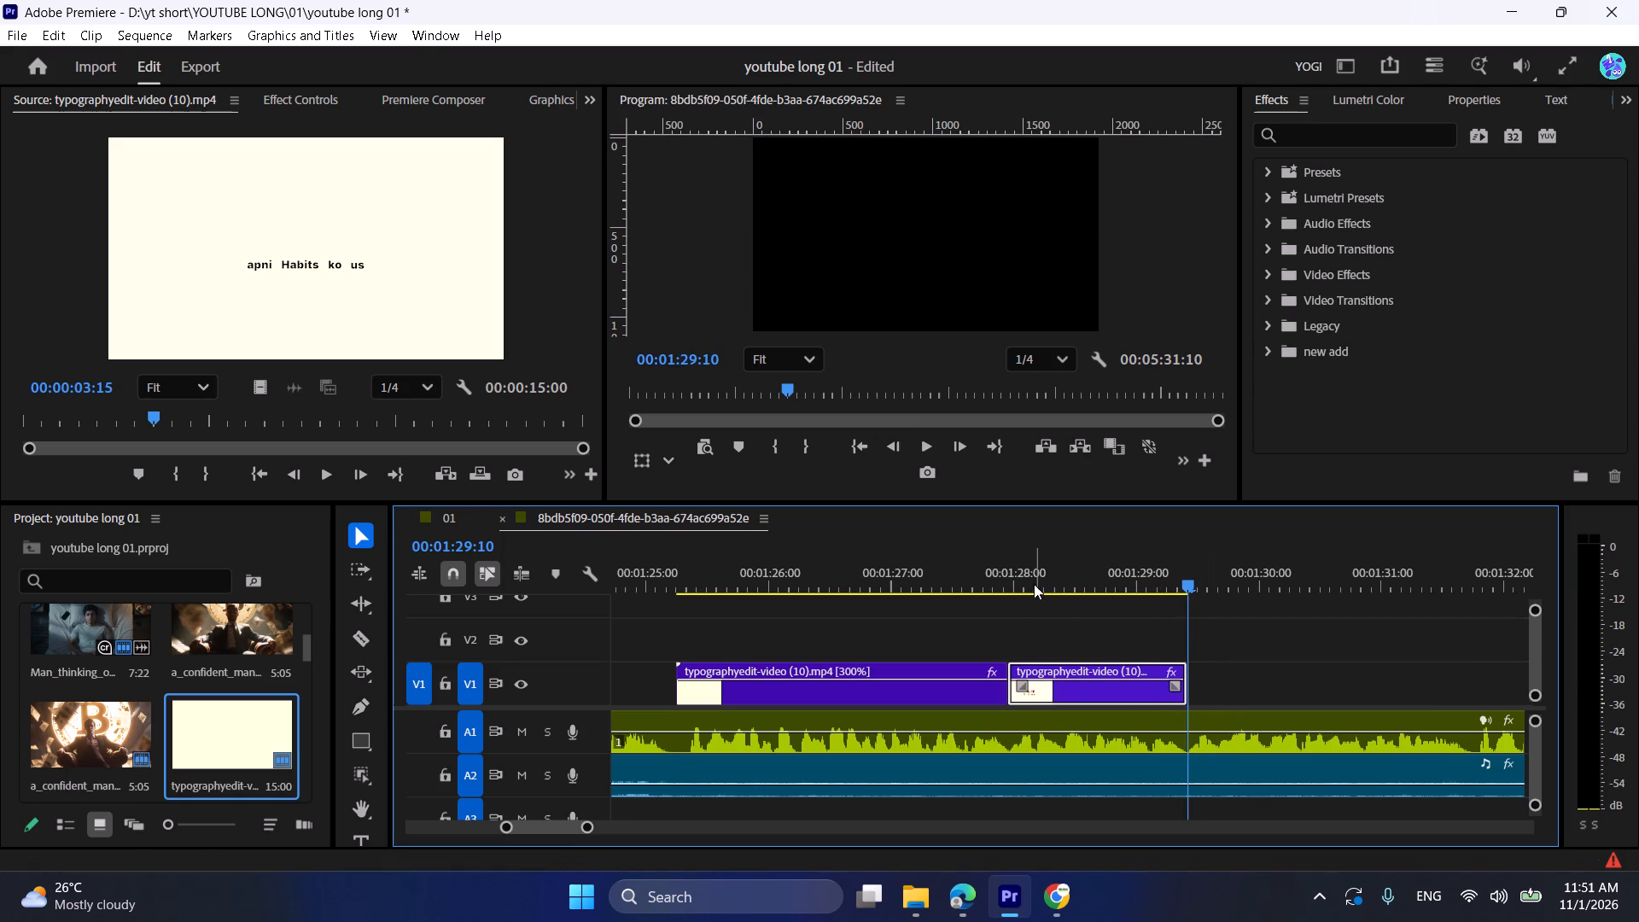
# Play both typography segments against the narration to check that the words appear in time with the voice.
pyautogui.keyDown('alt'); pyautogui.scroll(-6, 1053, 609); pyautogui.keyUp('alt')
pyautogui.click(804, 583)
pyautogui.click(901, 620)
pyautogui.press('space')
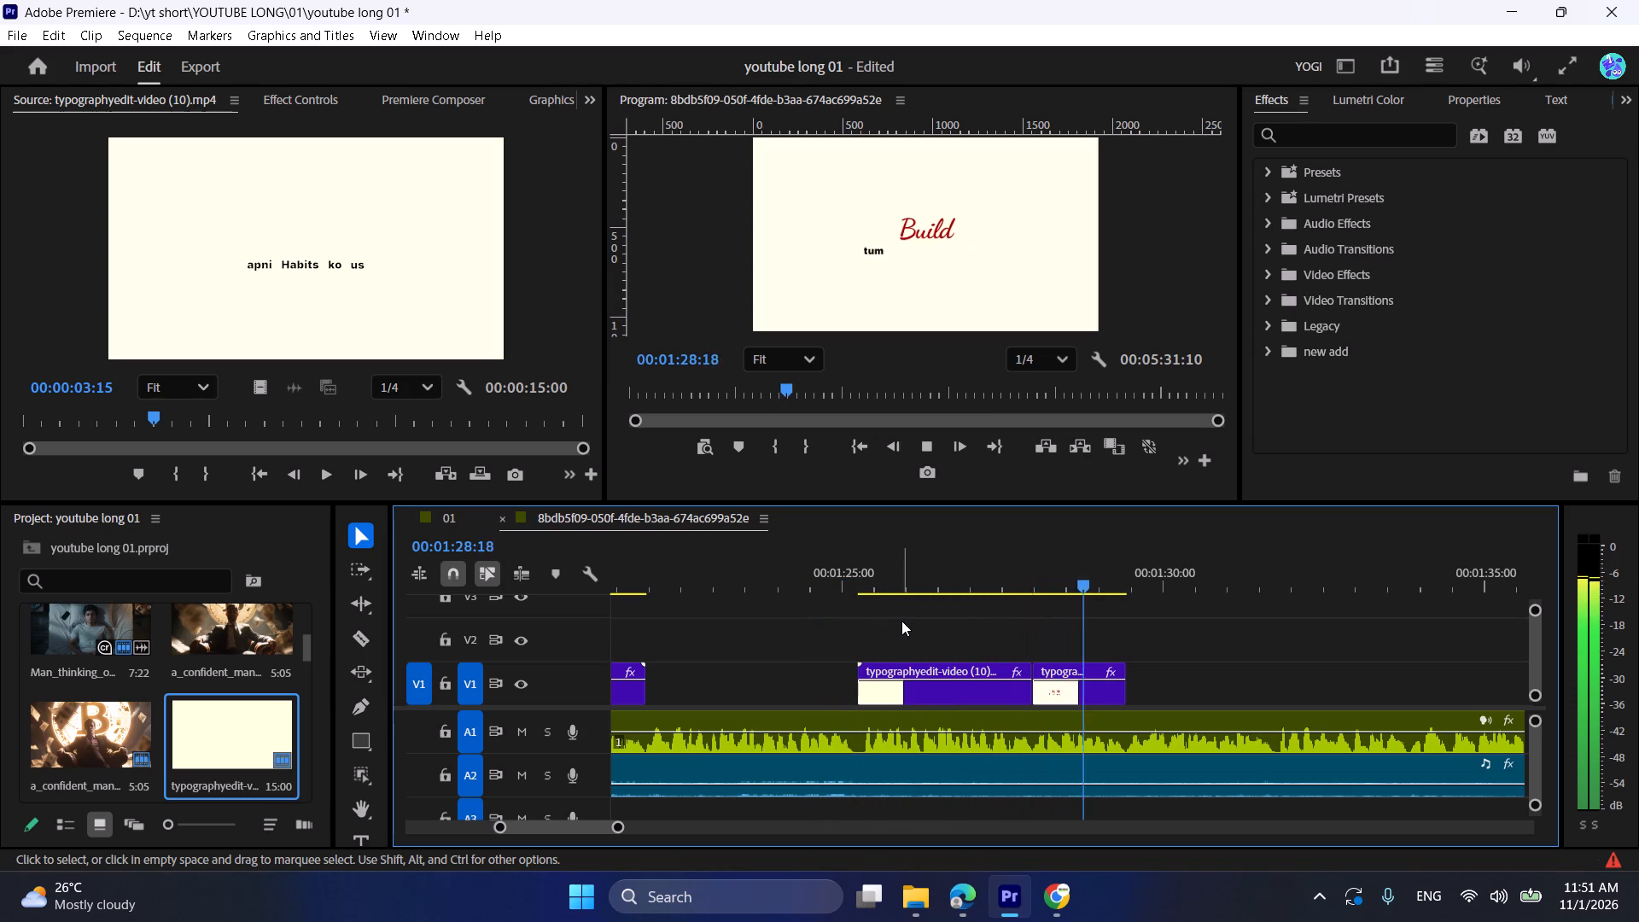
pyautogui.press('space')
pyautogui.click(975, 575)
pyautogui.press('space')
pyautogui.keyDown('alt'); pyautogui.scroll(5, 1008, 609); pyautogui.keyUp('alt')
pyautogui.keyDown('alt'); pyautogui.scroll(-3, 1011, 612); pyautogui.keyUp('alt')
pyautogui.keyDown('alt'); pyautogui.scroll(2, 1011, 613); pyautogui.keyUp('alt')
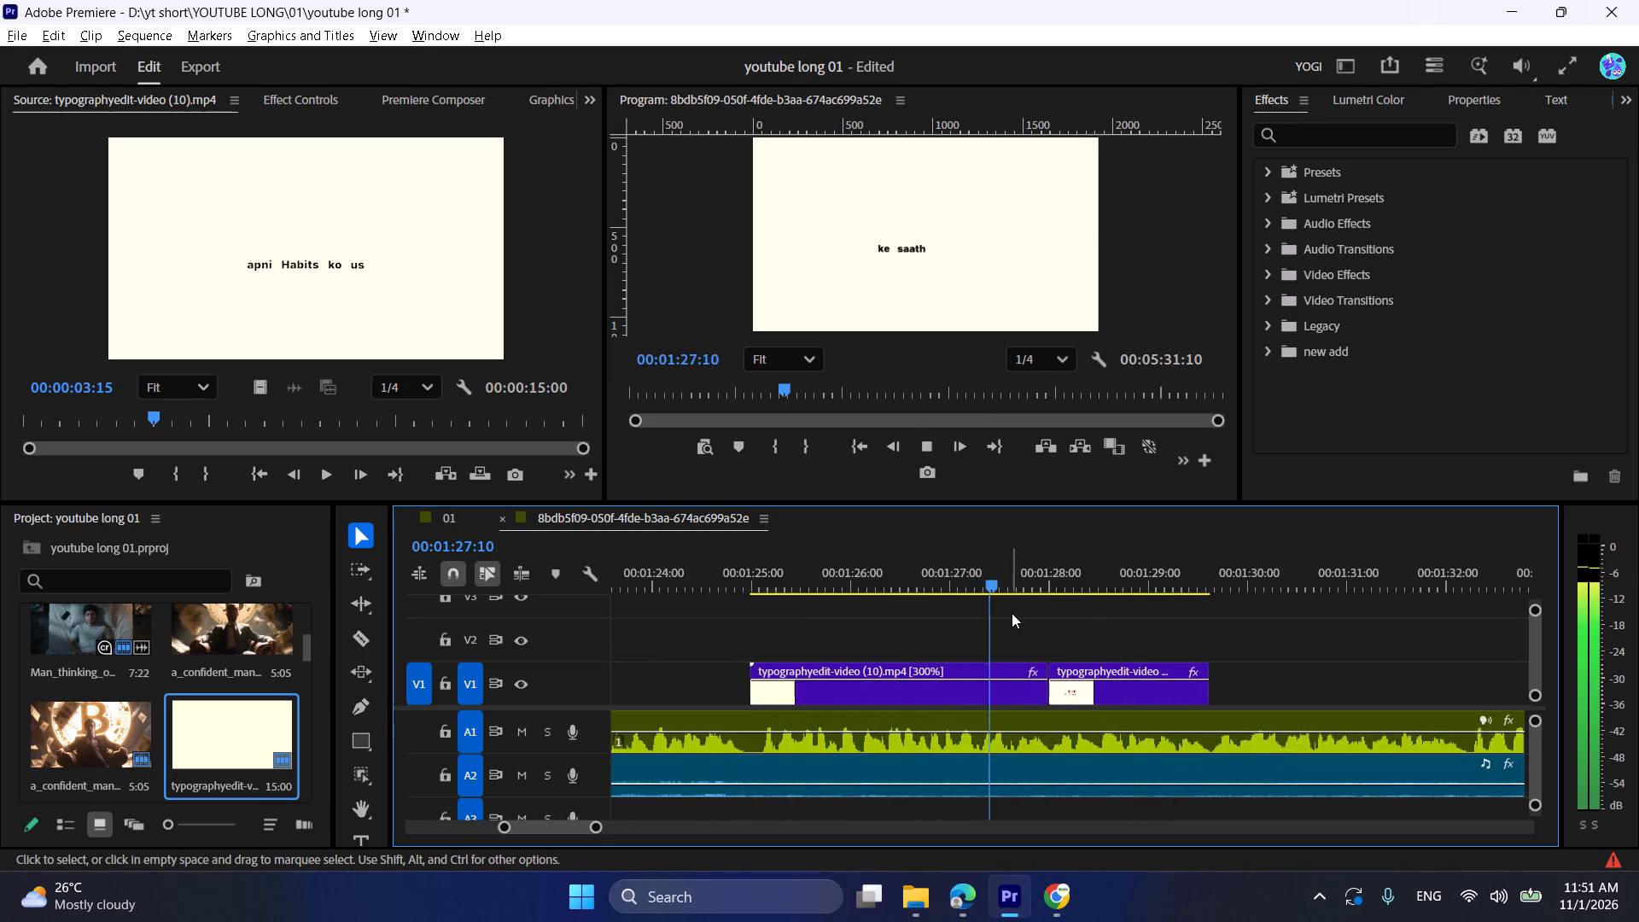
pyautogui.keyDown('alt'); pyautogui.scroll(2, 1012, 613); pyautogui.keyUp('alt')
pyautogui.keyDown('alt'); pyautogui.scroll(-1, 1012, 613); pyautogui.keyUp('alt')
pyautogui.keyDown('alt'); pyautogui.scroll(2, 1012, 613); pyautogui.keyUp('alt')
pyautogui.press('space')
pyautogui.press('space')
pyautogui.press('space')
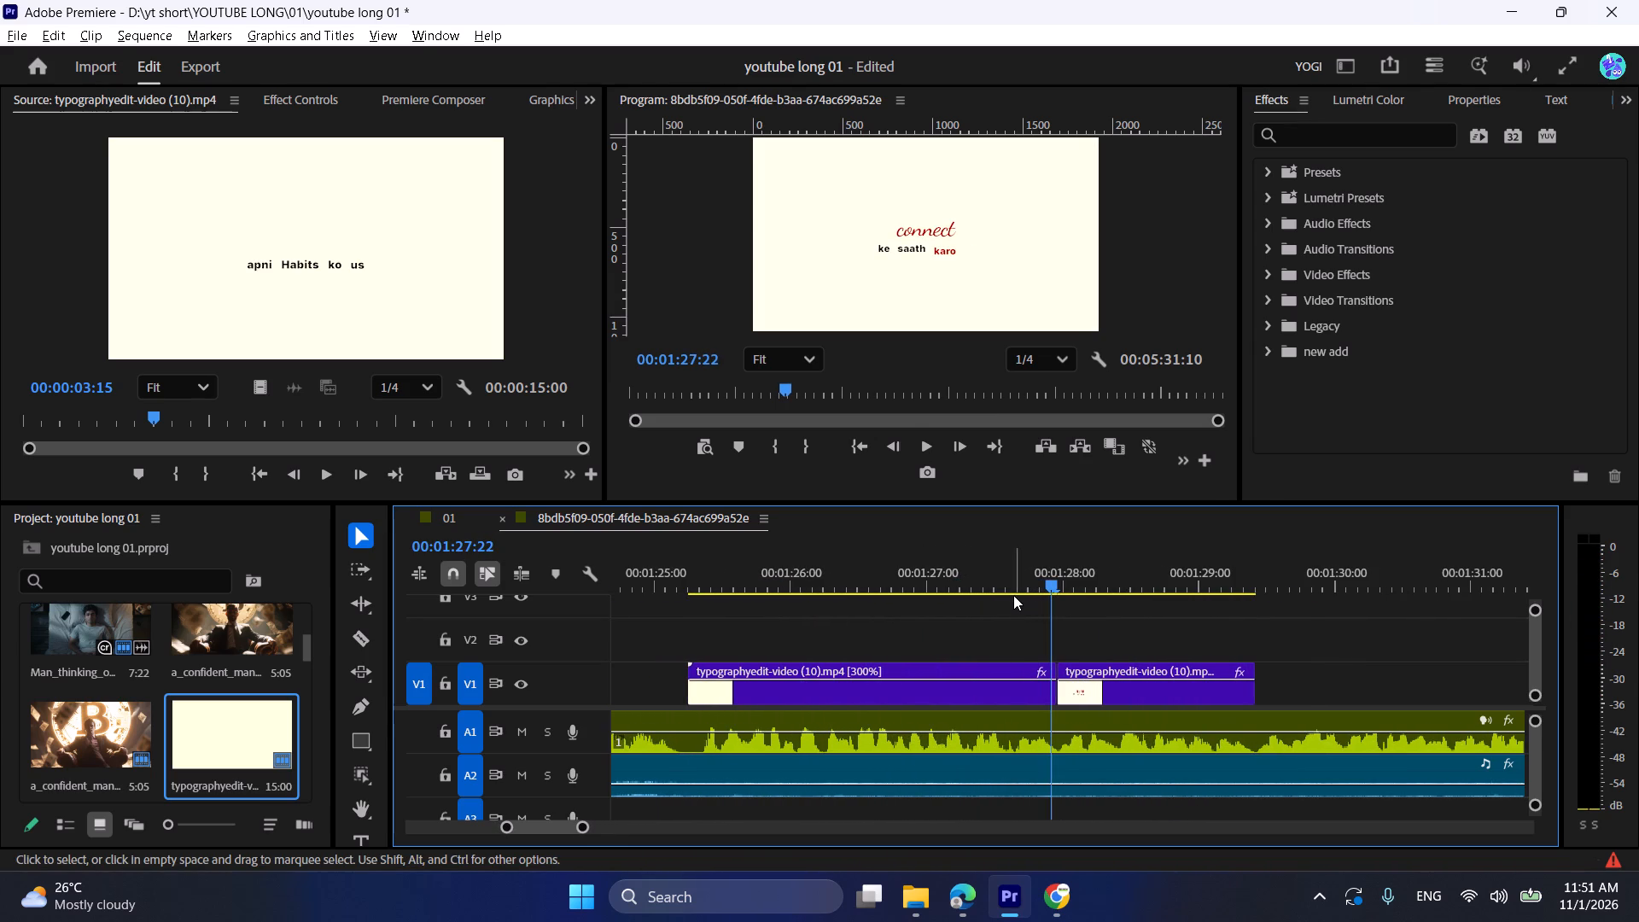
pyautogui.keyDown('alt'); pyautogui.scroll(2, 1013, 595); pyautogui.keyUp('alt')
pyautogui.click(960, 575)
pyautogui.press('space')
pyautogui.press('space')
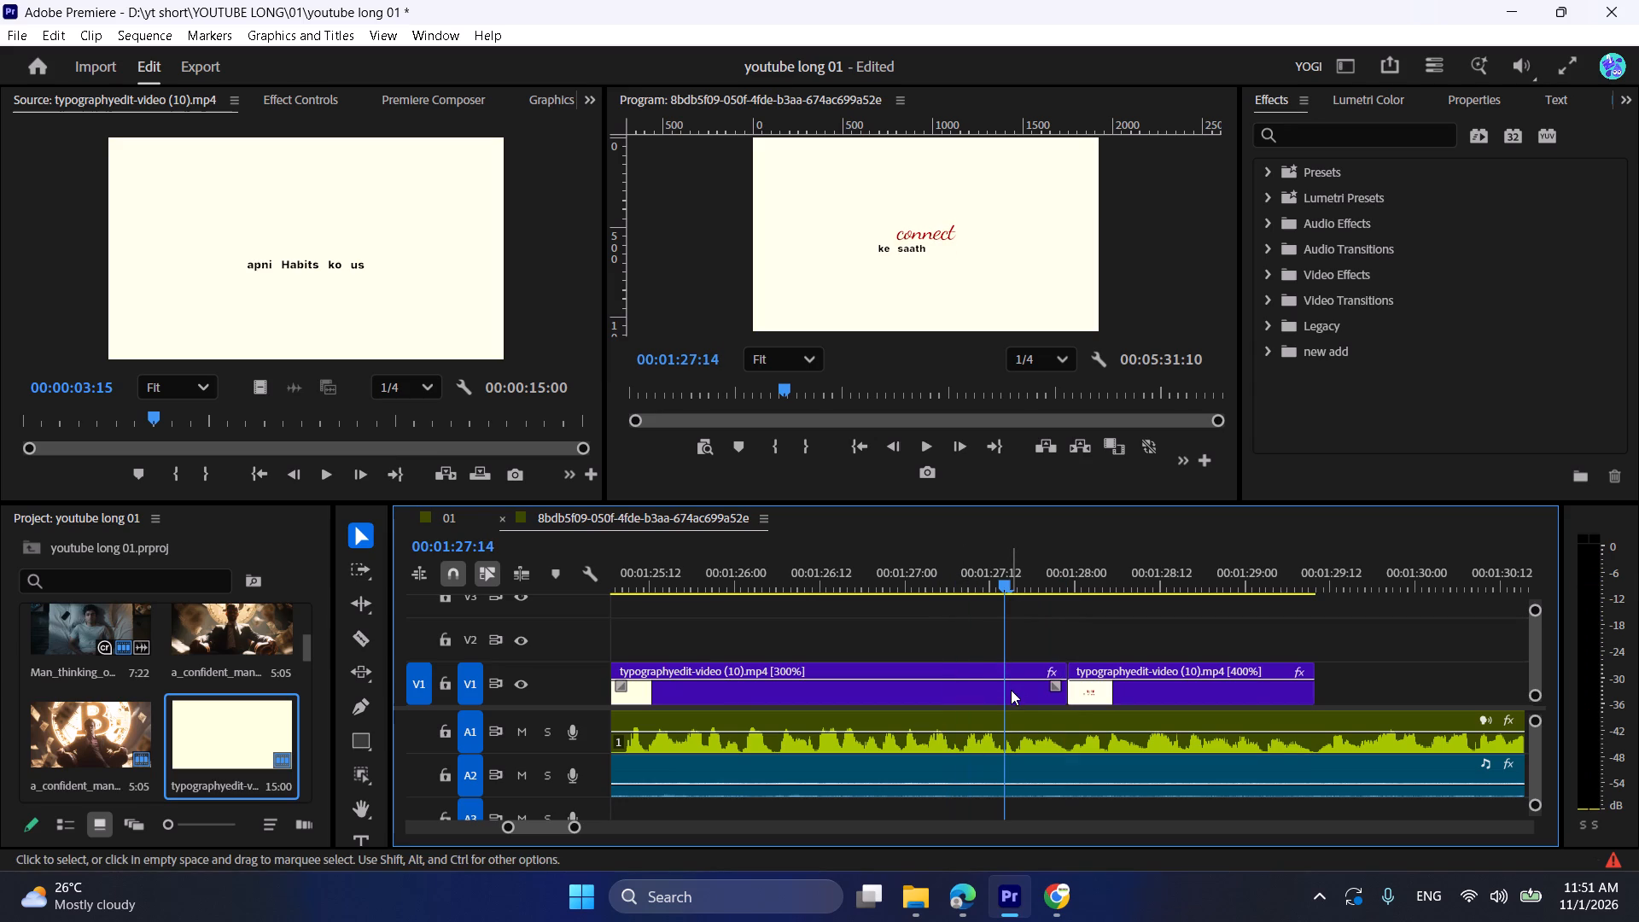
# Replay the first typography segment's middle against the narration and set that segment's speed to 400%.
pyautogui.rightClick(1012, 695)
pyautogui.click(991, 686)
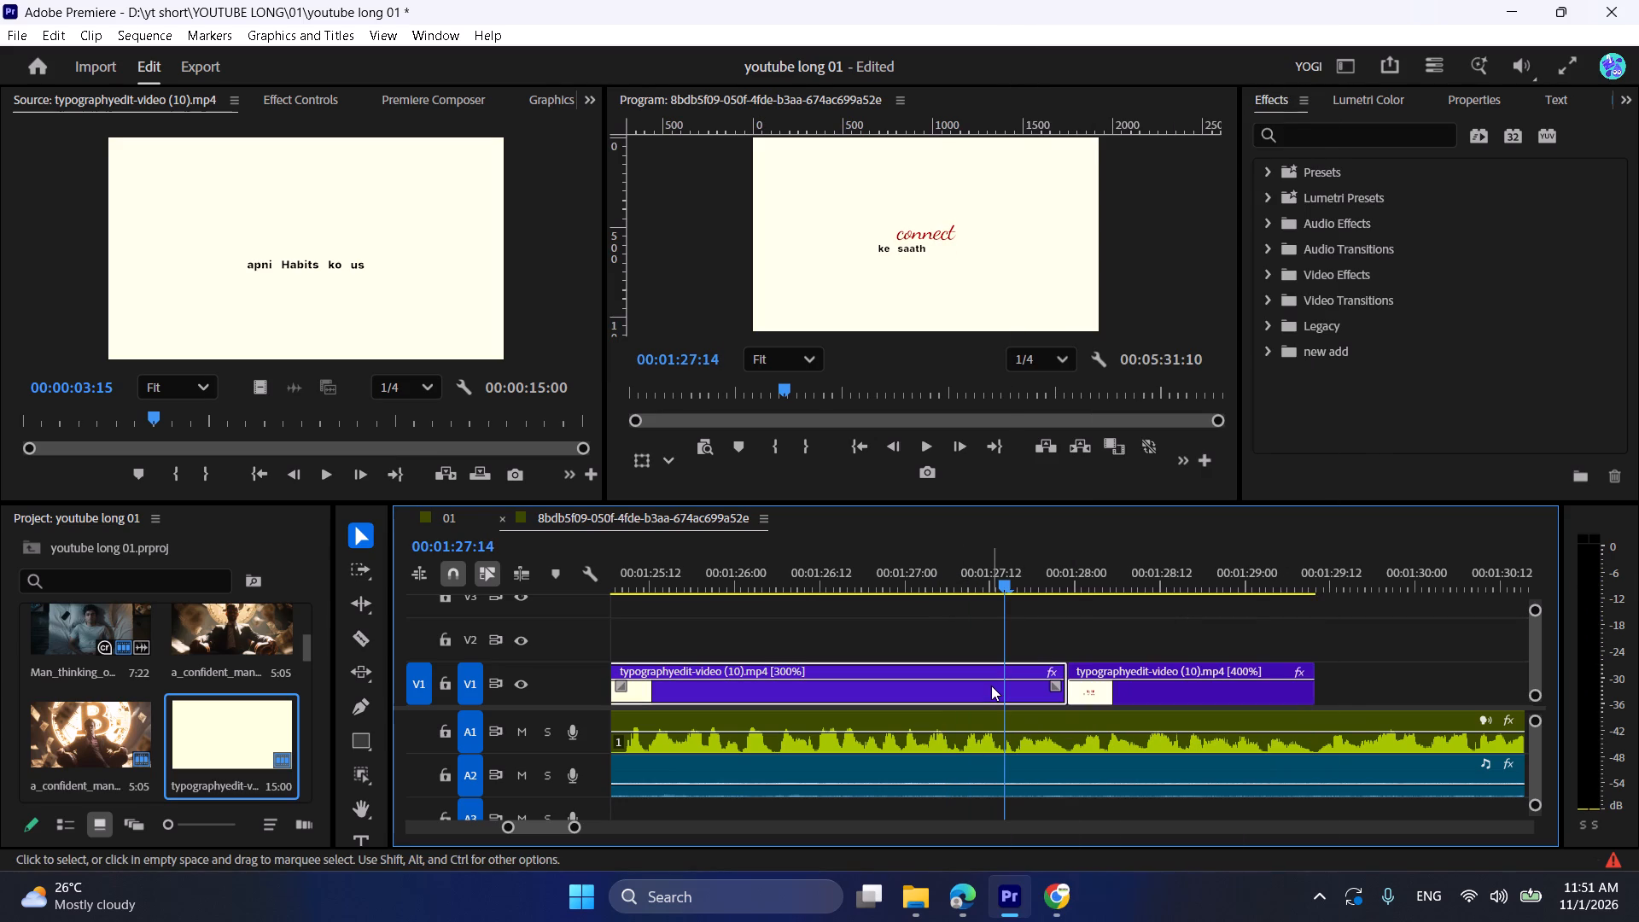
pyautogui.moveTo(864, 568); pyautogui.dragTo(831, 561)
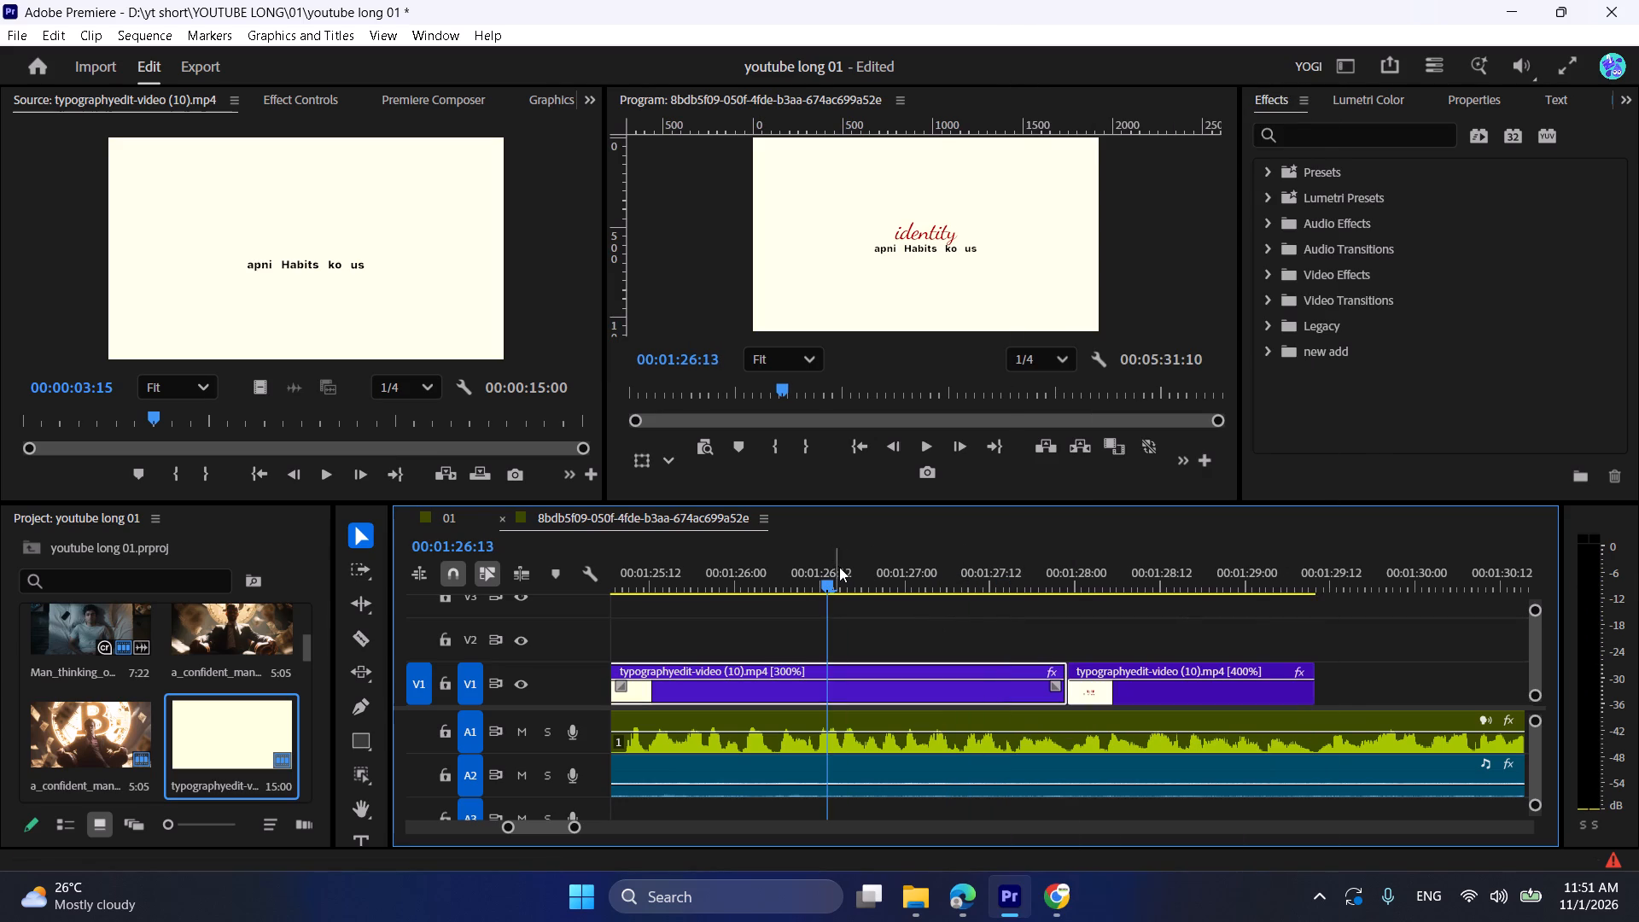
pyautogui.press('space')
pyautogui.press('space')
pyautogui.press('space')
pyautogui.press('space')
pyautogui.keyDown('alt'); pyautogui.scroll(-3, 948, 639); pyautogui.keyUp('alt')
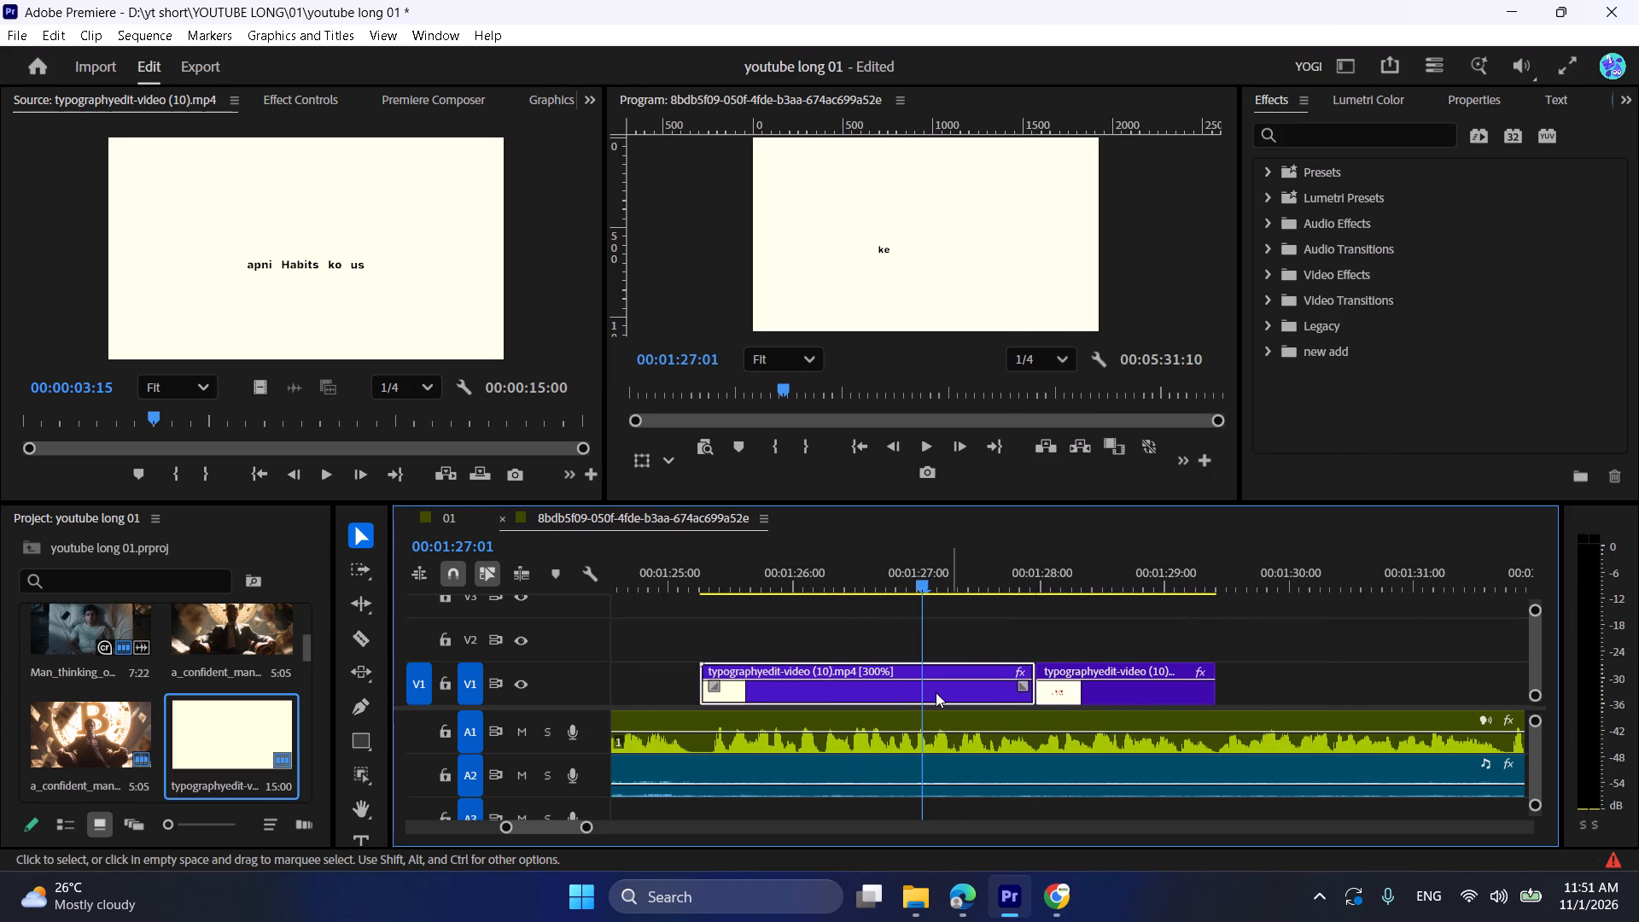
pyautogui.rightClick(936, 692)
pyautogui.rightClick(971, 679)
pyautogui.click(1025, 632)
pyautogui.press('4')
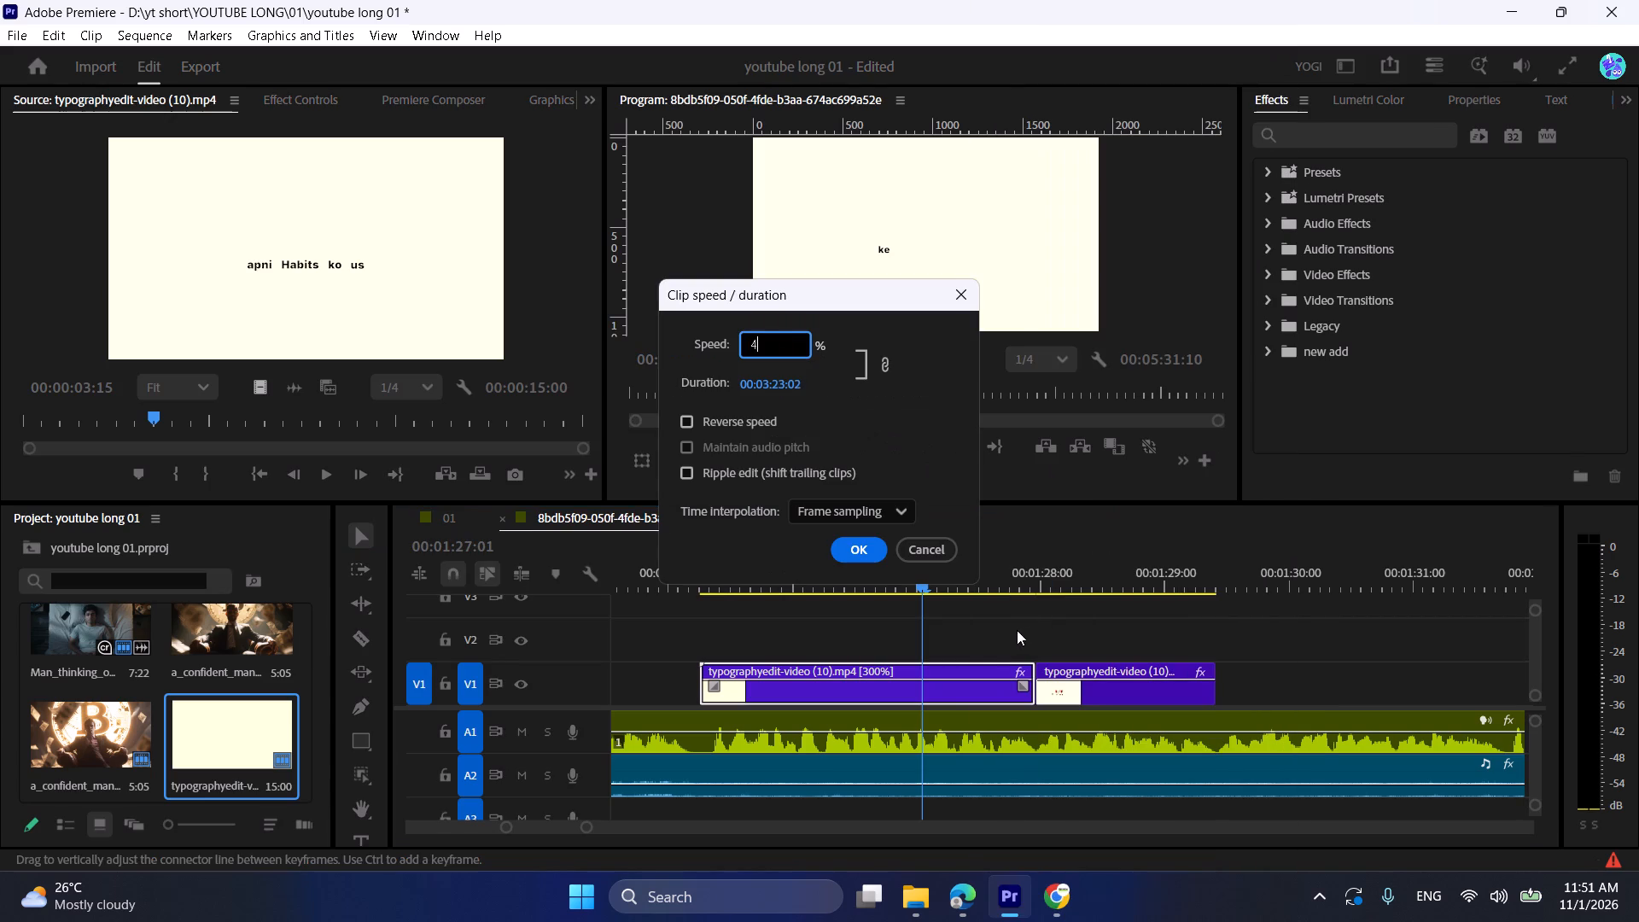
pyautogui.press('0')
pyautogui.press('0')
pyautogui.click(866, 556)
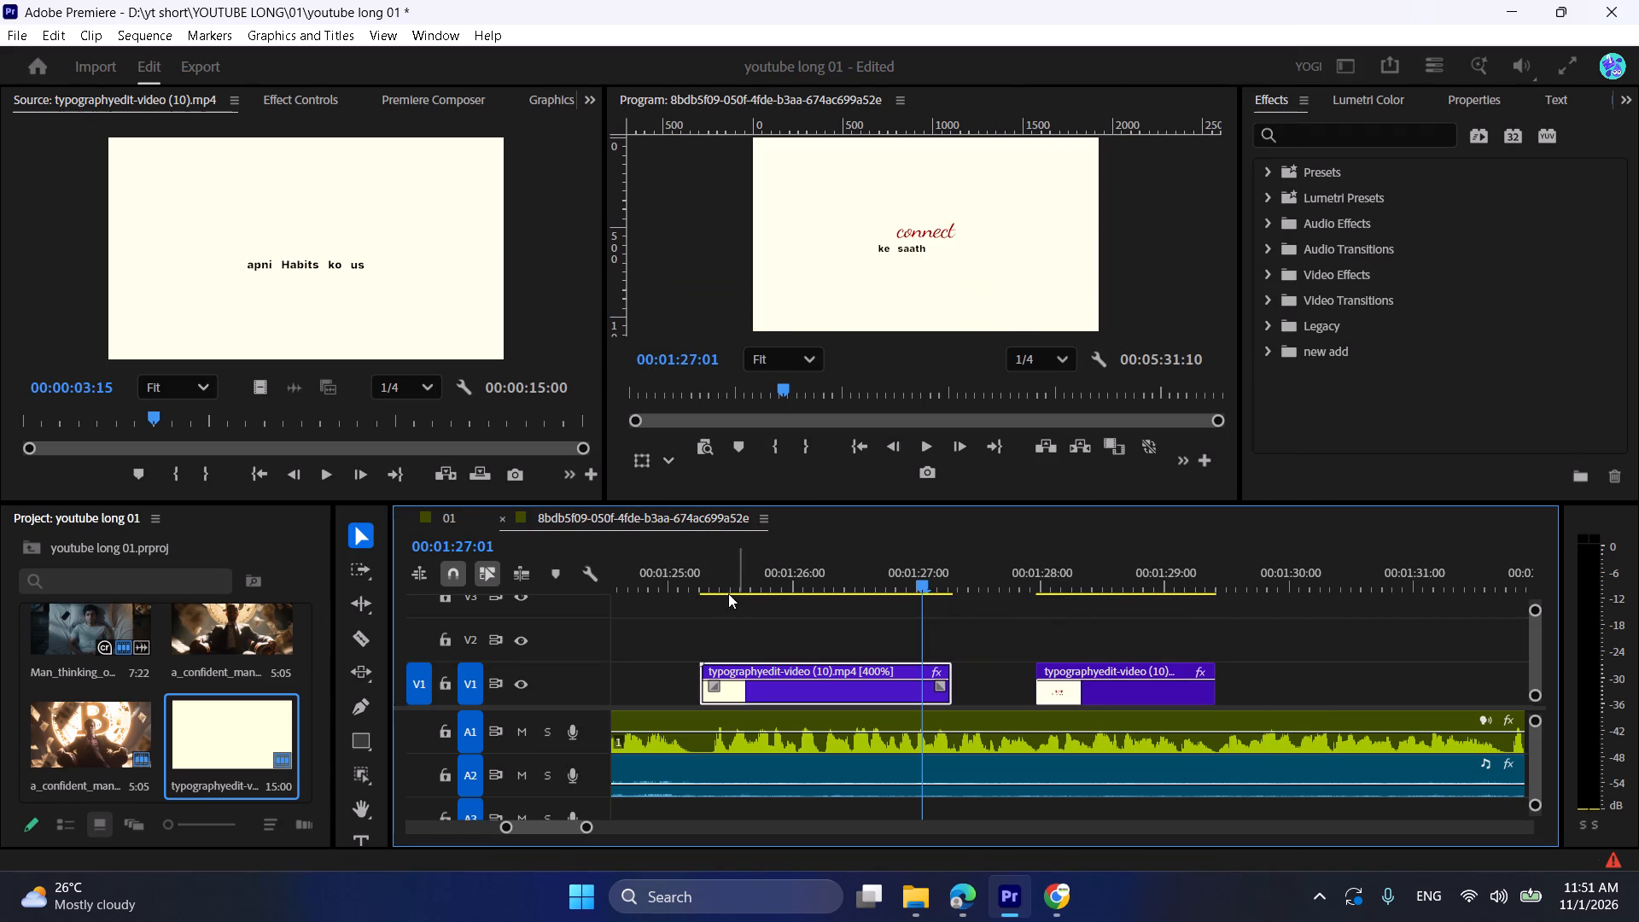
# Play the faster first segment and extend its end to meet the second typography segment.
pyautogui.click(692, 577)
pyautogui.press('space')
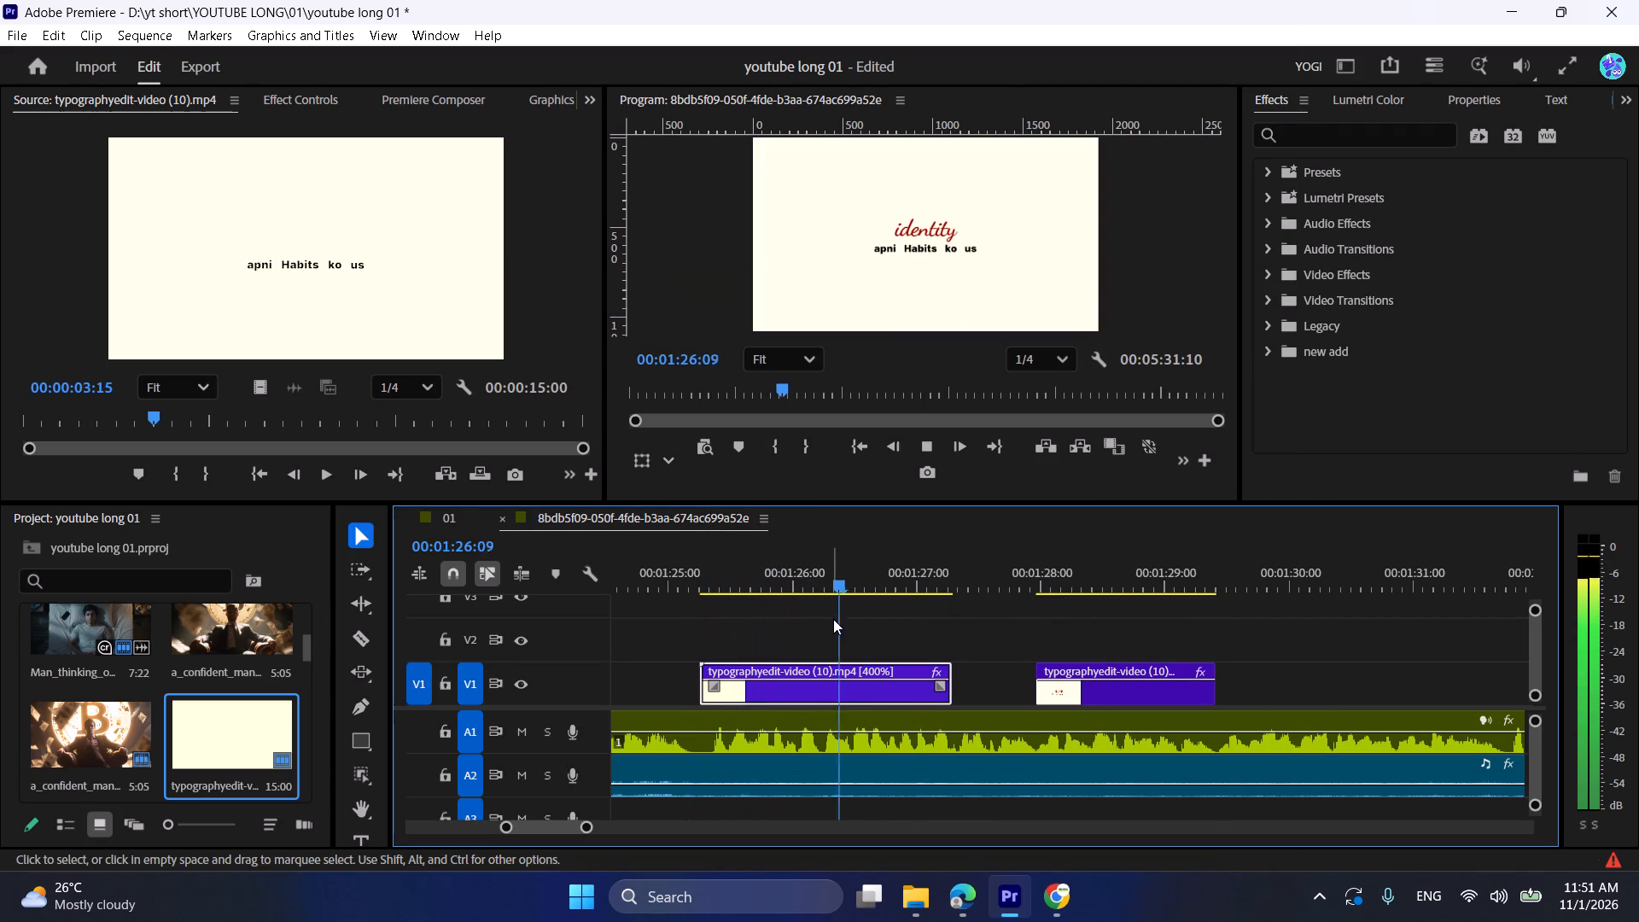
pyautogui.press('space')
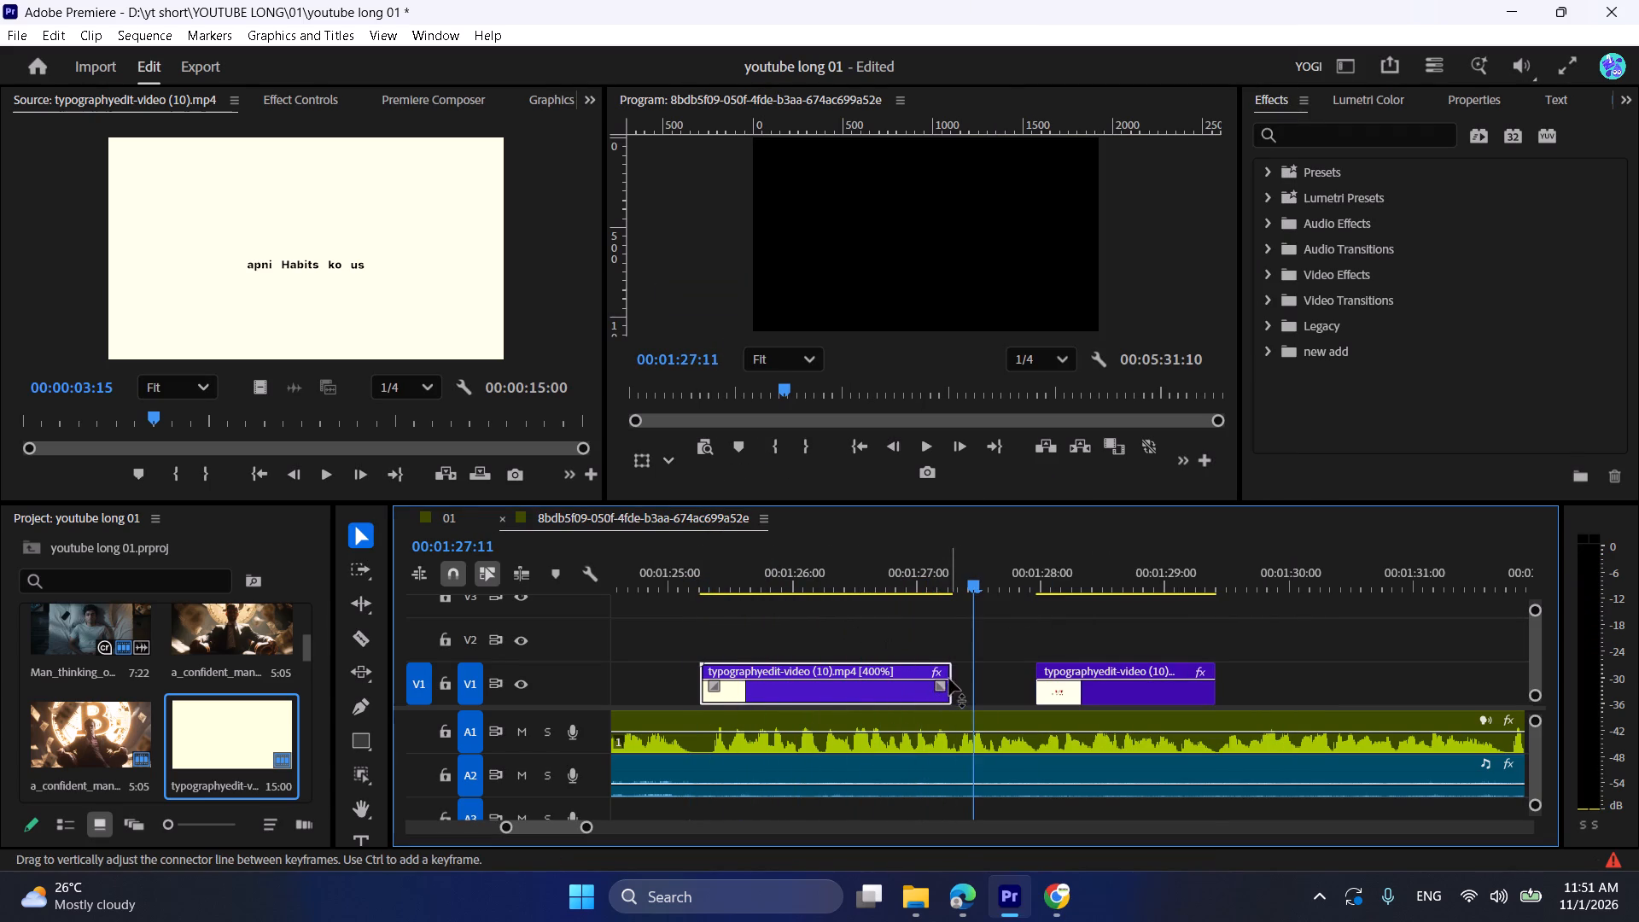
pyautogui.moveTo(949, 679); pyautogui.dragTo(968, 680)
pyautogui.moveTo(948, 668); pyautogui.dragTo(1064, 690)
# Find where "karo" is spoken and split the first typography segment at 00:01:27:08, before "jo" shows.
pyautogui.press('space')
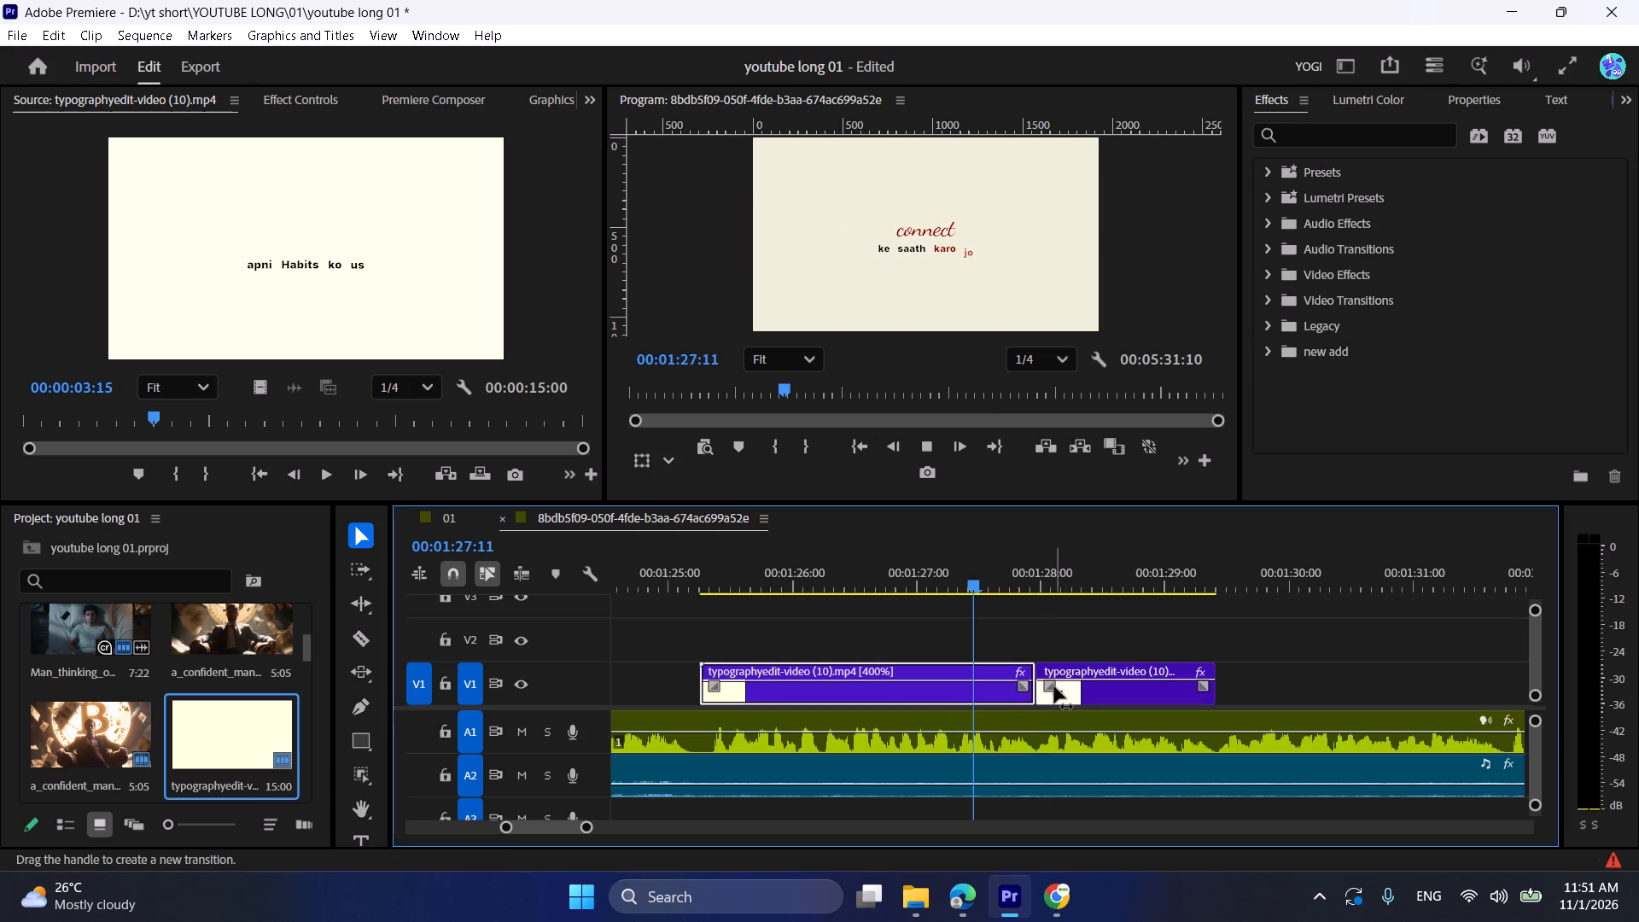
pyautogui.press('space')
pyautogui.click(956, 563)
pyautogui.press('space')
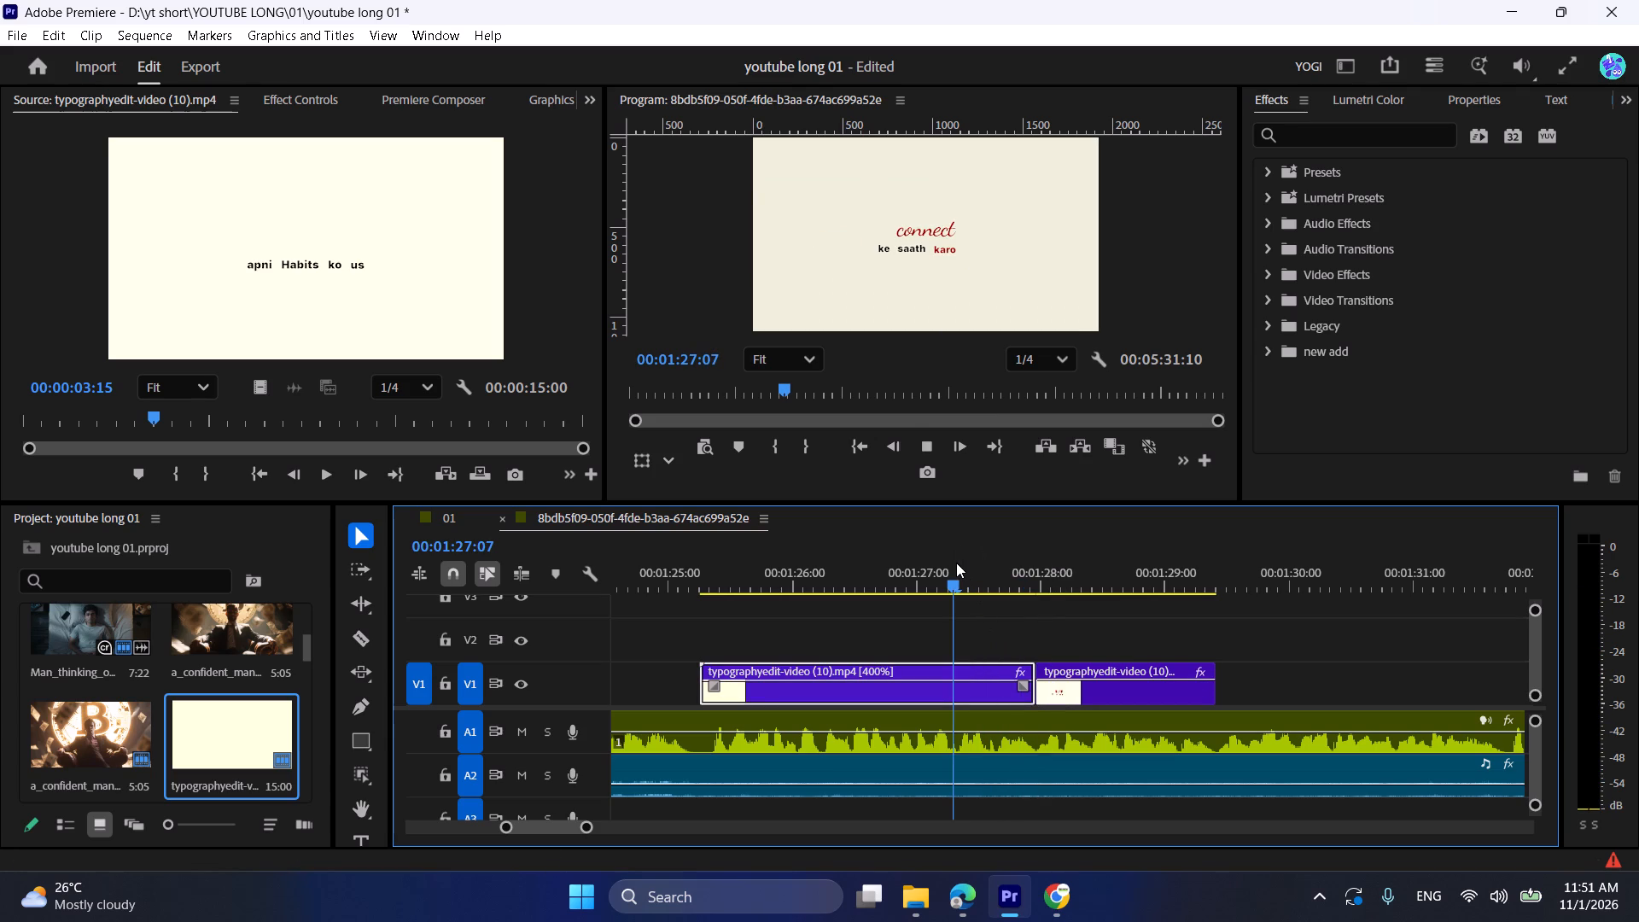
pyautogui.press('space')
pyautogui.press('space')
pyautogui.press('space')
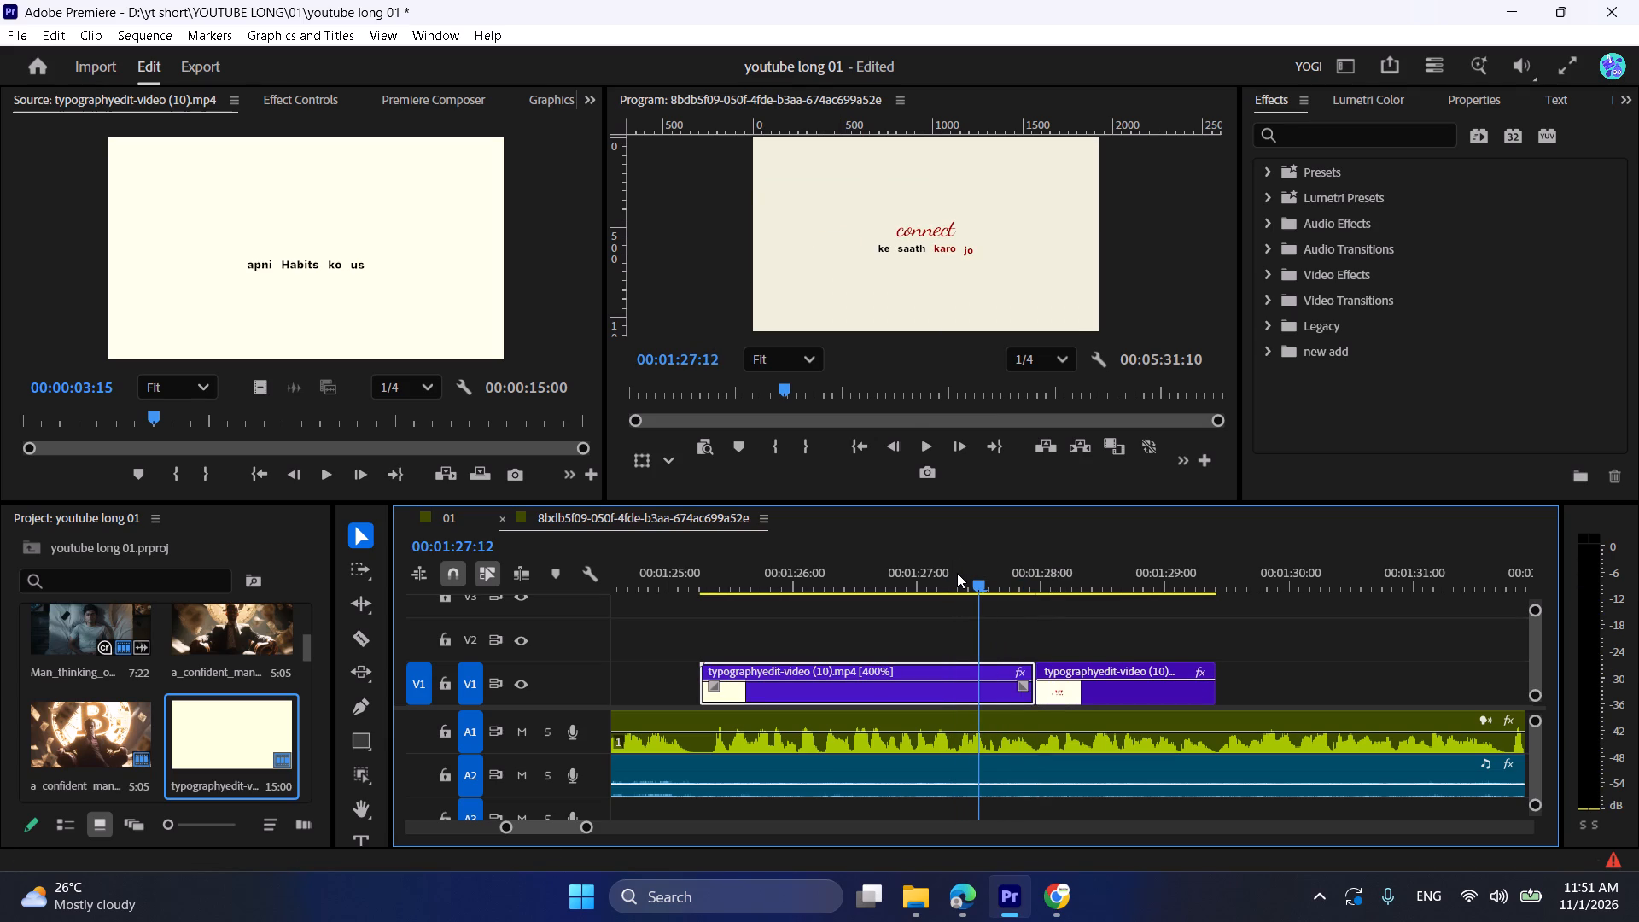
pyautogui.press('space')
pyautogui.press('space')
pyautogui.moveTo(959, 575); pyautogui.dragTo(948, 578)
pyautogui.press('space')
pyautogui.press('space')
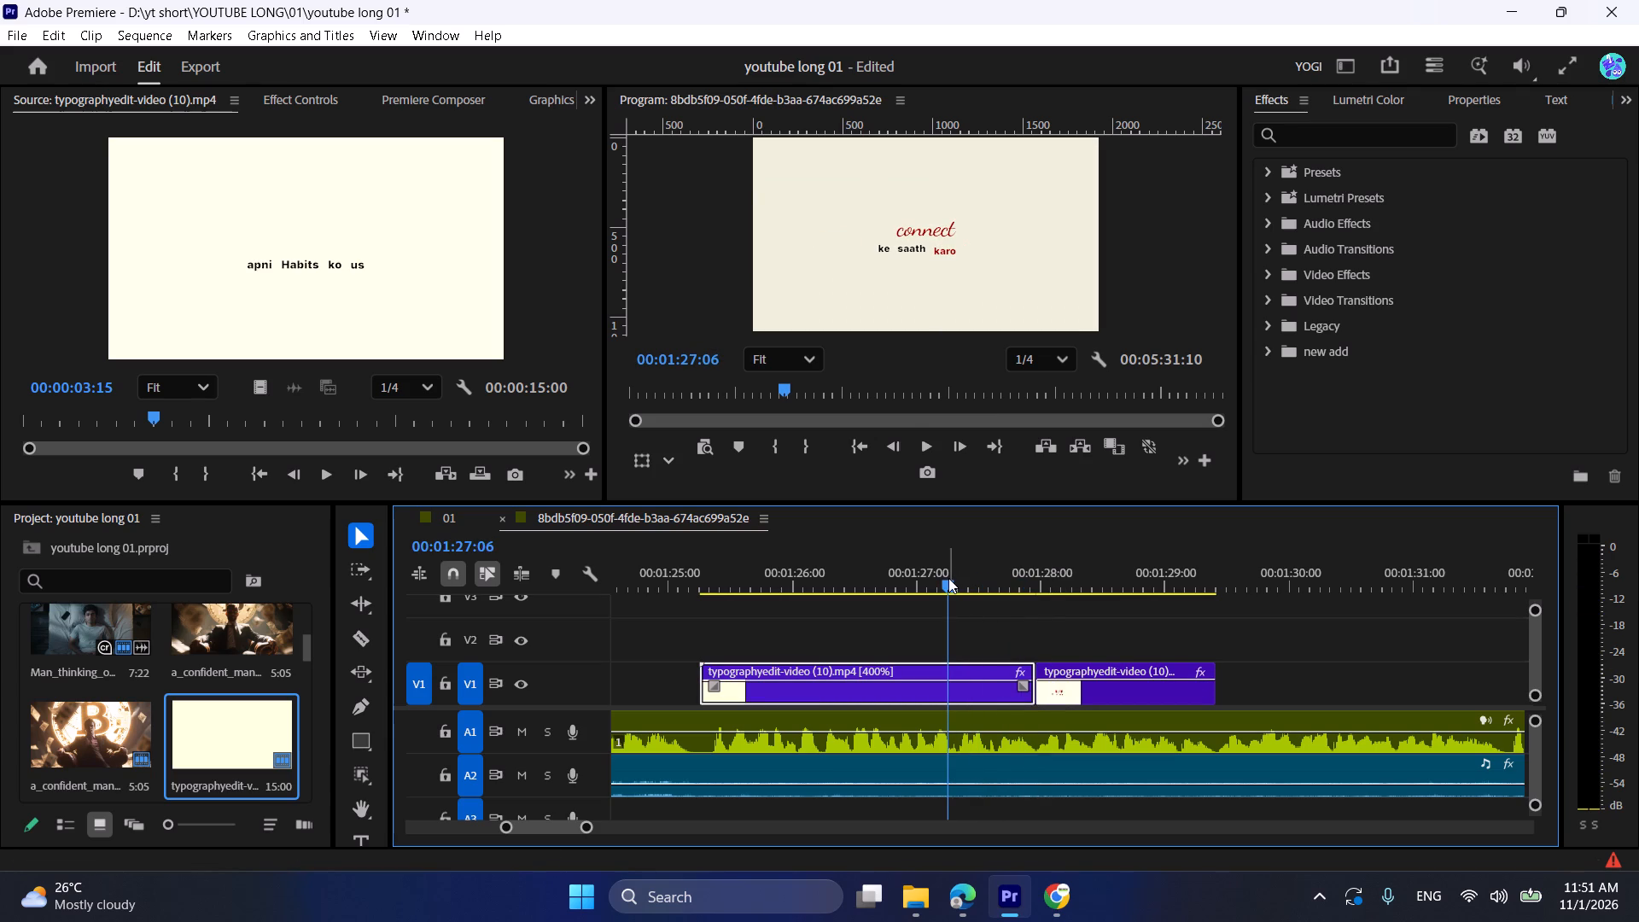
pyautogui.press('space')
pyautogui.press('space')
pyautogui.hotkey('ctrl', 'k')
# Set the speed of the short typography piece after the 00:01:27:08 cut to 200%.
pyautogui.rightClick(985, 676)
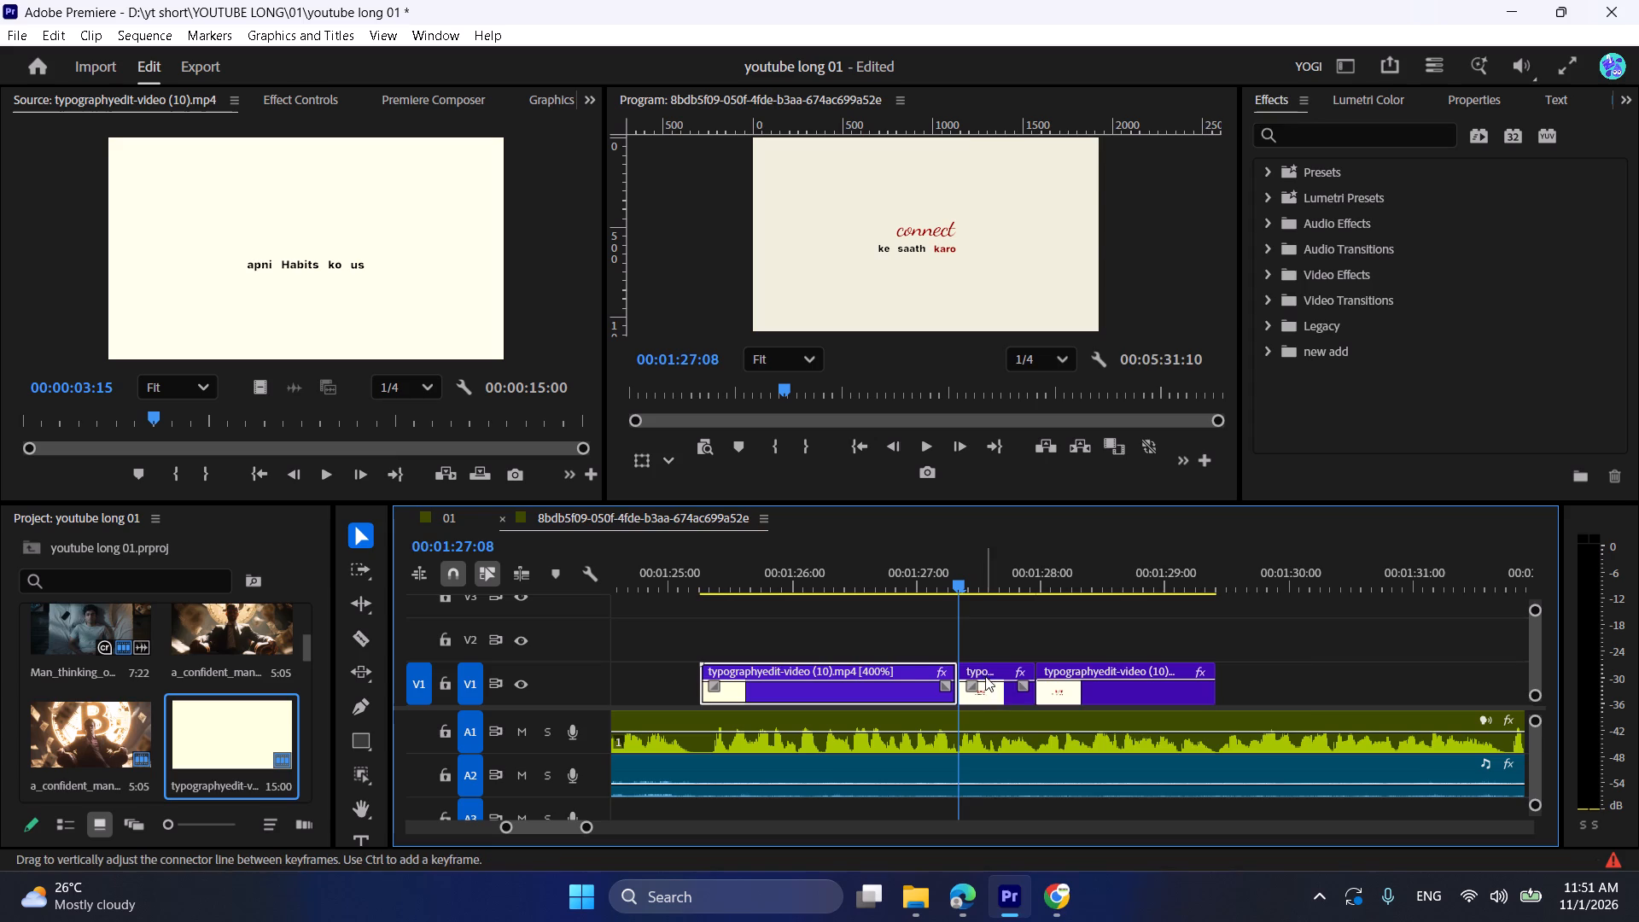
pyautogui.click(1022, 630)
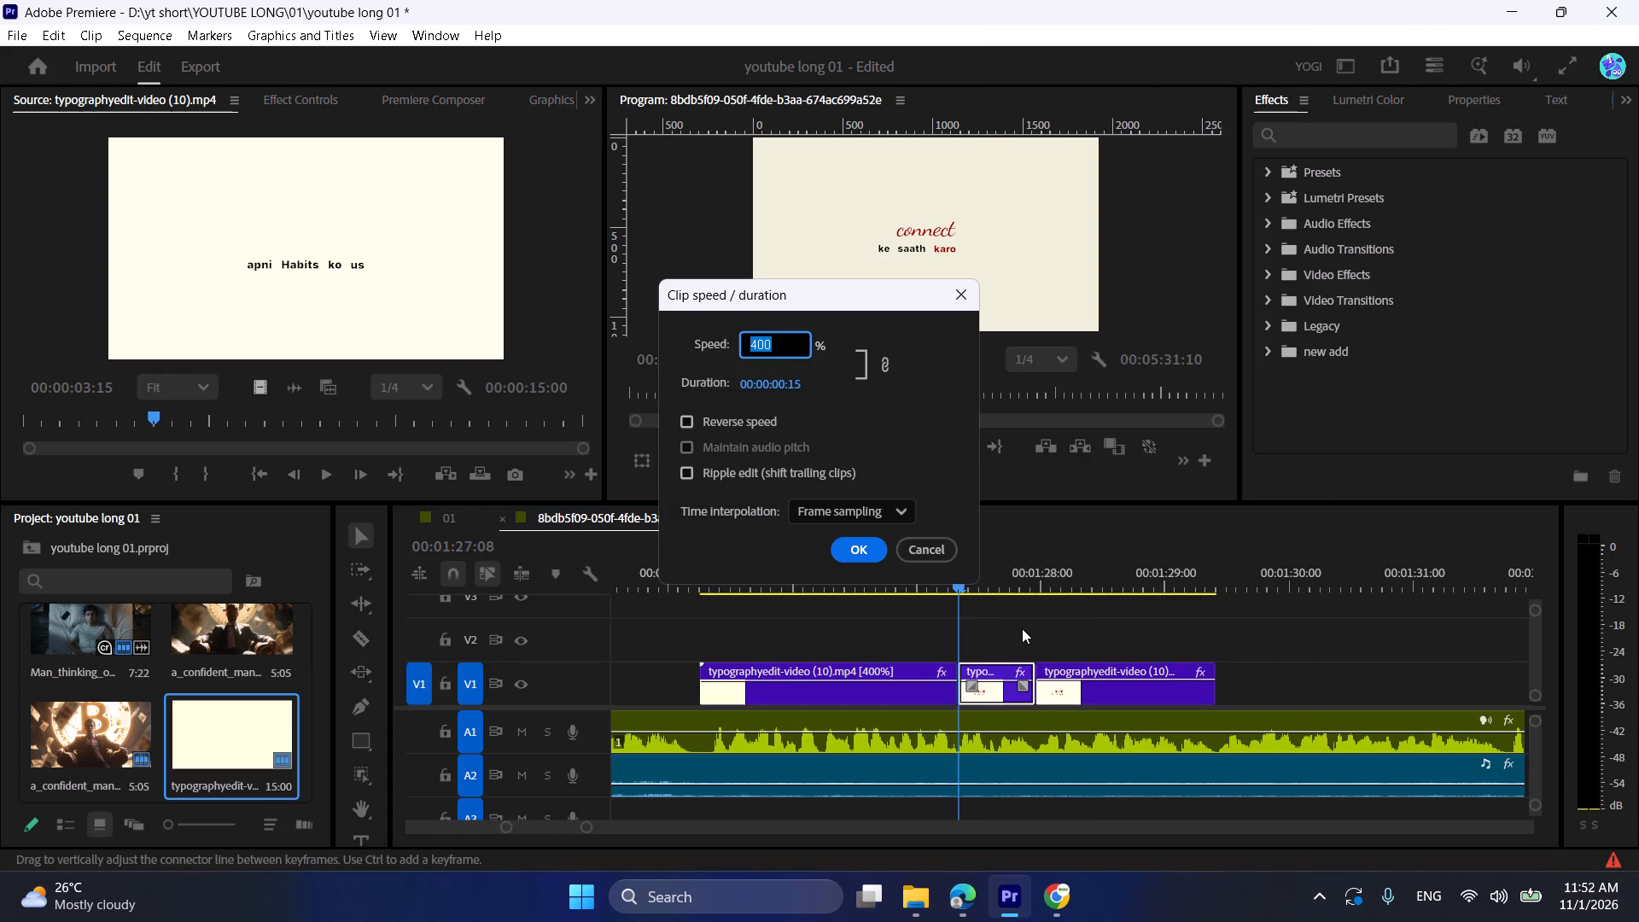
pyautogui.press('2')
pyautogui.press('0')
pyautogui.press('0')
pyautogui.click(856, 548)
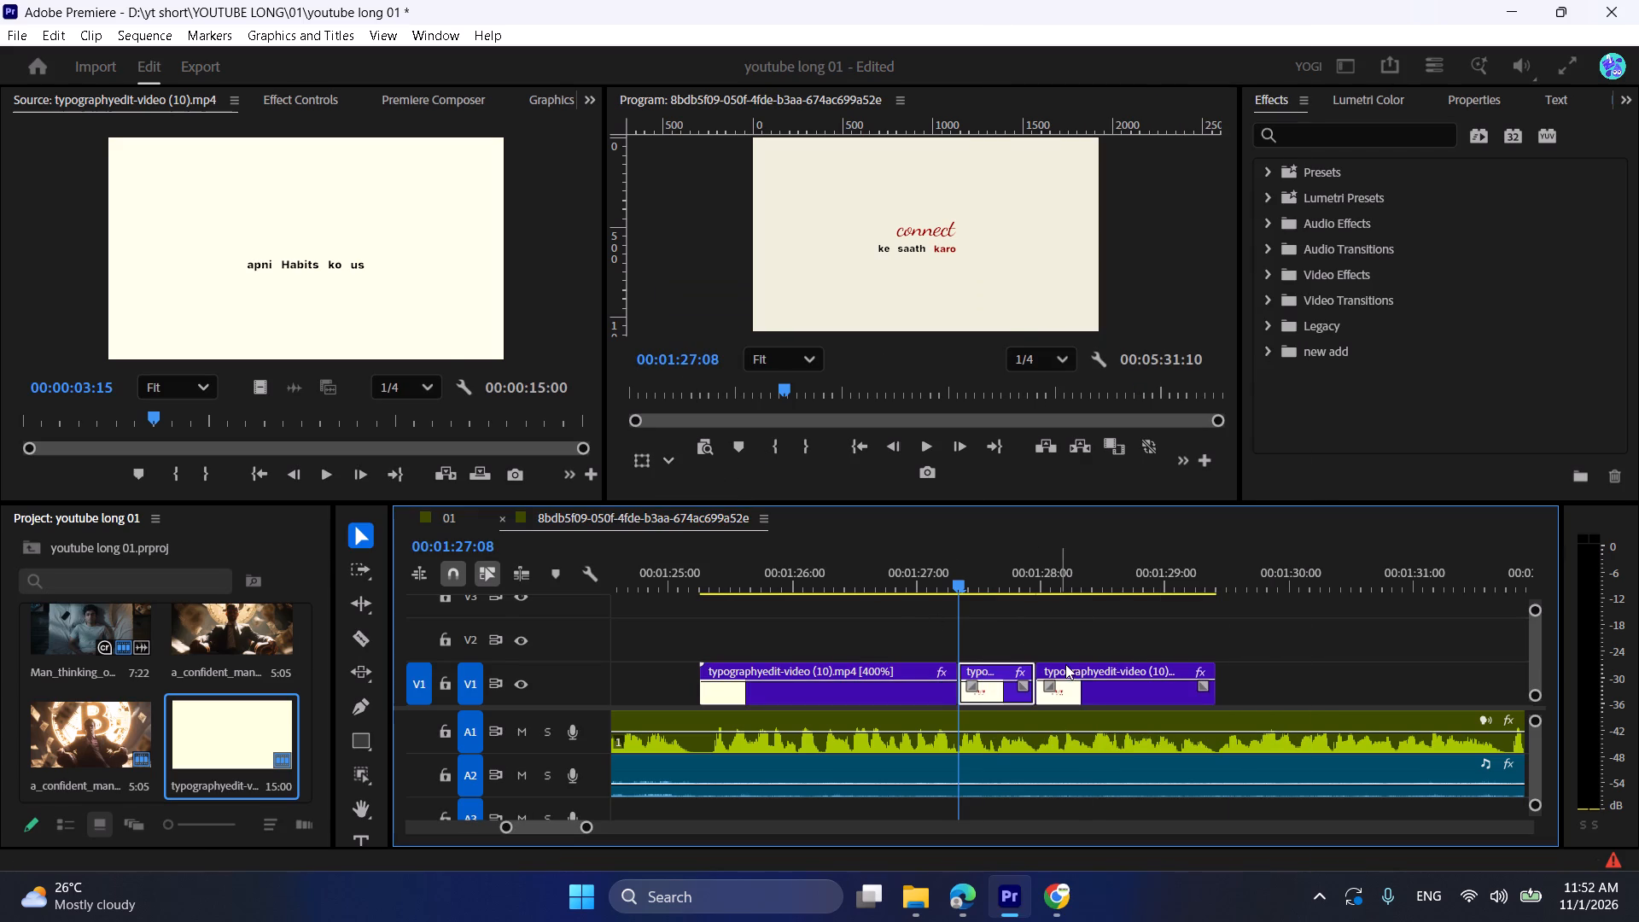
# Move the last typography segment to about 00:01:29:12 and extend the 200% piece's end to about 00:01:28:10.
pyautogui.moveTo(1082, 666); pyautogui.dragTo(1271, 668)
pyautogui.press('space')
pyautogui.press('space')
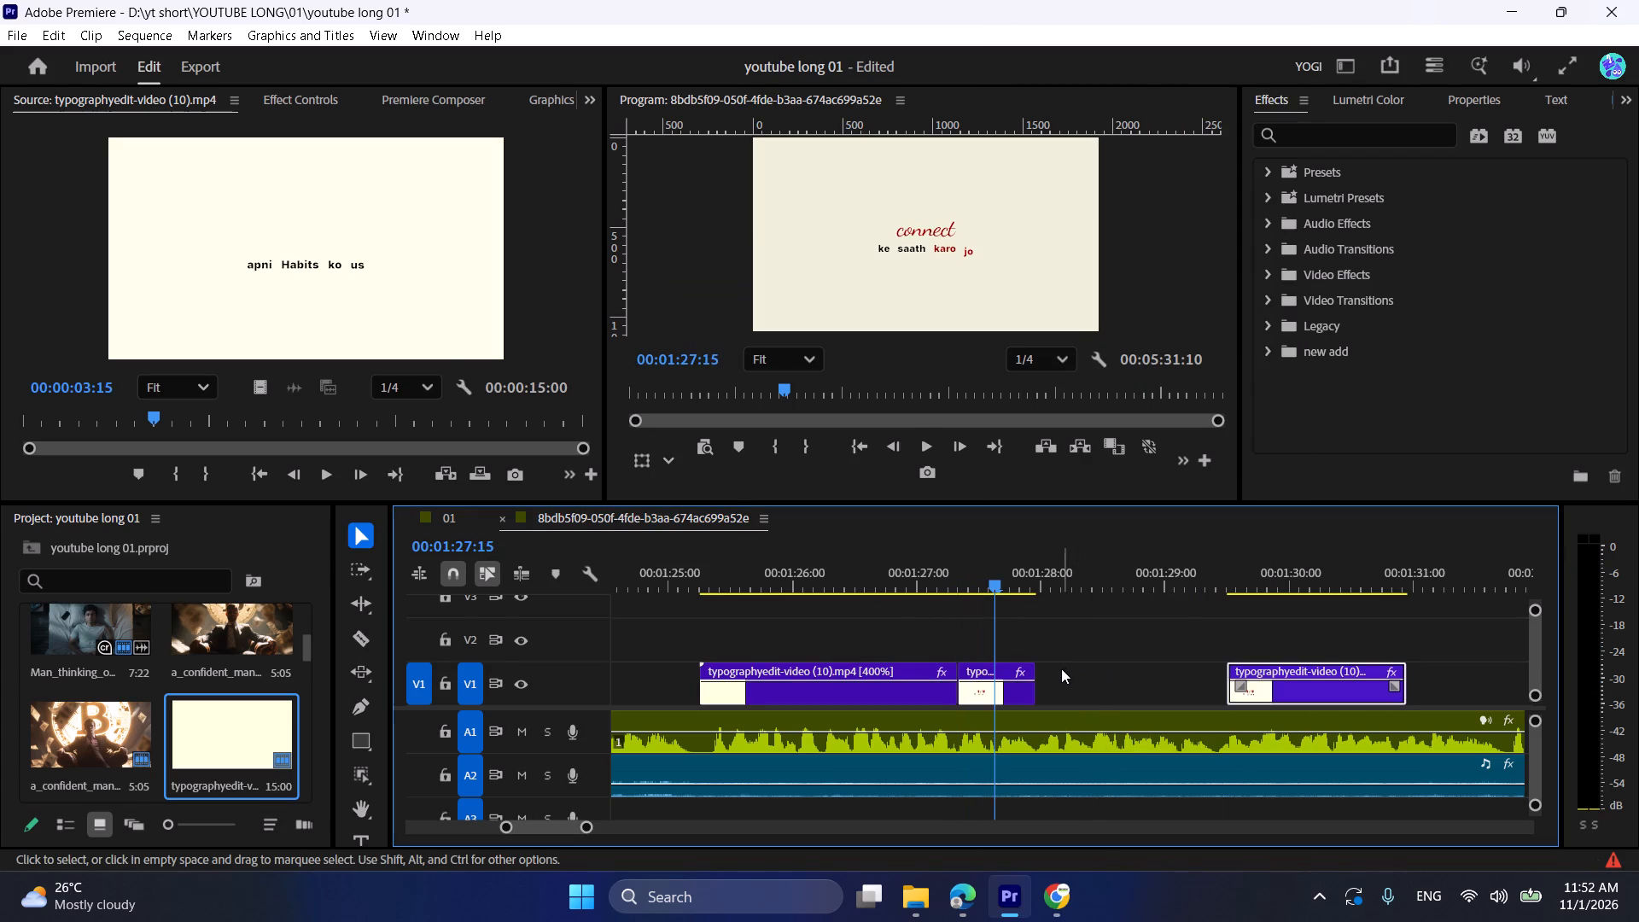
pyautogui.moveTo(1039, 669); pyautogui.dragTo(1099, 680)
pyautogui.press('space')
pyautogui.press('space')
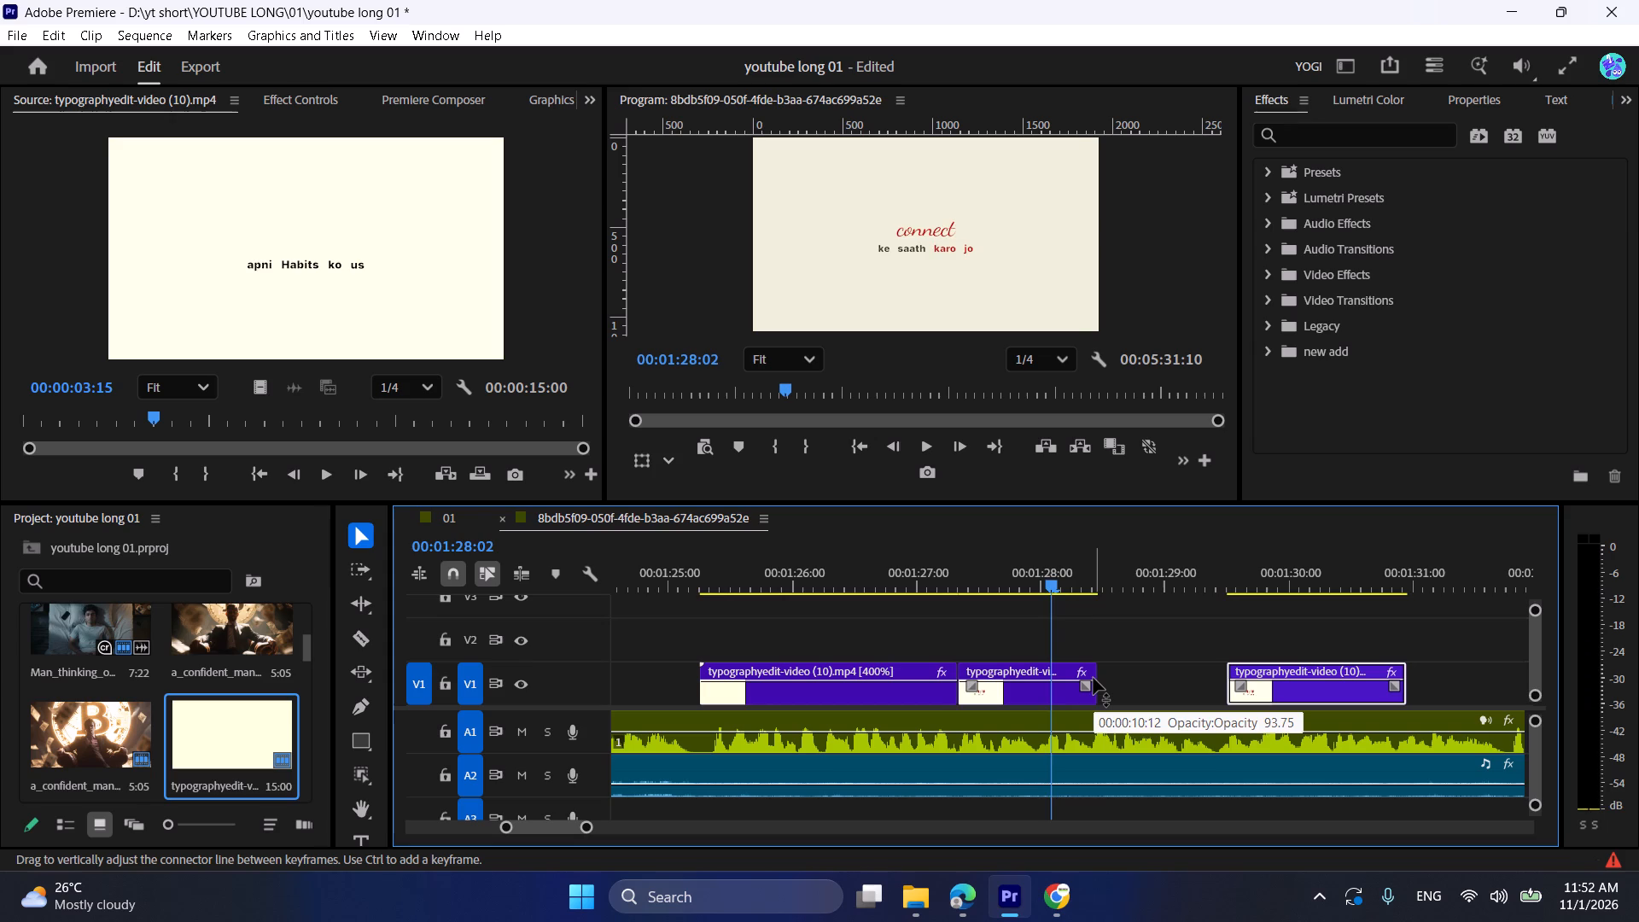
# Play the slowed piece against the narration and split it at 00:01:28:04, on the blank frame before "tum" appears.
pyautogui.press('space')
pyautogui.press('space')
pyautogui.moveTo(981, 557); pyautogui.dragTo(971, 557)
pyautogui.press('space')
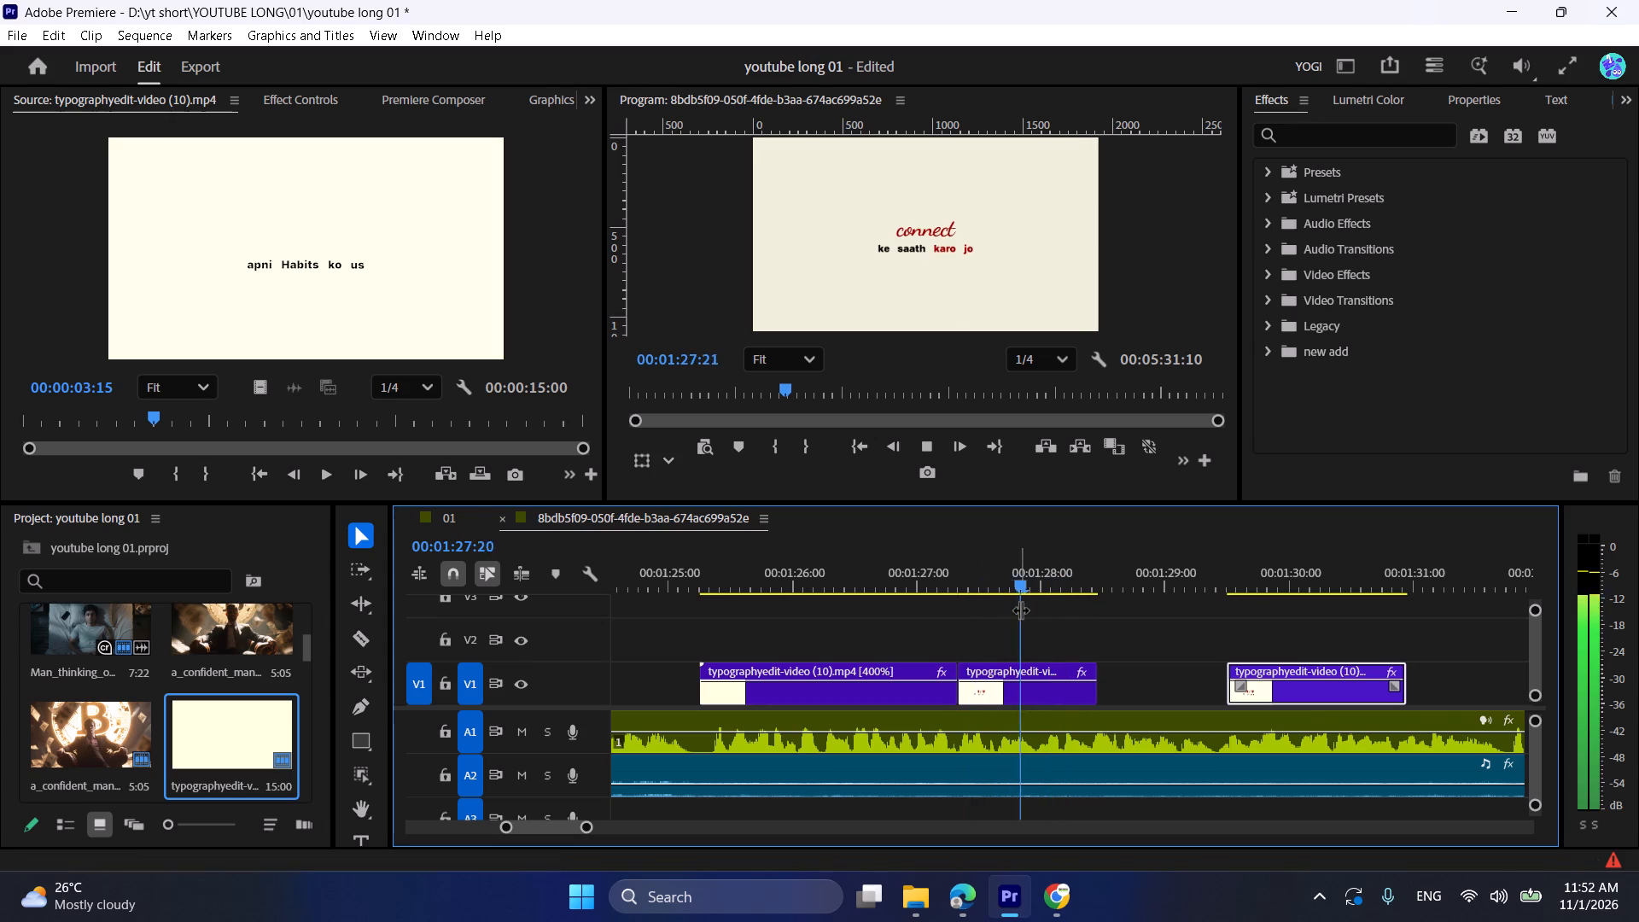
pyautogui.press('space')
pyautogui.press('space')
pyautogui.press('space')
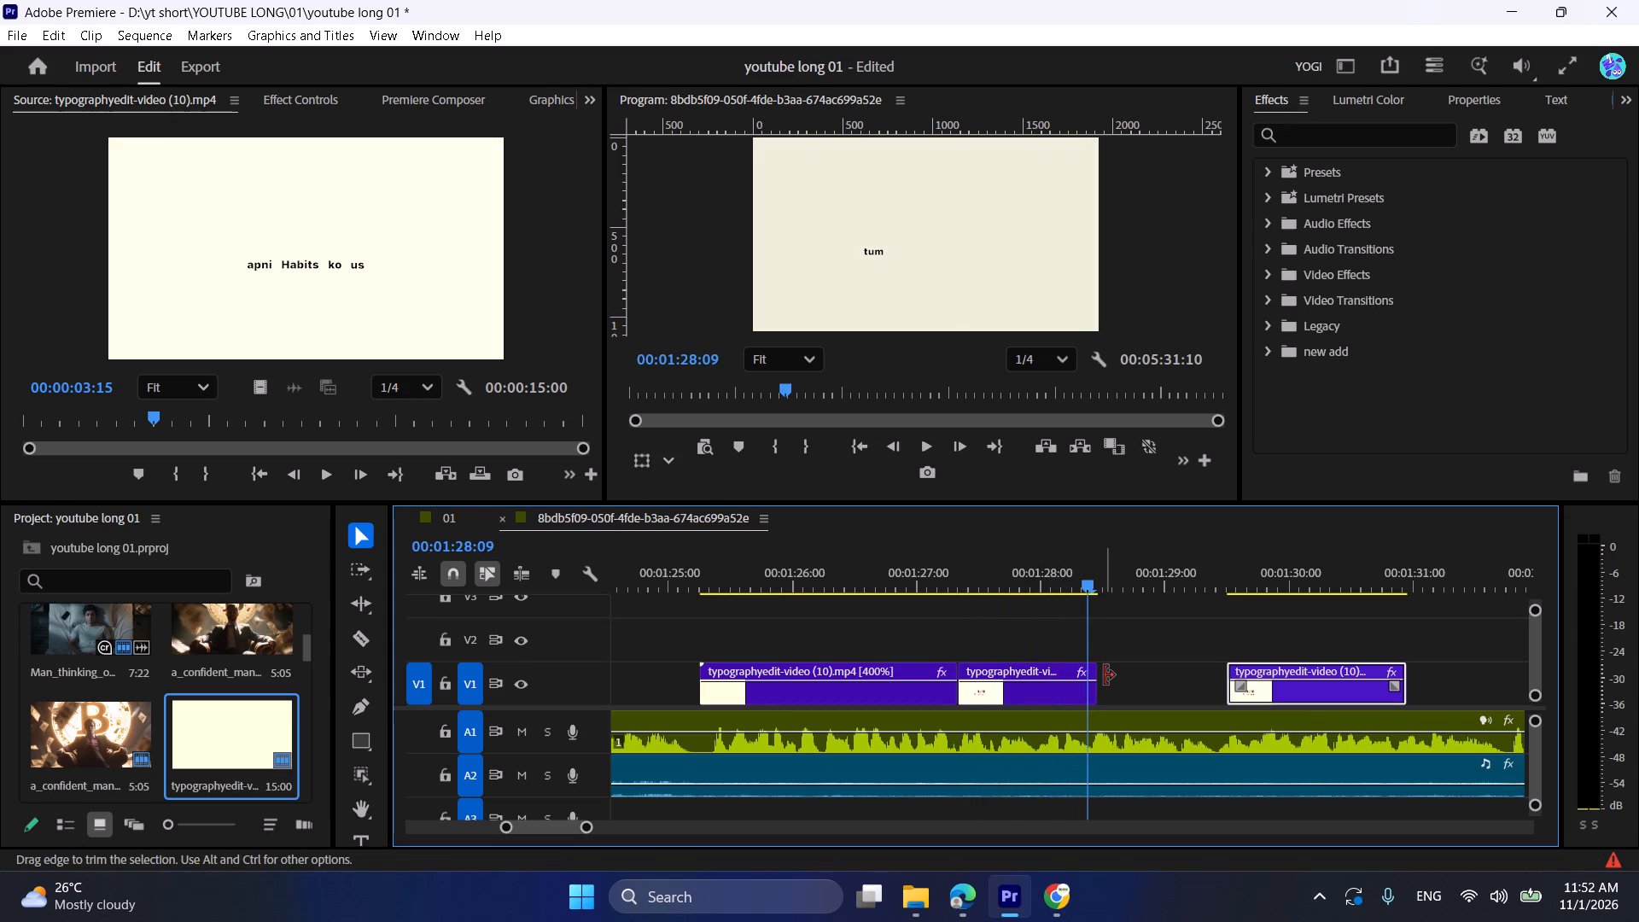
pyautogui.moveTo(1047, 593); pyautogui.dragTo(1037, 589)
pyautogui.click(1018, 580)
pyautogui.press('space')
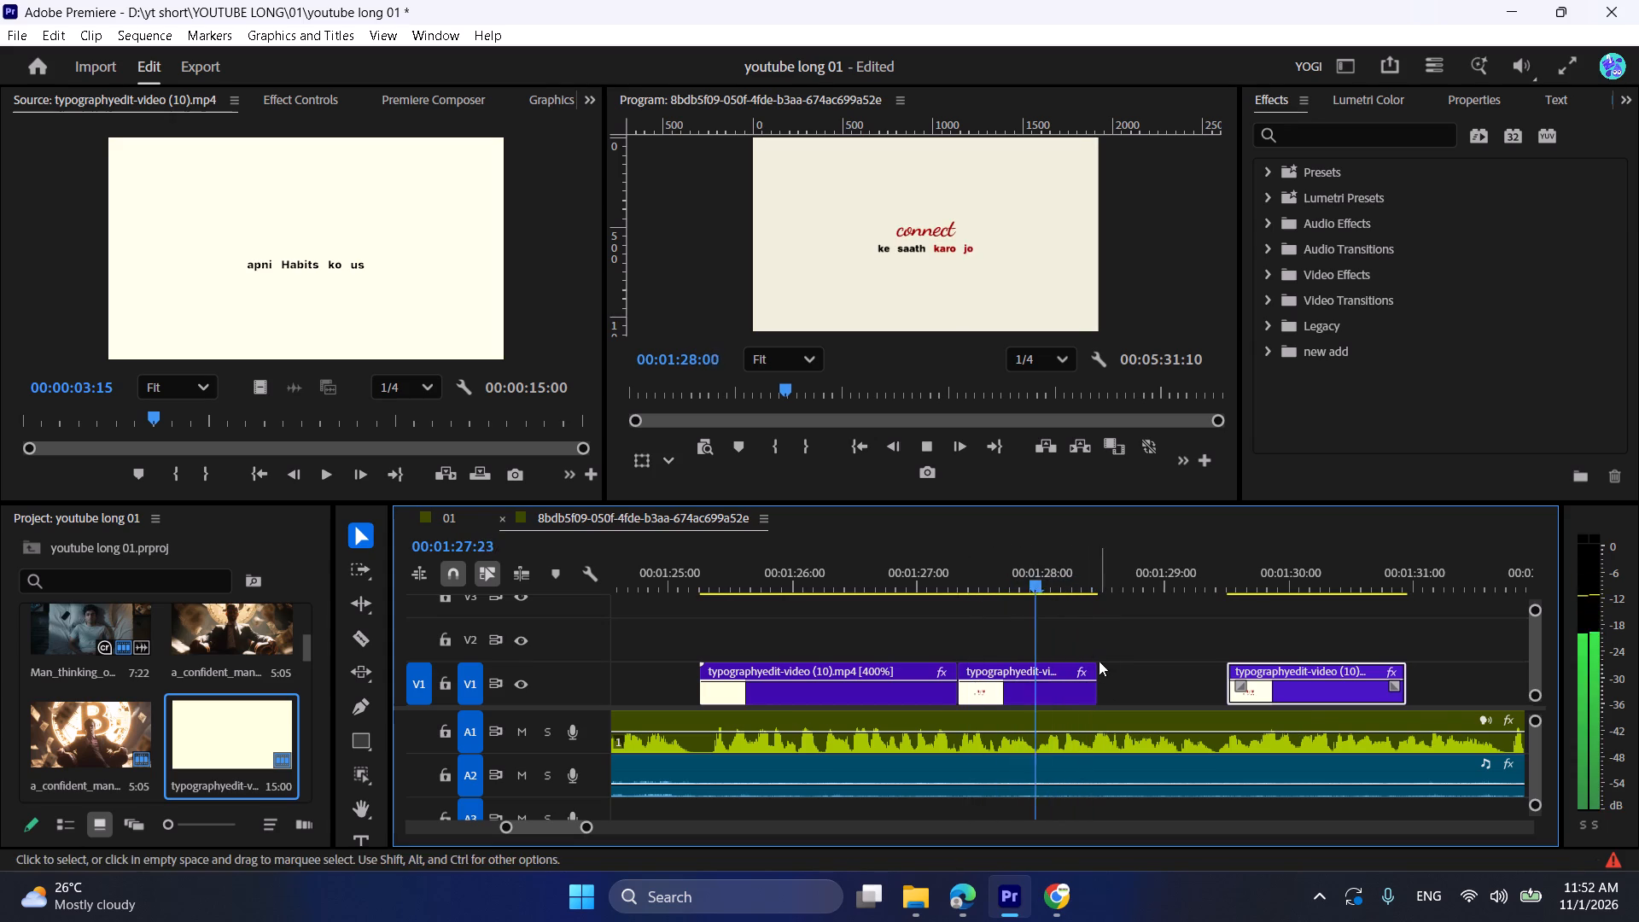
pyautogui.press('space')
pyautogui.click(1045, 553)
pyautogui.press('space')
pyautogui.press('space')
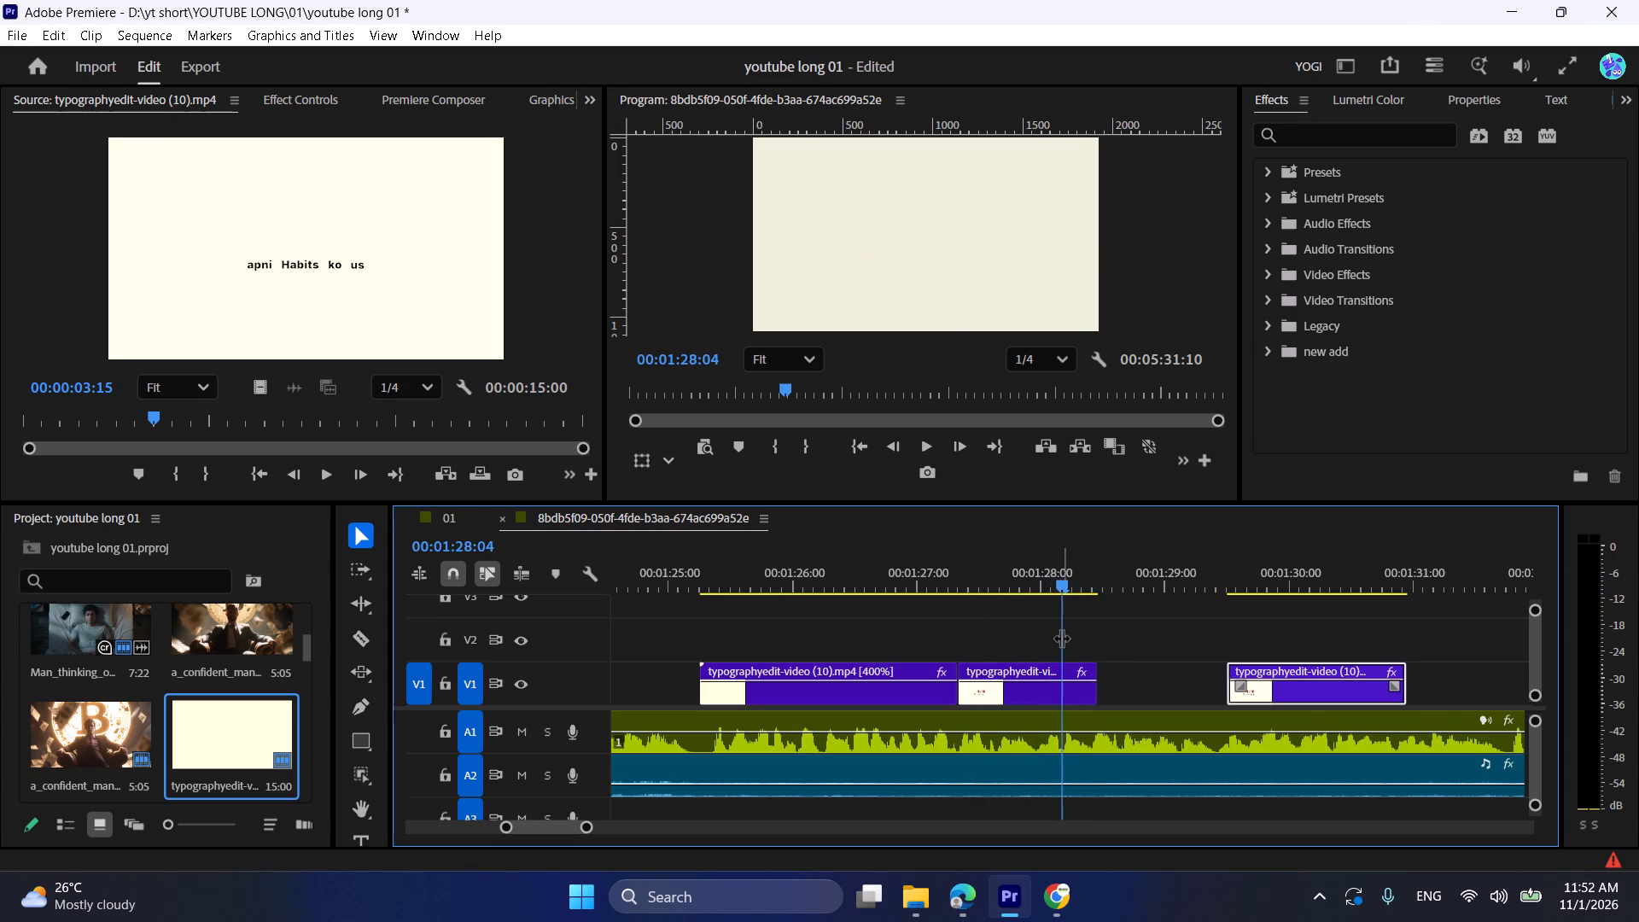
pyautogui.click(1061, 668)
pyautogui.hotkey('ctrl', 'k')
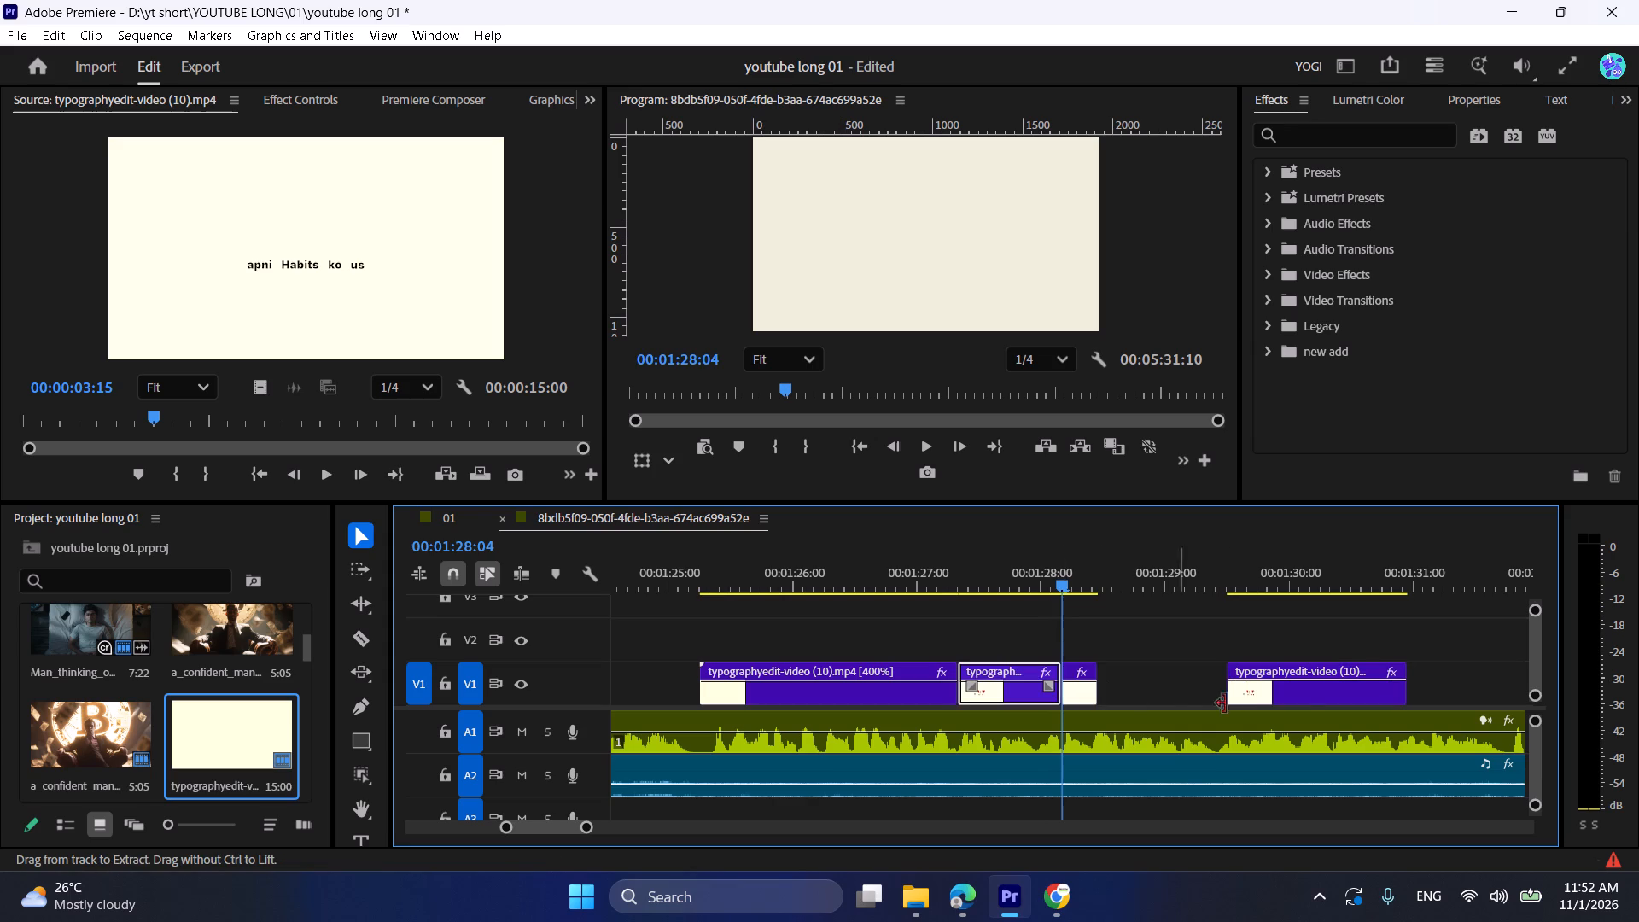
# Delete the detached last typography segment and extend the piece after the 00:01:28:04 cut to about 00:01:30:05, checking its playback.
pyautogui.click(1303, 688)
pyautogui.press('Delete')
pyautogui.moveTo(1104, 674); pyautogui.dragTo(1328, 694)
pyautogui.press('space')
pyautogui.scroll(-3, 1314, 688)
pyautogui.press('space')
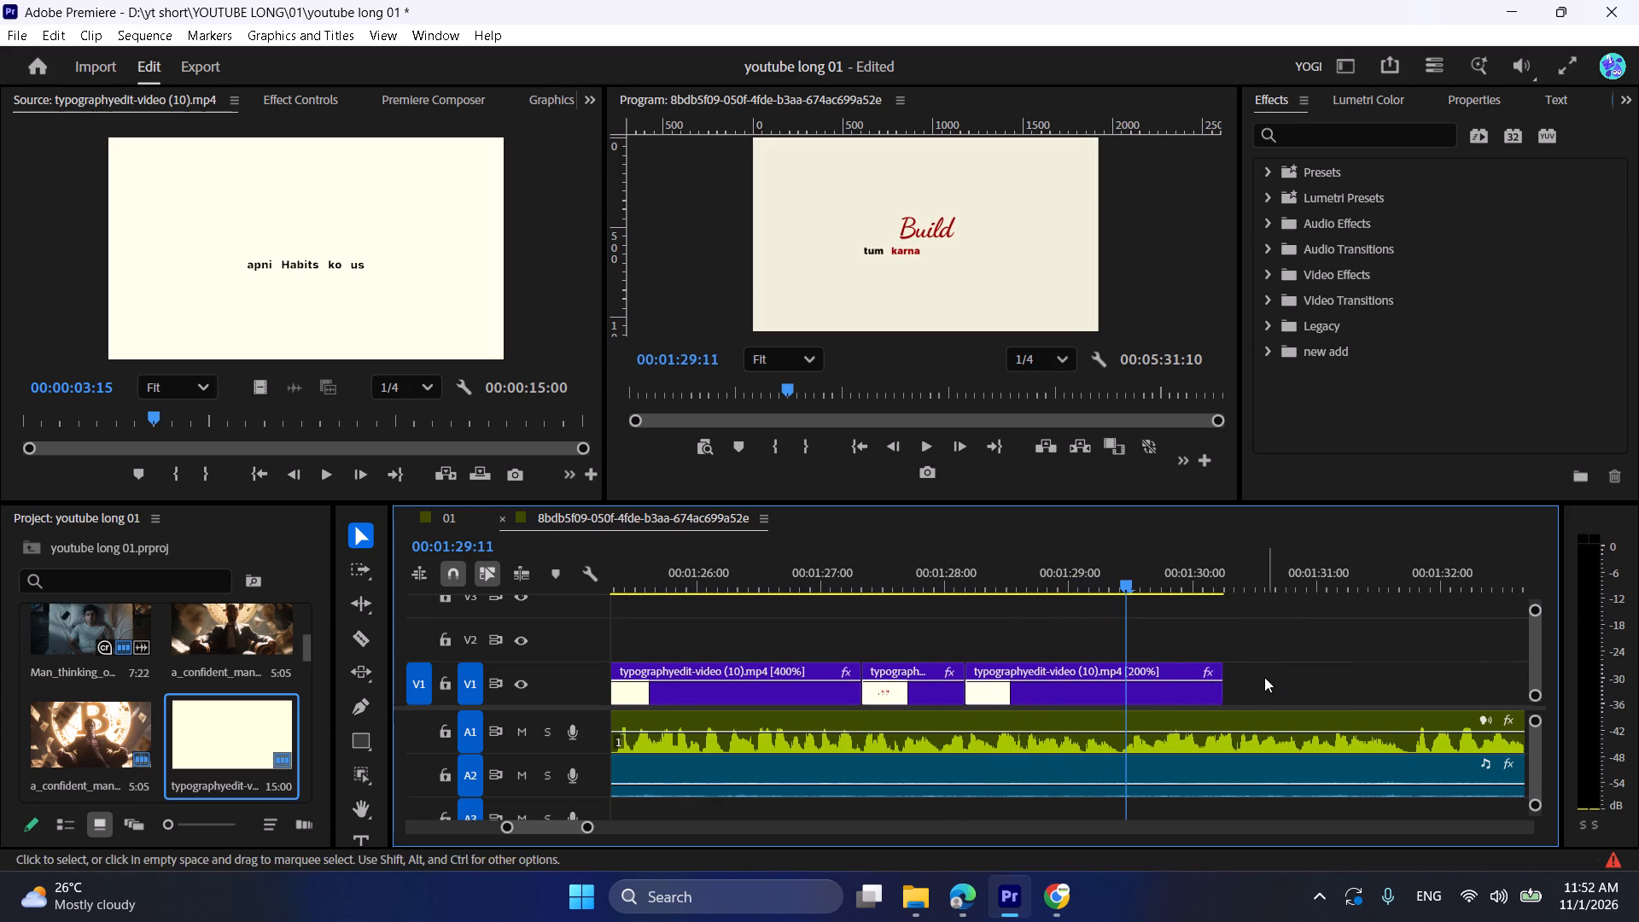
# Set the final "Build" typography piece's speed to 400% and extend its end to about 00:01:29:10.
pyautogui.click(1167, 677)
pyautogui.rightClick(1167, 677)
pyautogui.click(1228, 632)
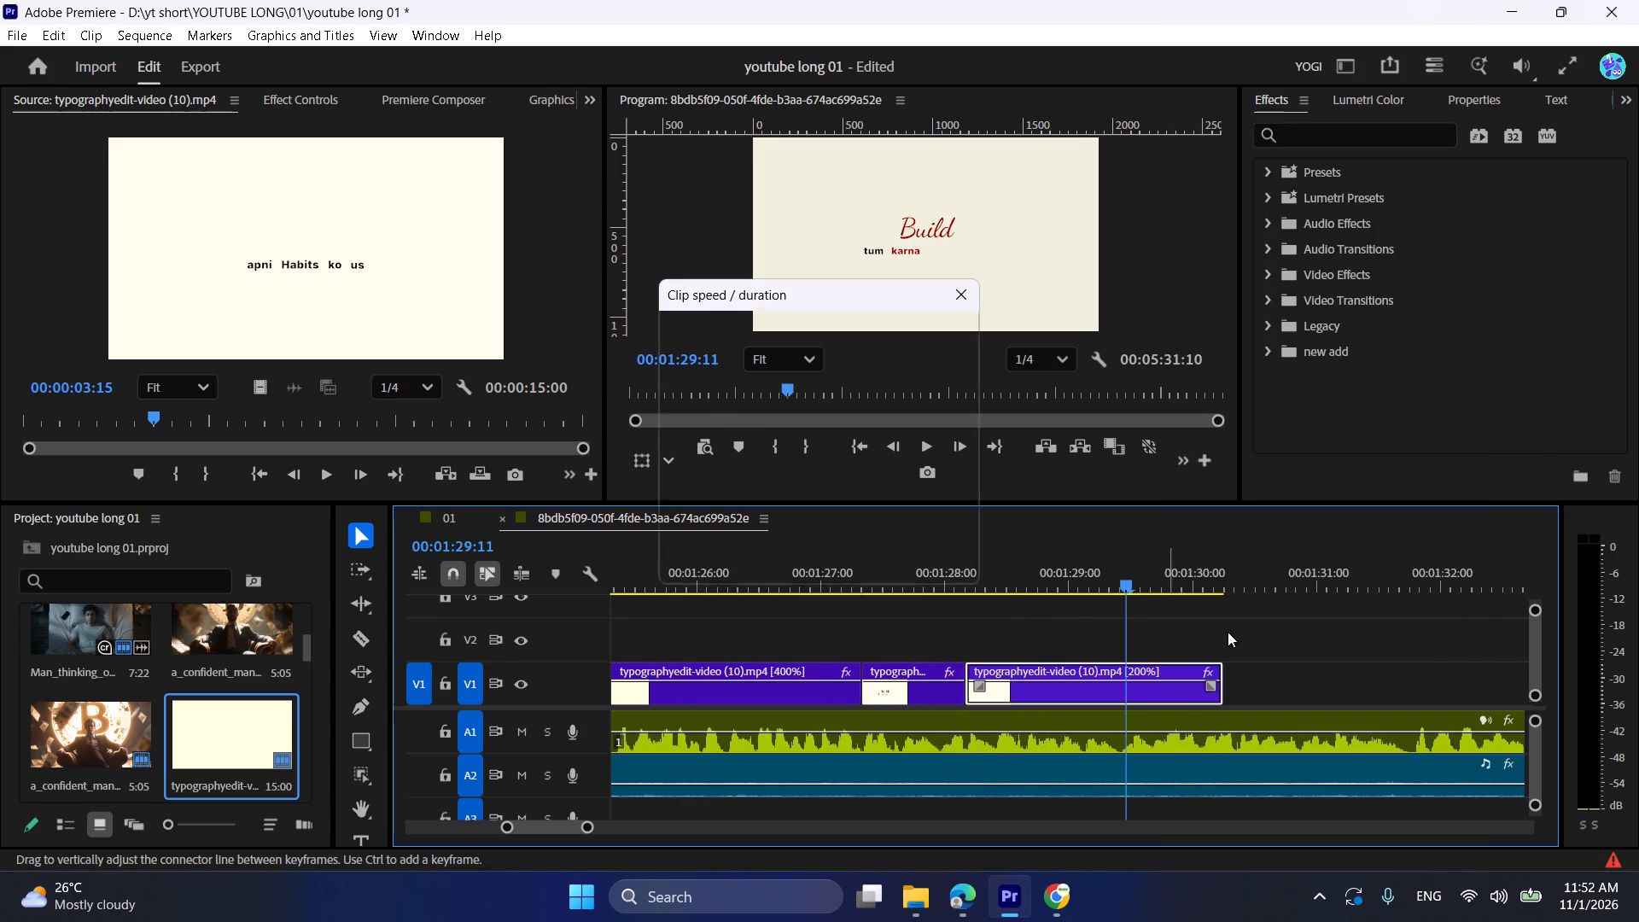
pyautogui.press('4')
pyautogui.press('0')
pyautogui.press('0')
pyautogui.click(862, 547)
pyautogui.click(956, 546)
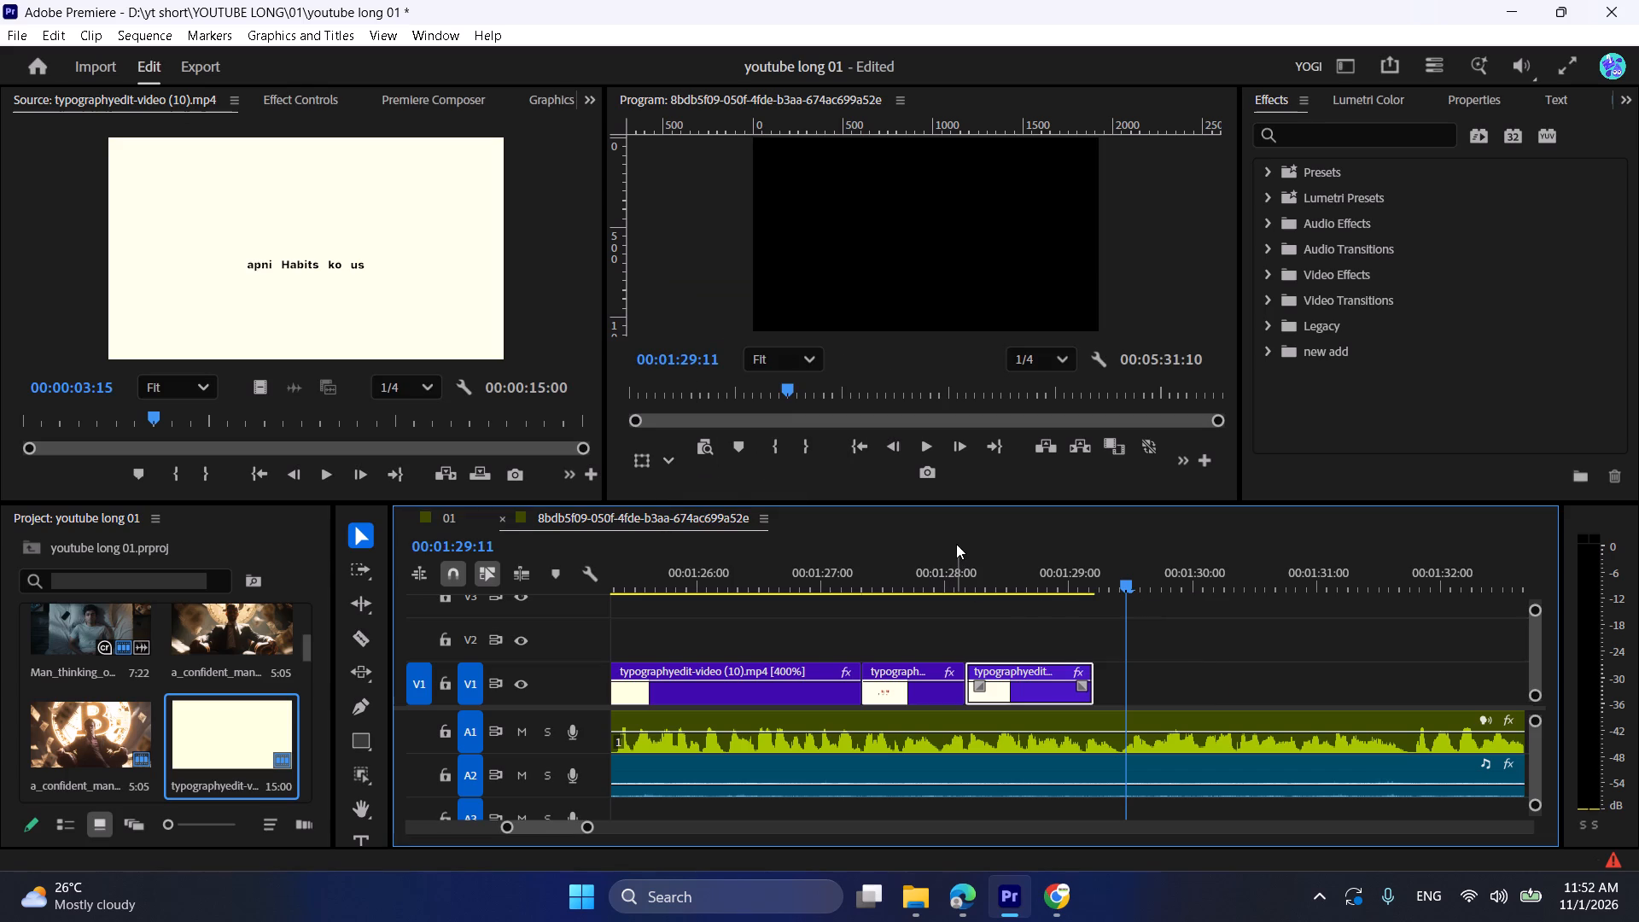
pyautogui.click(922, 546)
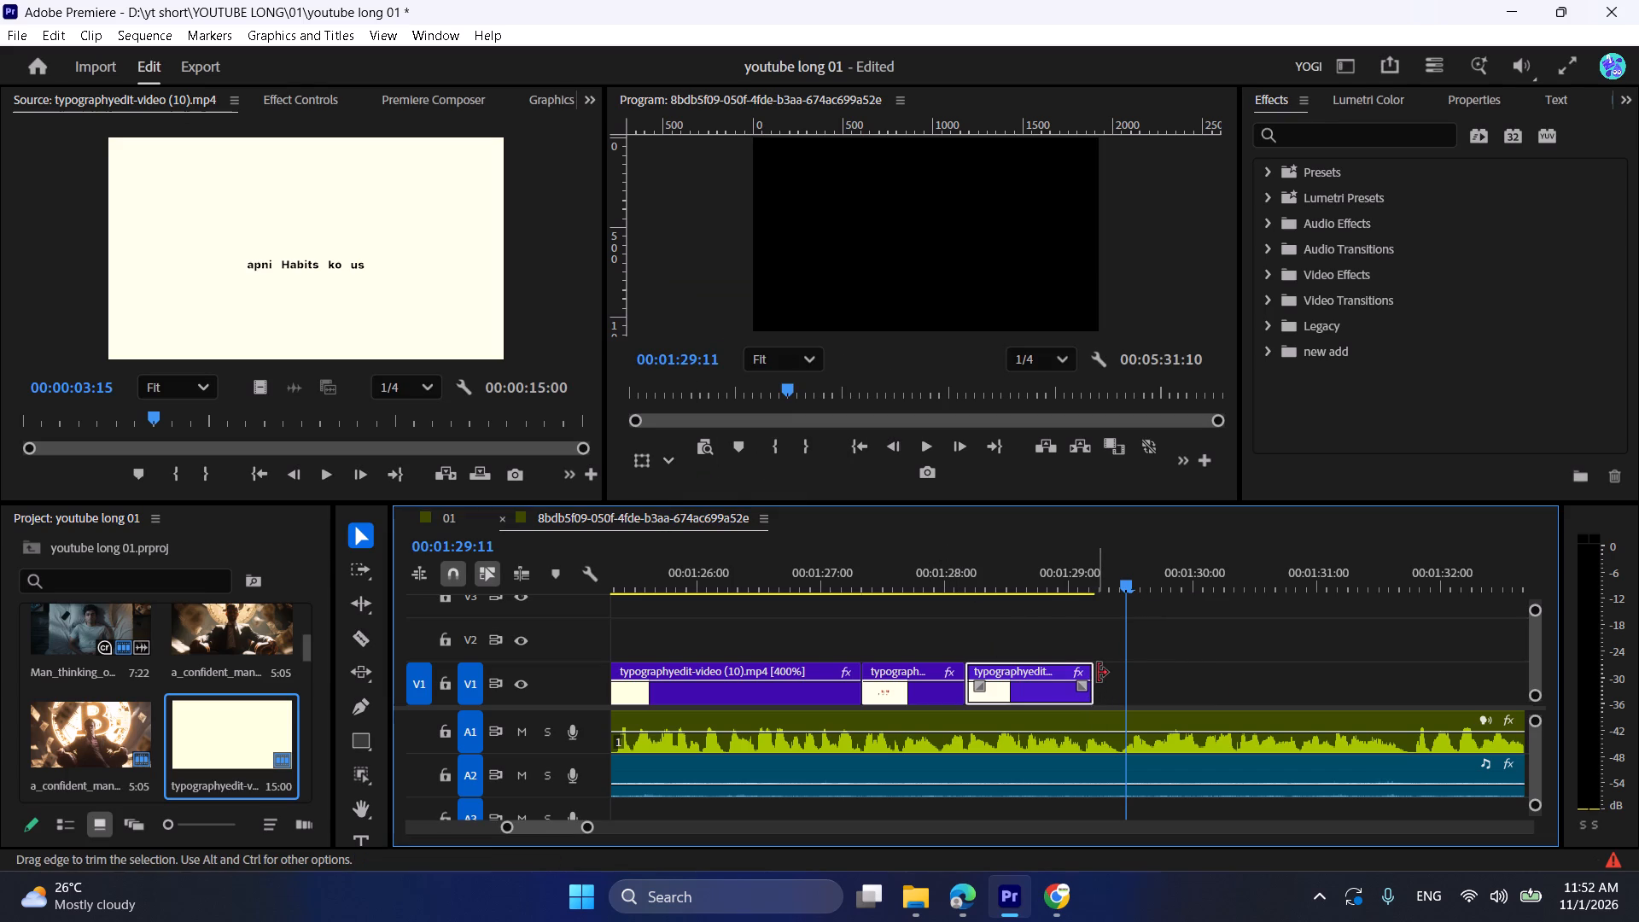
pyautogui.moveTo(1098, 673); pyautogui.dragTo(1152, 683)
# Play the three retimed typography pieces against the narration to check the word timing across the cuts.
pyautogui.moveTo(970, 567); pyautogui.dragTo(942, 563)
pyautogui.press('space')
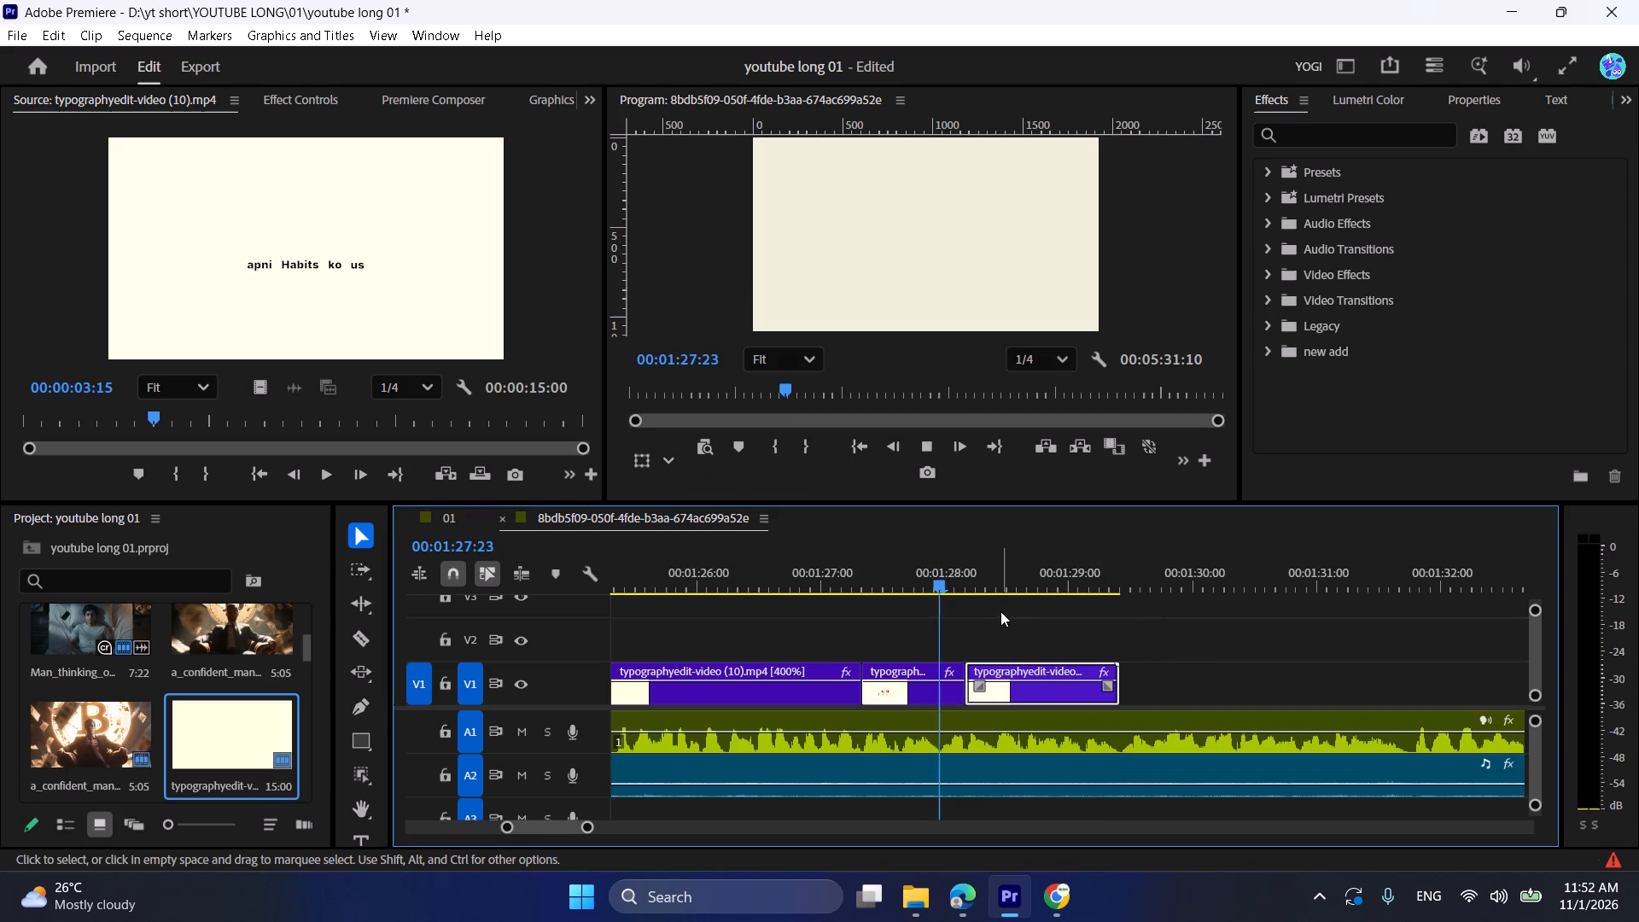
pyautogui.press('space')
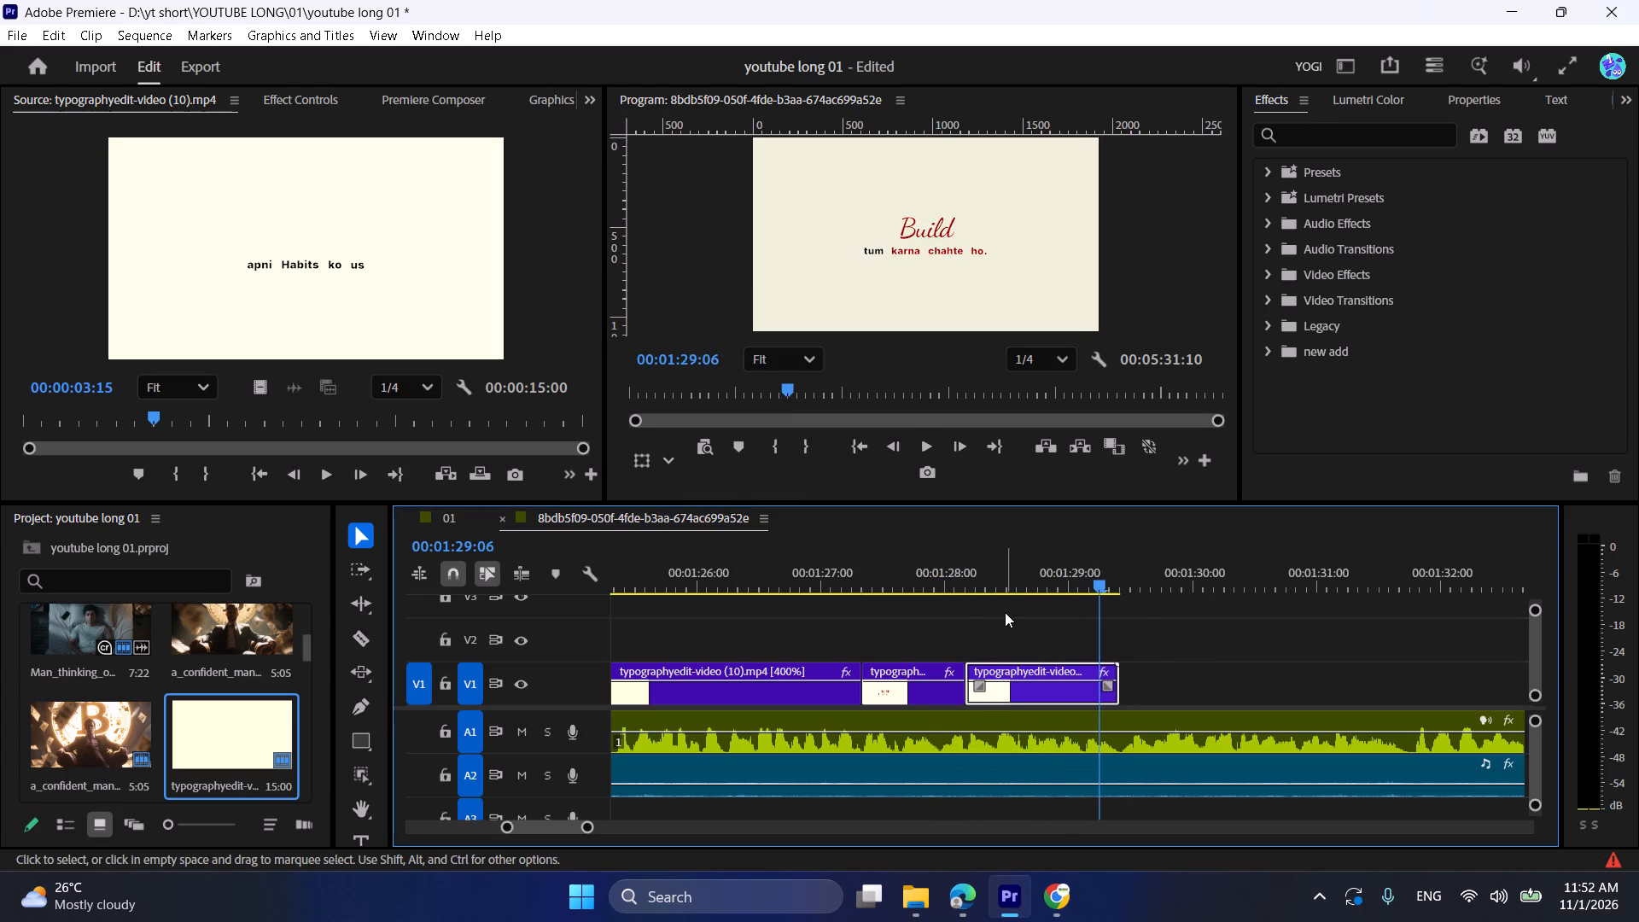
pyautogui.press('space')
pyautogui.click(907, 583)
pyautogui.click(1000, 640)
pyautogui.press('space')
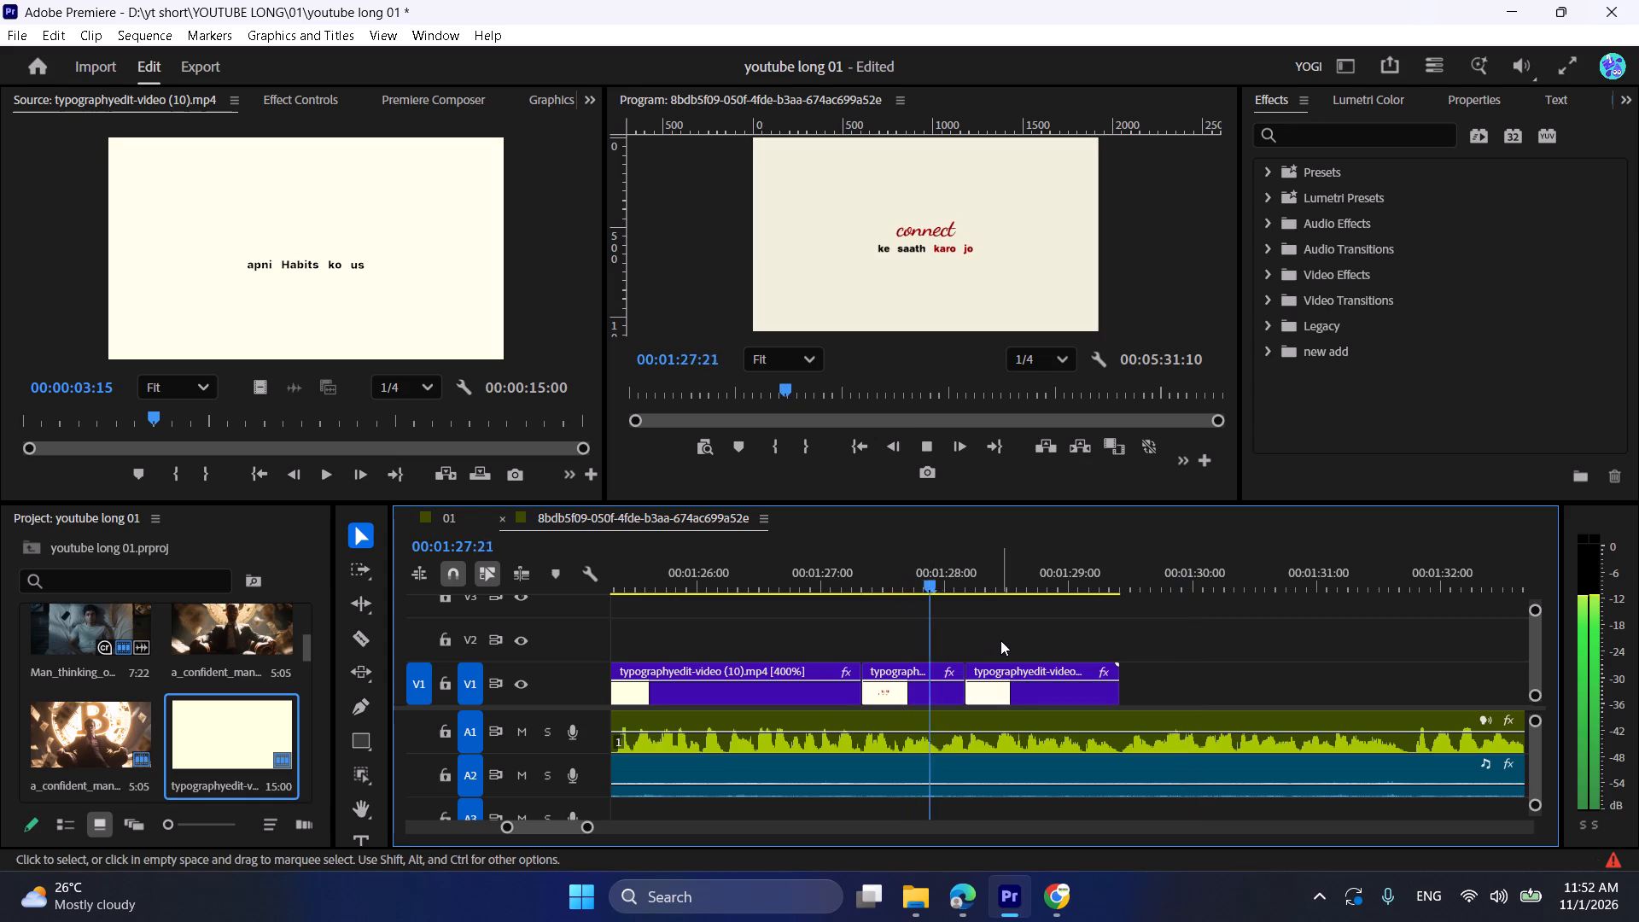
pyautogui.press('space')
pyautogui.moveTo(843, 584); pyautogui.dragTo(836, 582)
pyautogui.press('space')
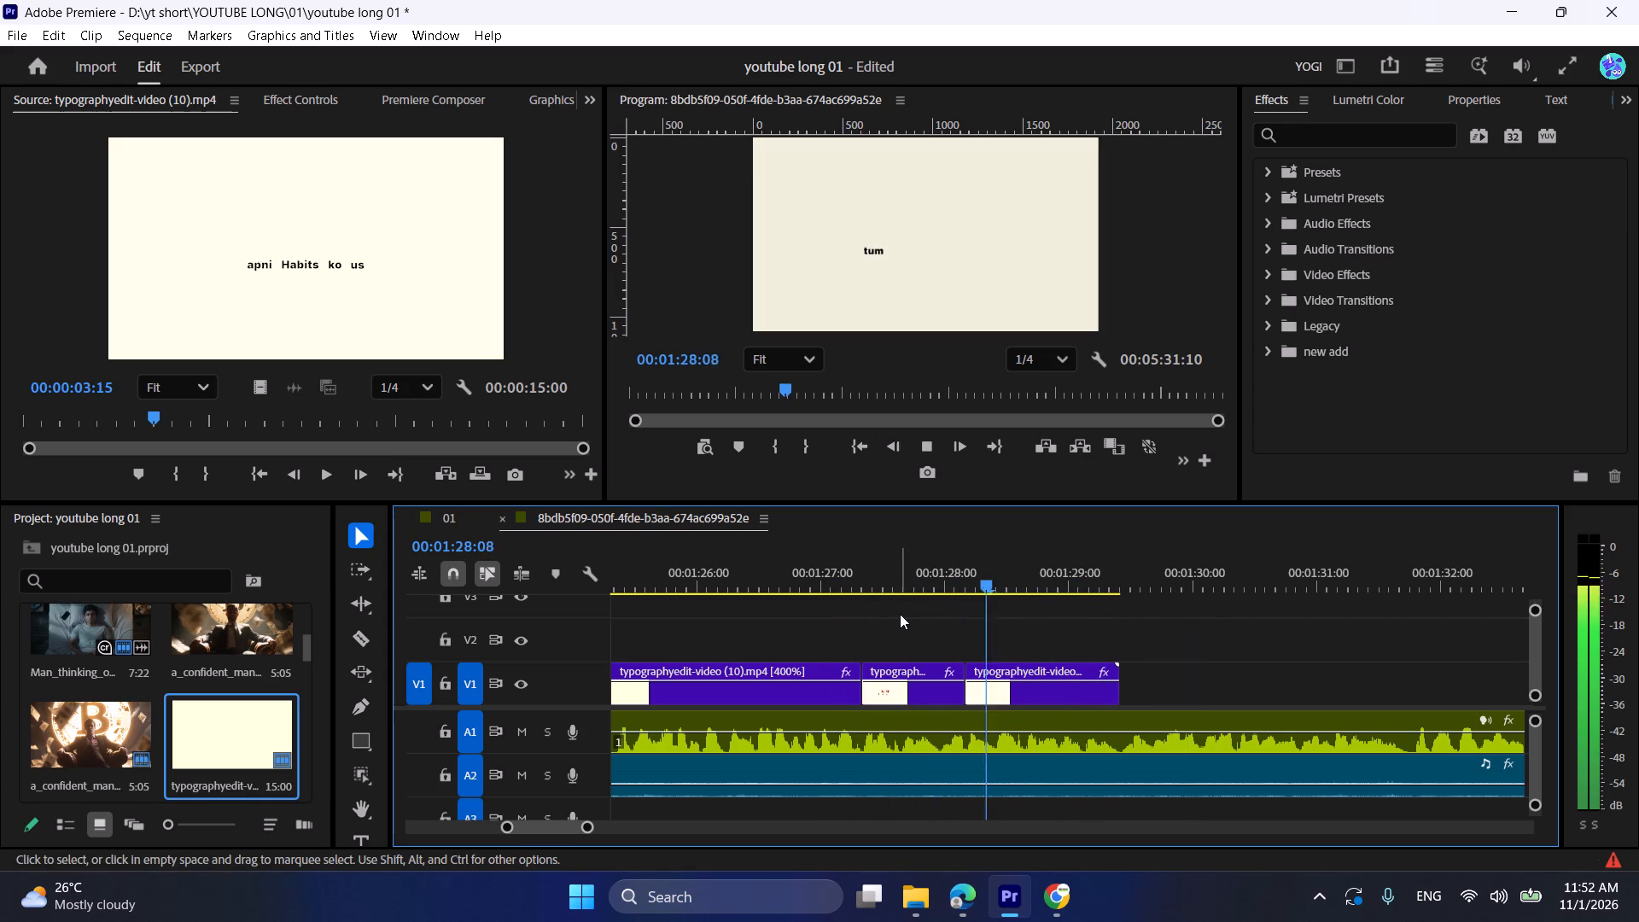
pyautogui.press('space')
pyautogui.keyDown('alt'); pyautogui.scroll(-7, 926, 615); pyautogui.keyUp('alt')
pyautogui.scroll(4, 955, 624)
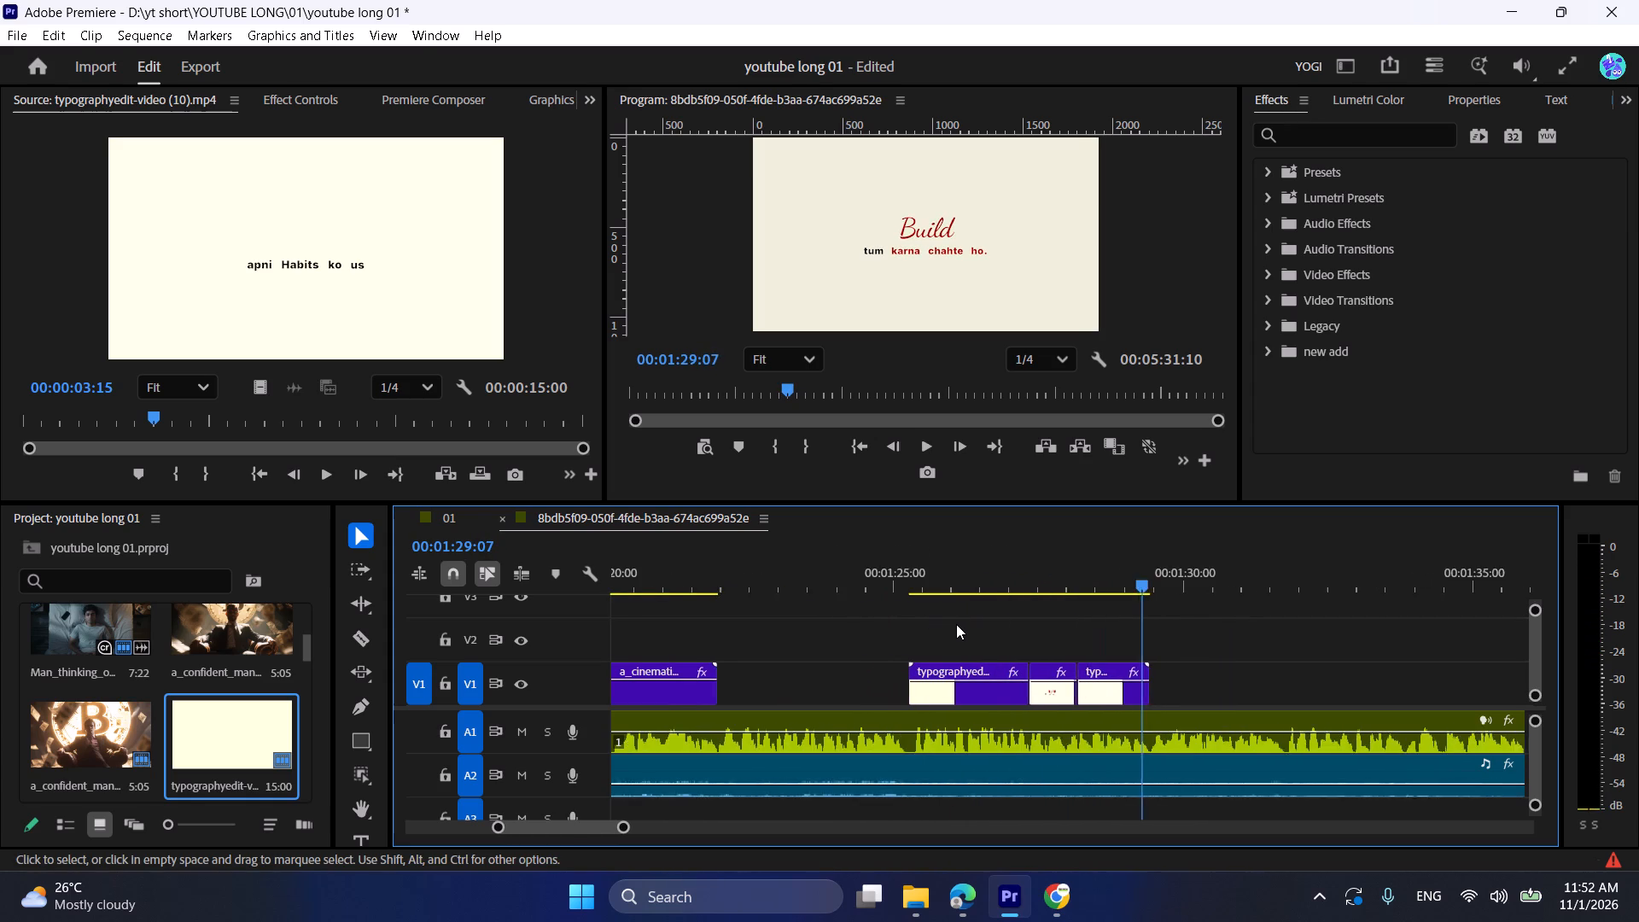
pyautogui.keyDown('alt'); pyautogui.scroll(-3, 956, 624); pyautogui.keyUp('alt')
# Save the project.
pyautogui.hotkey('ctrl', 's')
pyautogui.click(908, 556)
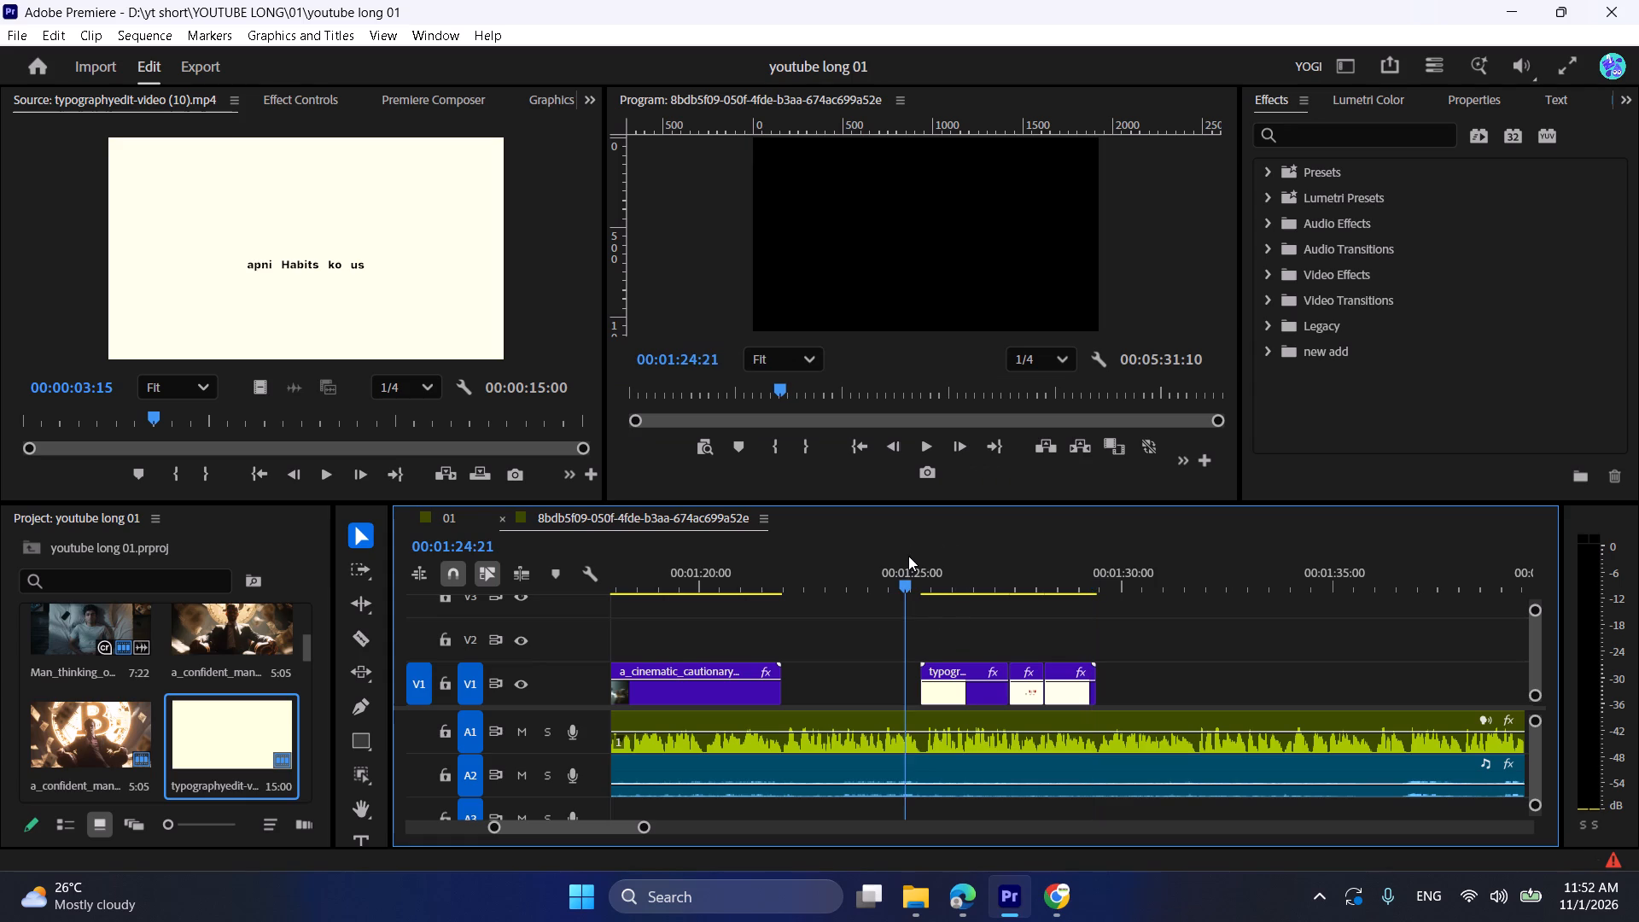
pyautogui.press('space')
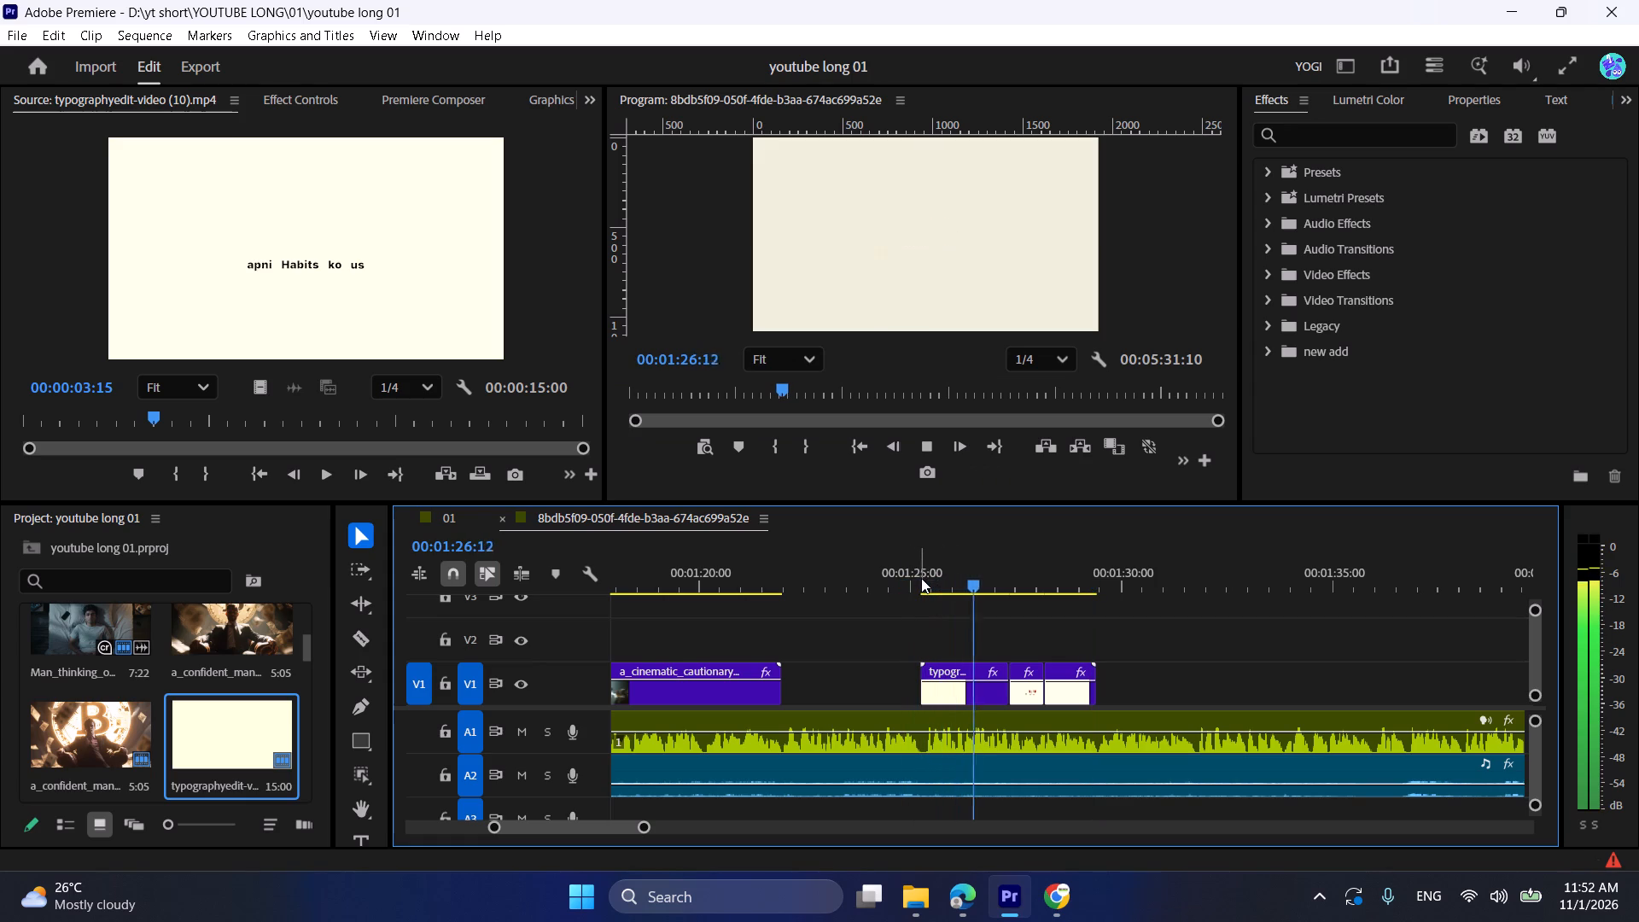
pyautogui.press('space')
pyautogui.press('space')
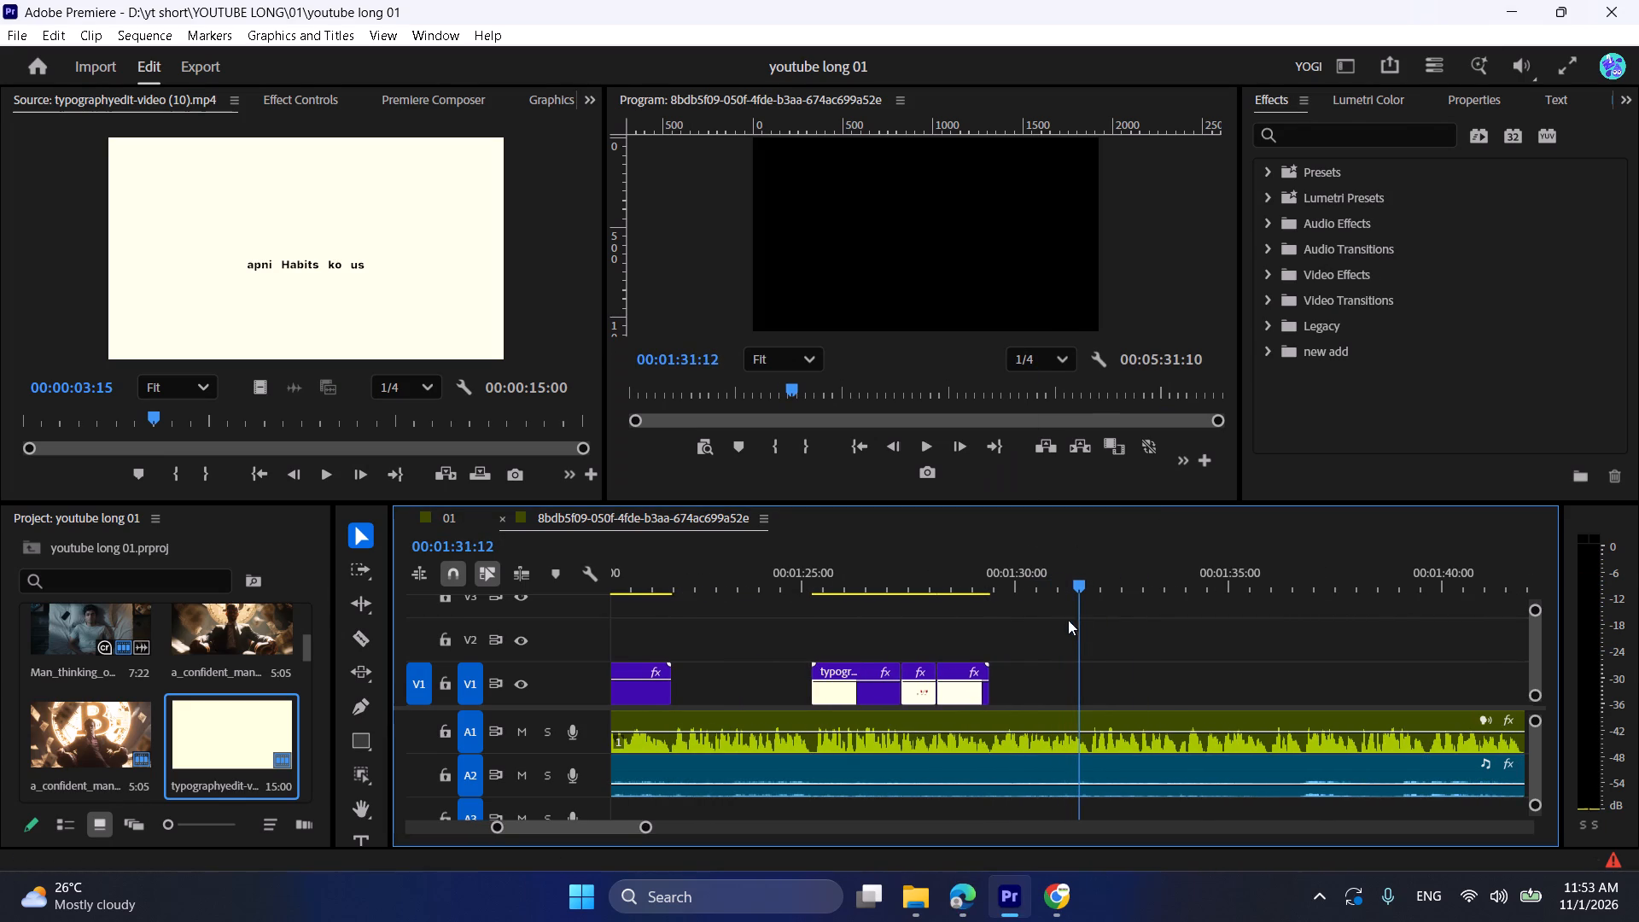
pyautogui.click(965, 590)
pyautogui.press('space')
pyautogui.keyDown('alt'); pyautogui.scroll(8, 981, 628); pyautogui.keyUp('alt')
pyautogui.press('space')
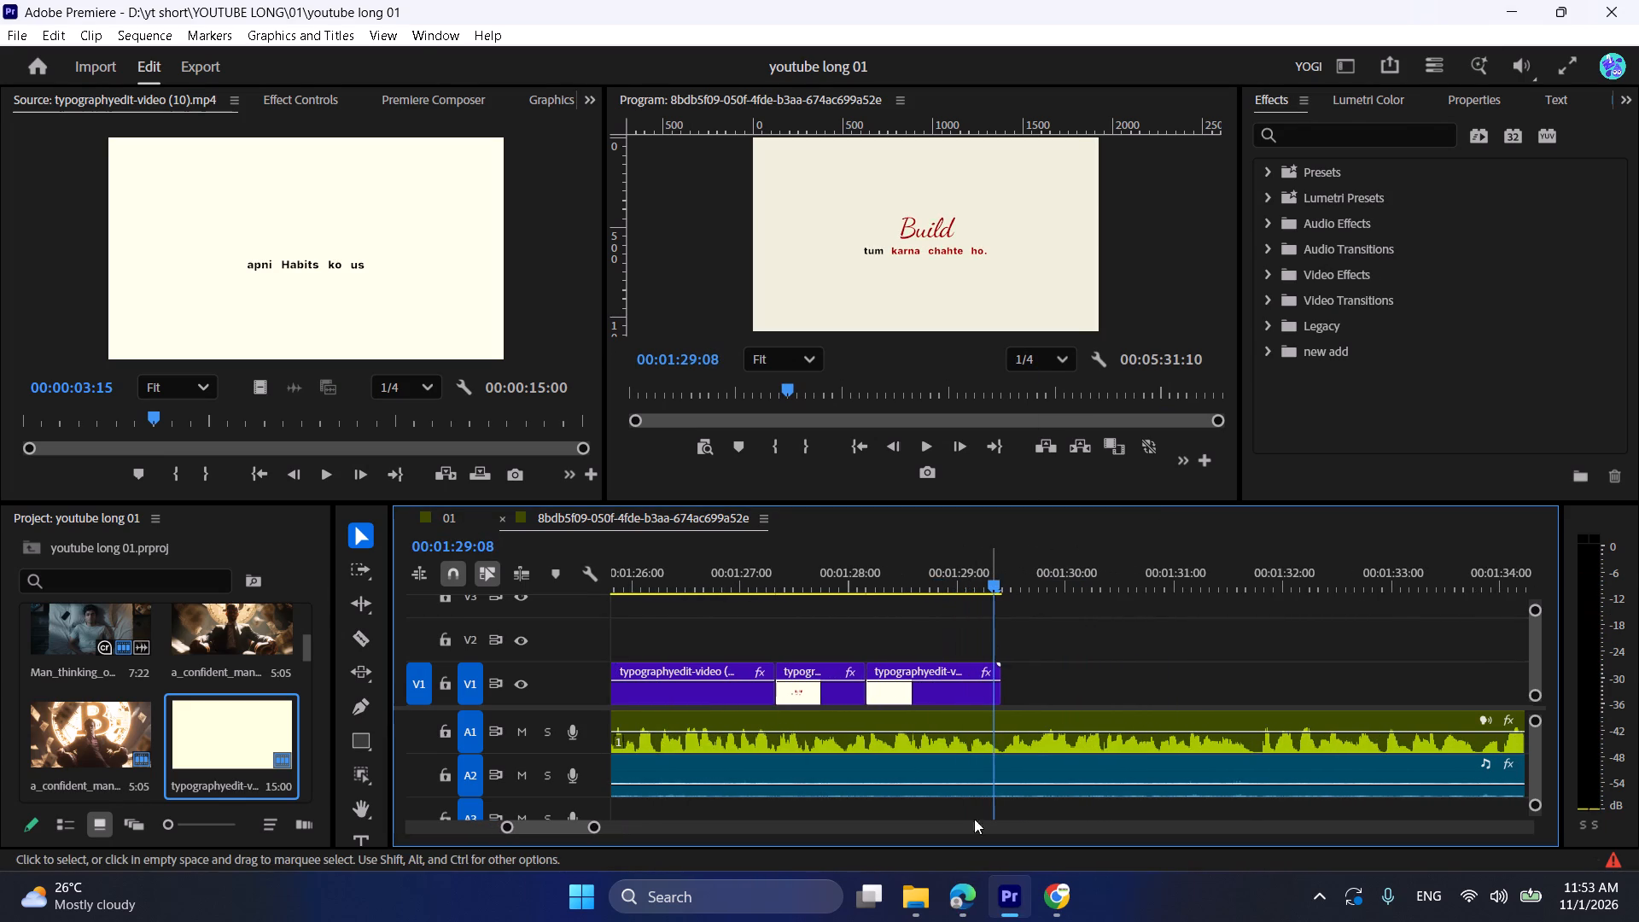
pyautogui.click(915, 895)
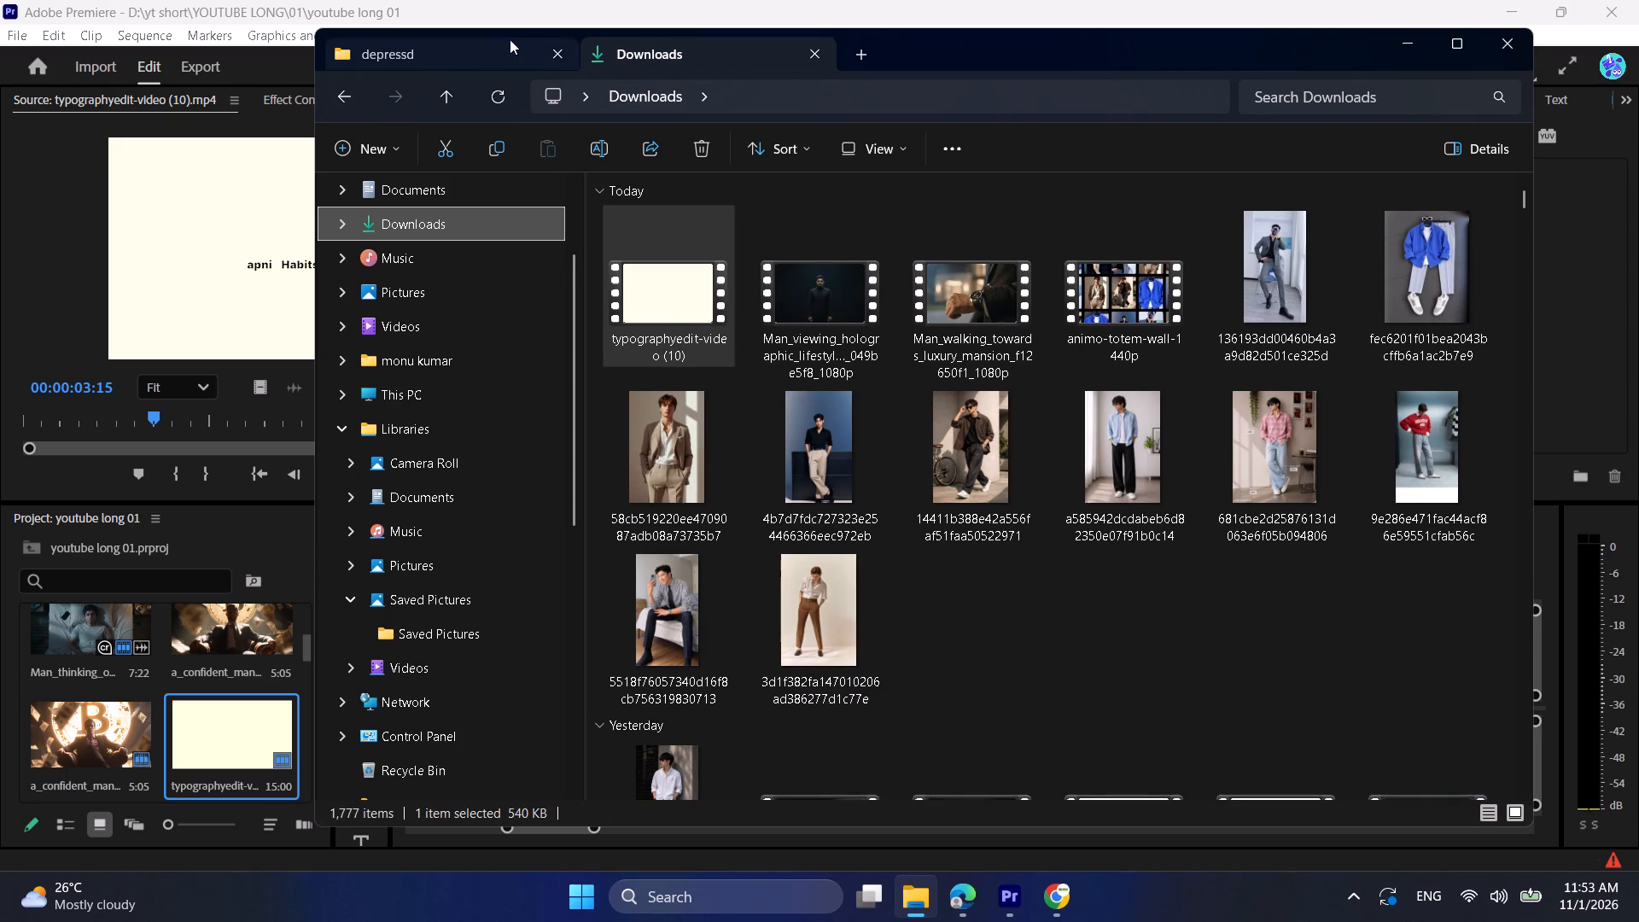
pyautogui.click(510, 39)
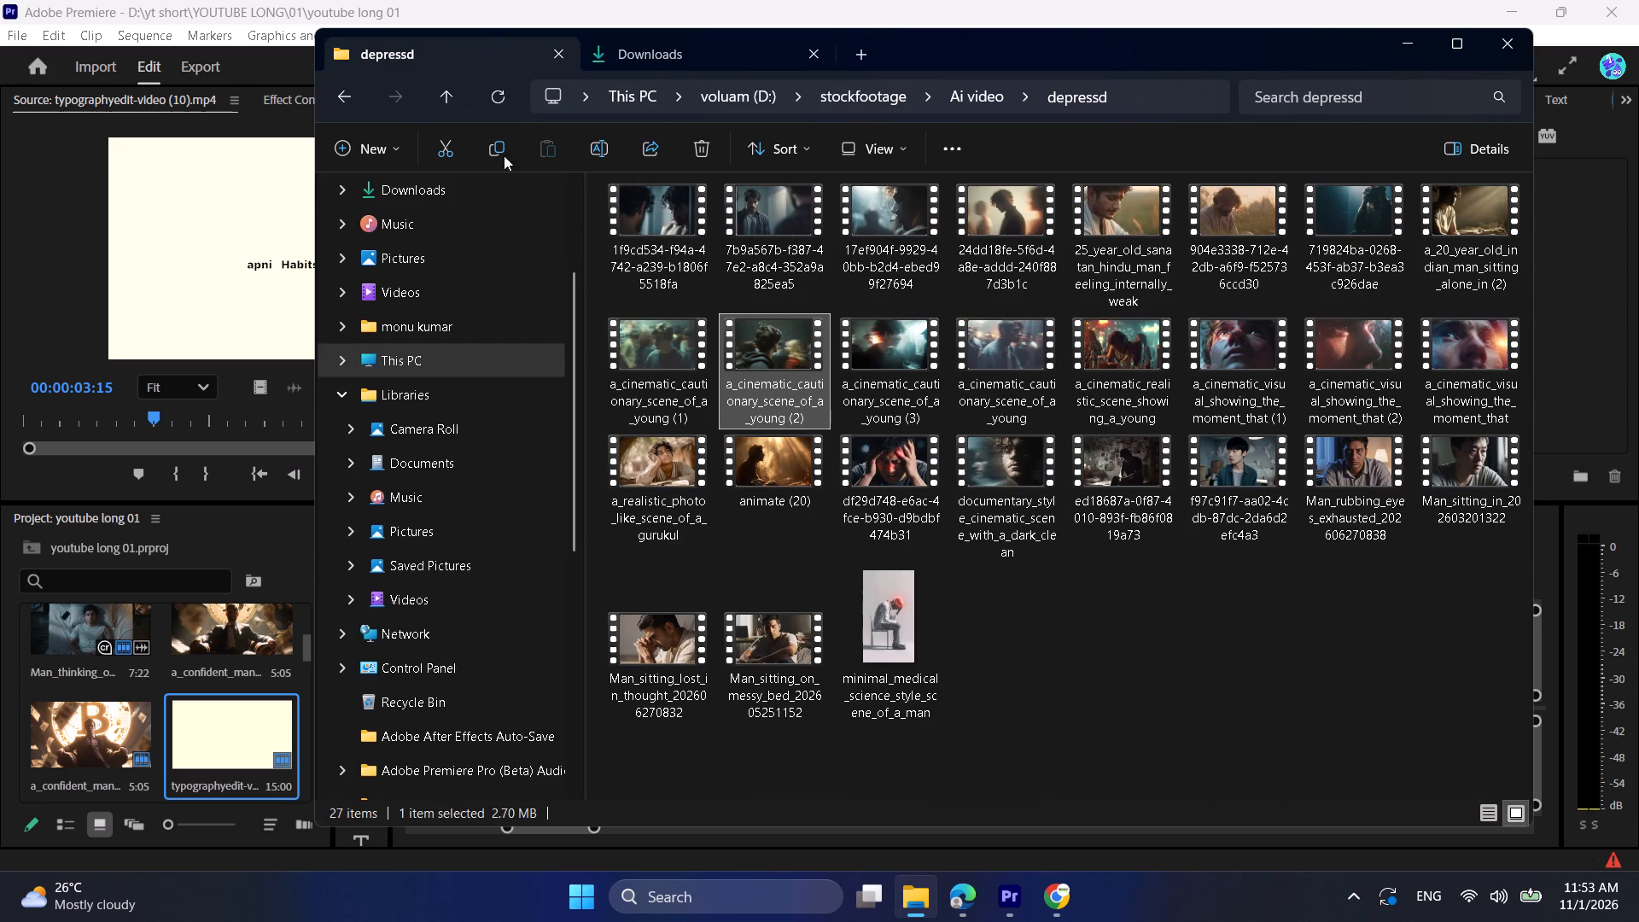
pyautogui.click(438, 99)
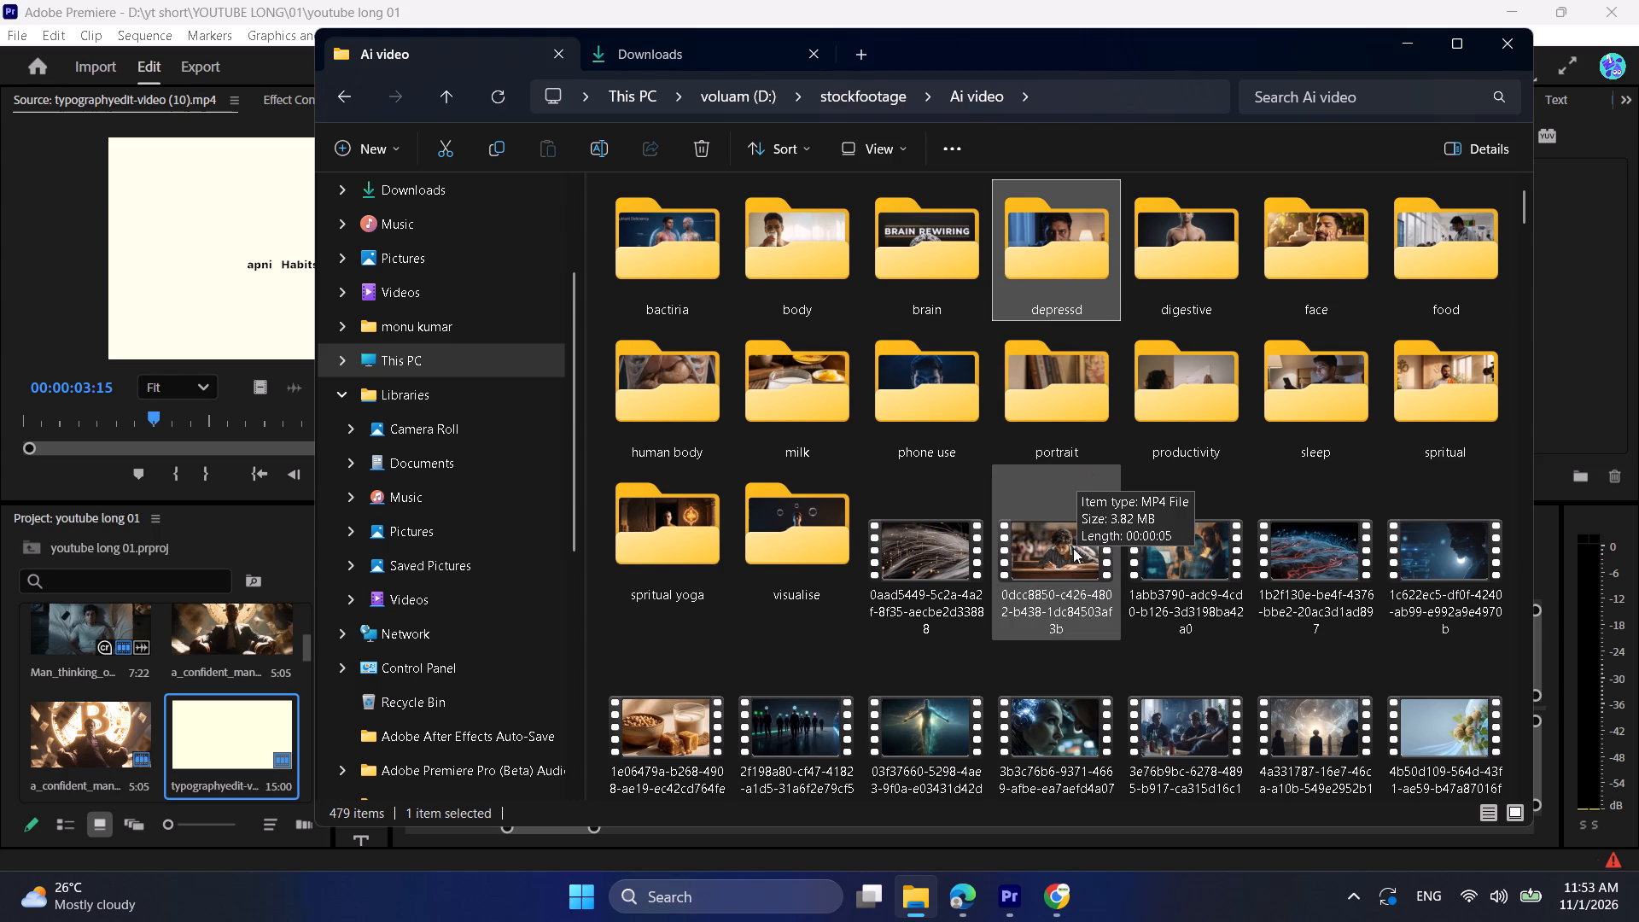
pyautogui.doubleClick(773, 517)
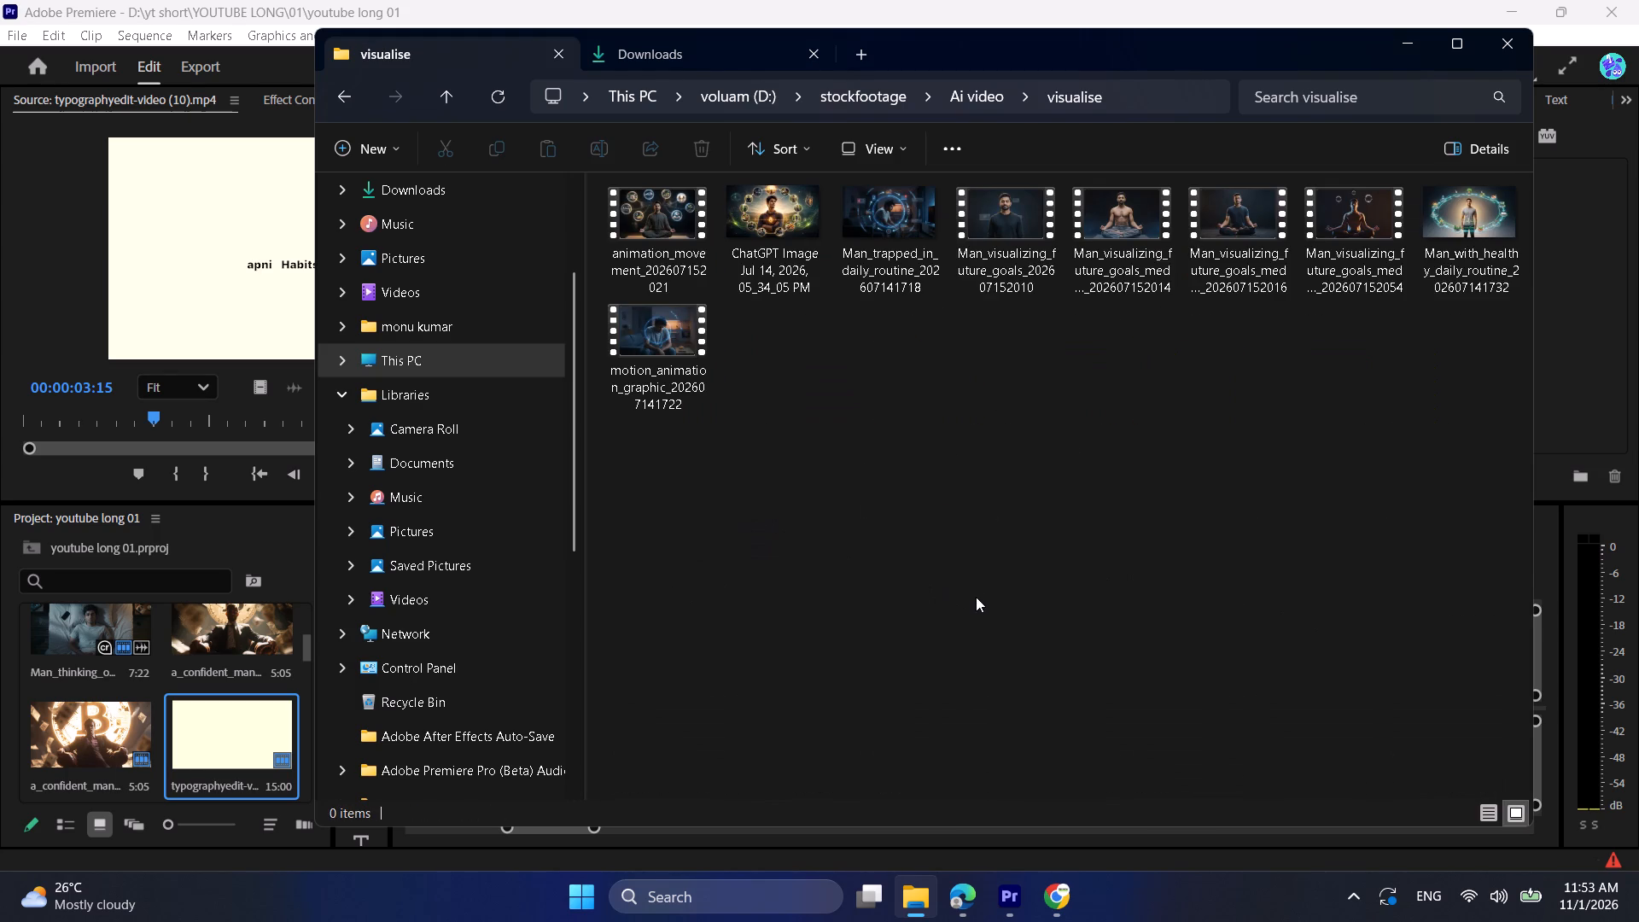
pyautogui.moveTo(995, 271); pyautogui.dragTo(130, 692)
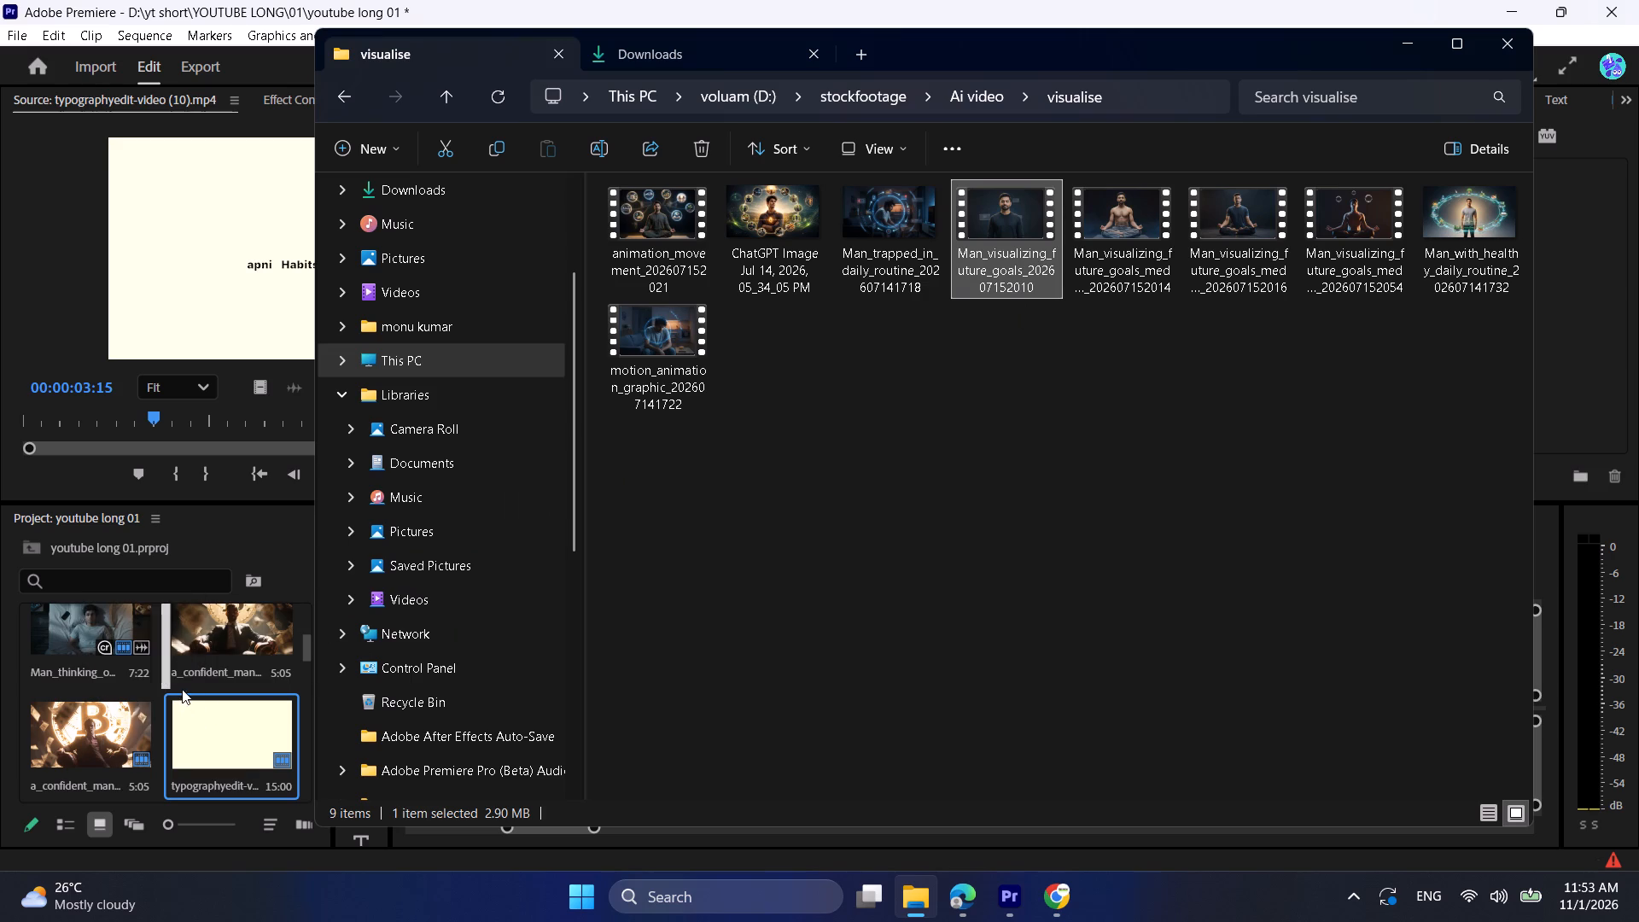
pyautogui.doubleClick(185, 724)
# Set the visualizing clip's In point at 00:00:05:05 and place its video on V1 directly after the "Build" piece.
pyautogui.moveTo(143, 418); pyautogui.dragTo(242, 447)
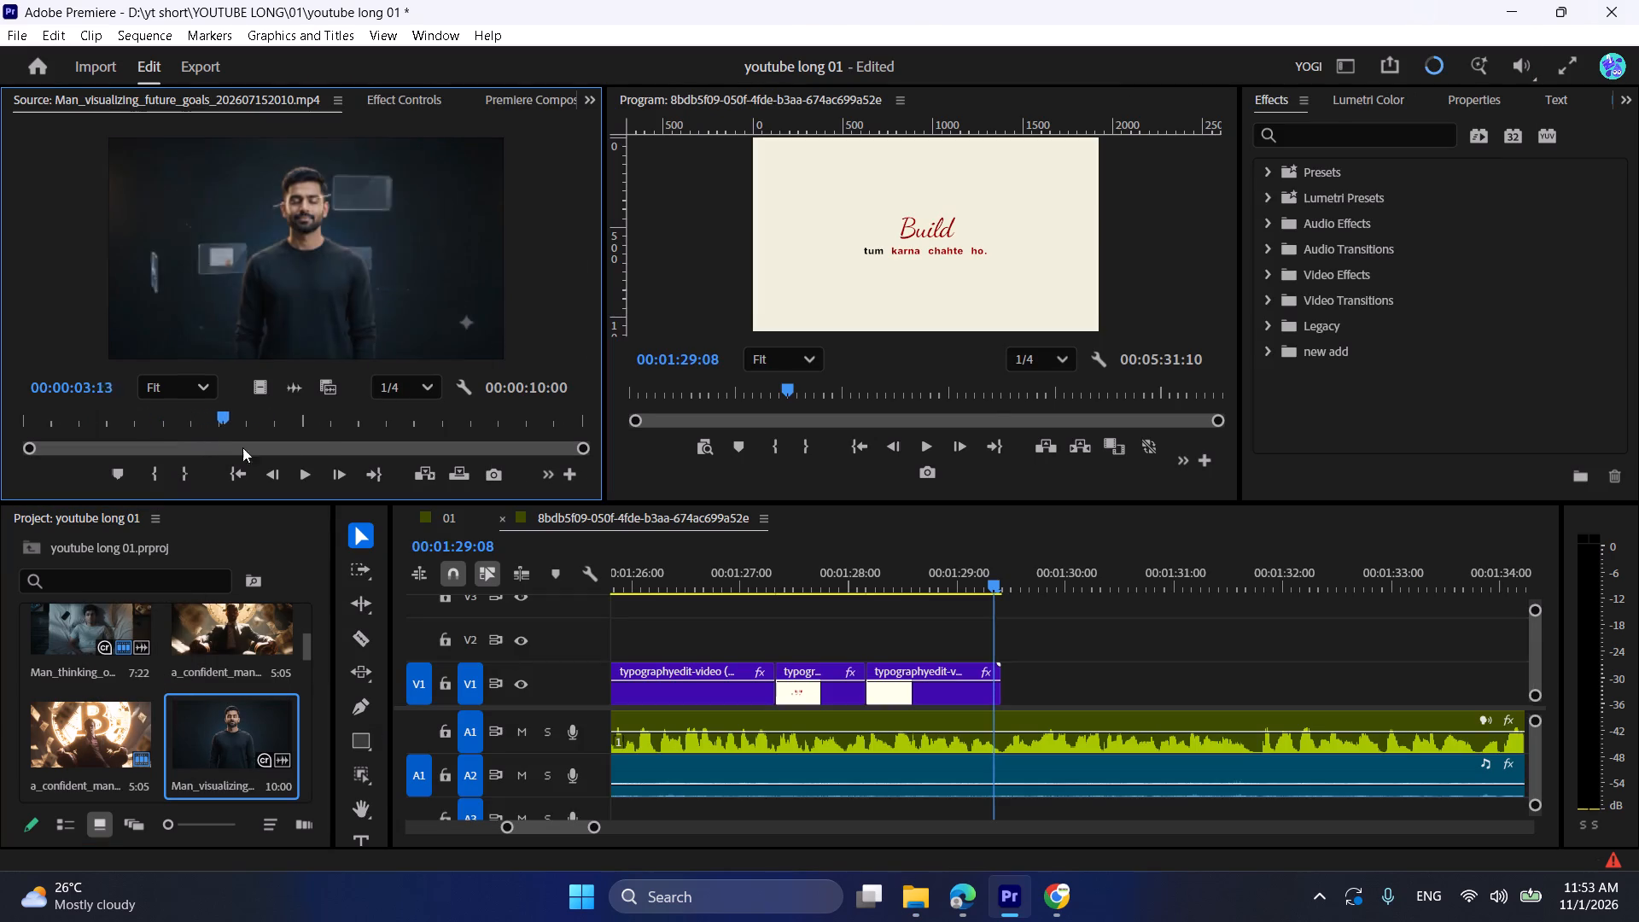
pyautogui.moveTo(242, 447); pyautogui.dragTo(318, 441)
pyautogui.press('i')
pyautogui.moveTo(255, 386); pyautogui.dragTo(1006, 681)
pyautogui.press('space')
# Set the visualizing clip's scale to 165 so it fills the frame.
pyautogui.click(1140, 691)
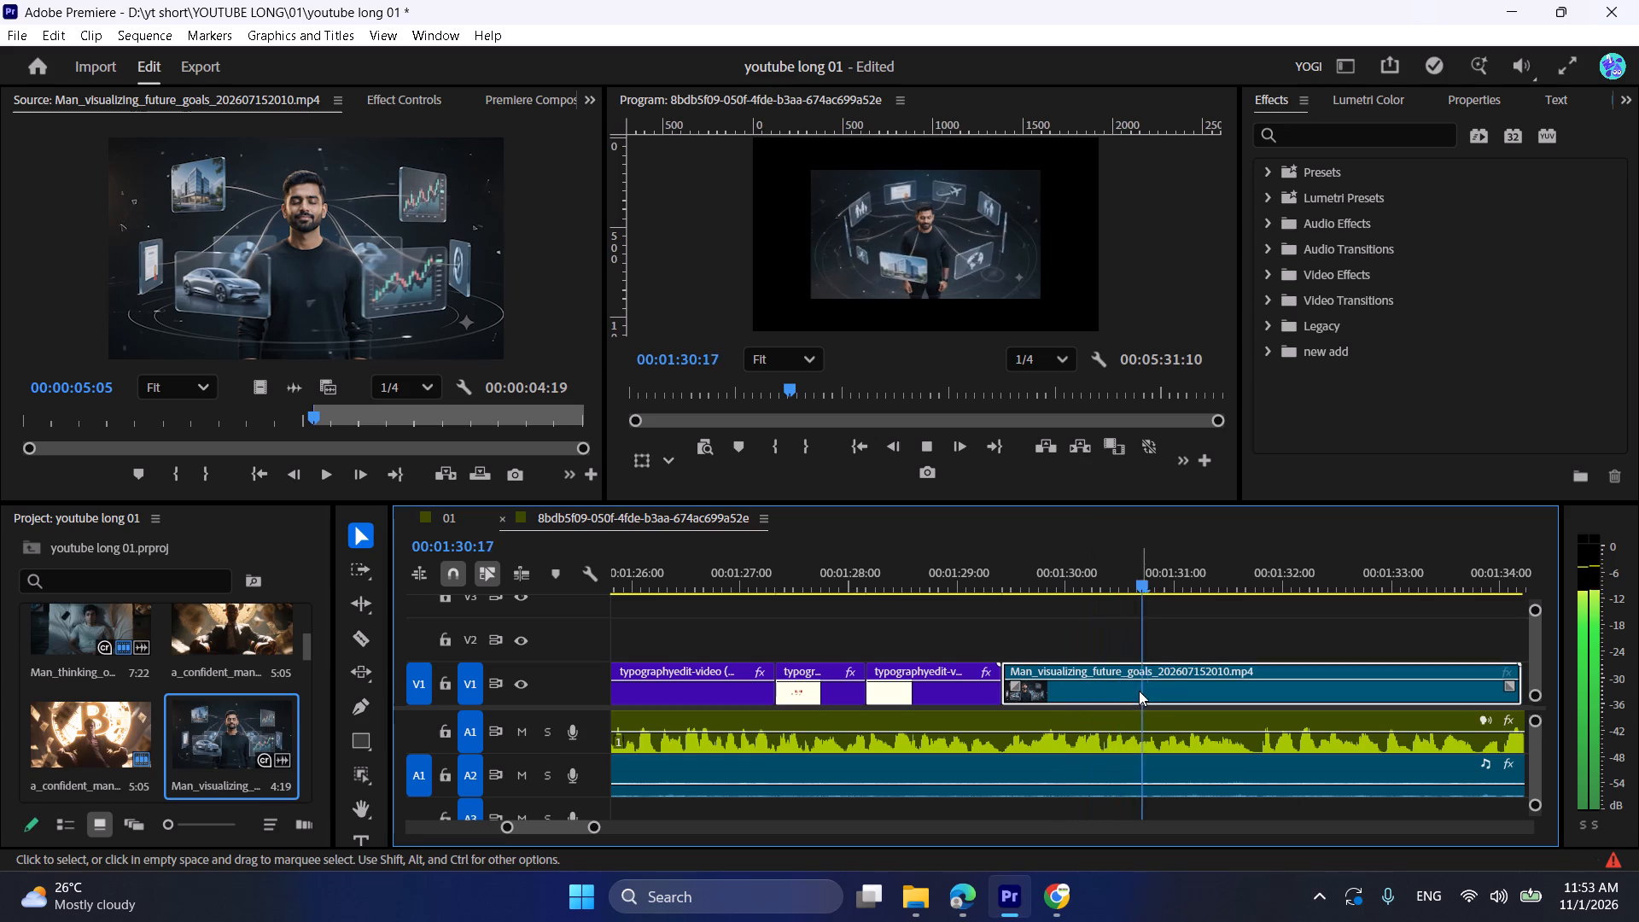
pyautogui.press('space')
pyautogui.click(378, 101)
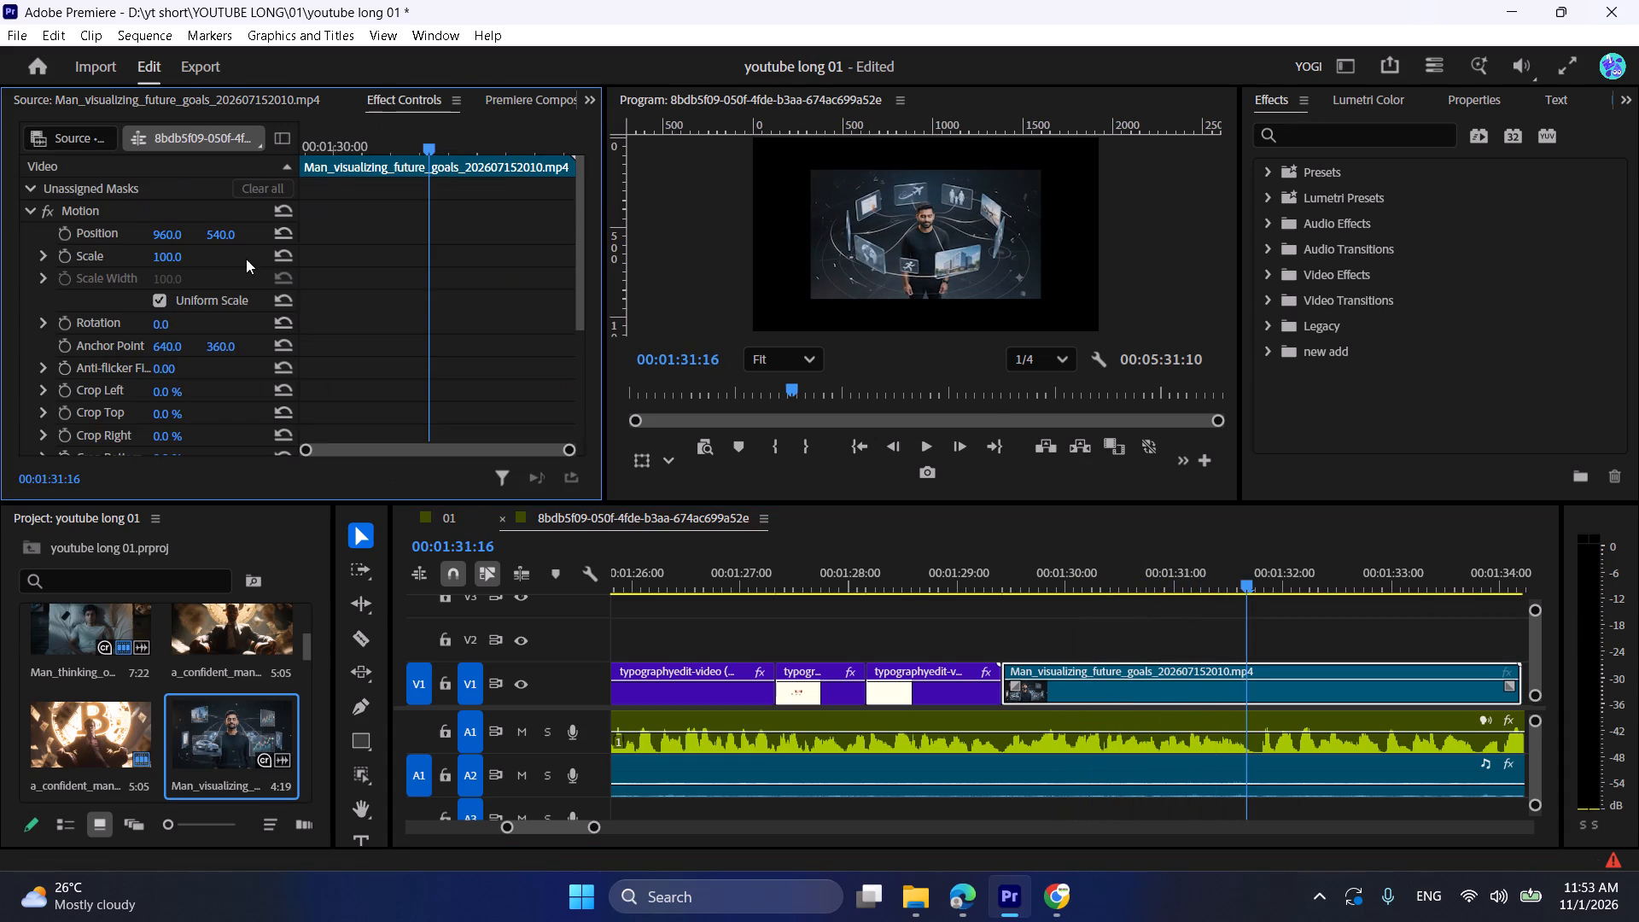
pyautogui.moveTo(188, 253); pyautogui.dragTo(259, 279)
# Play the scaled clip, trim about 00:00:01:04 off its start and move it back against the "Build" piece.
pyautogui.press('space')
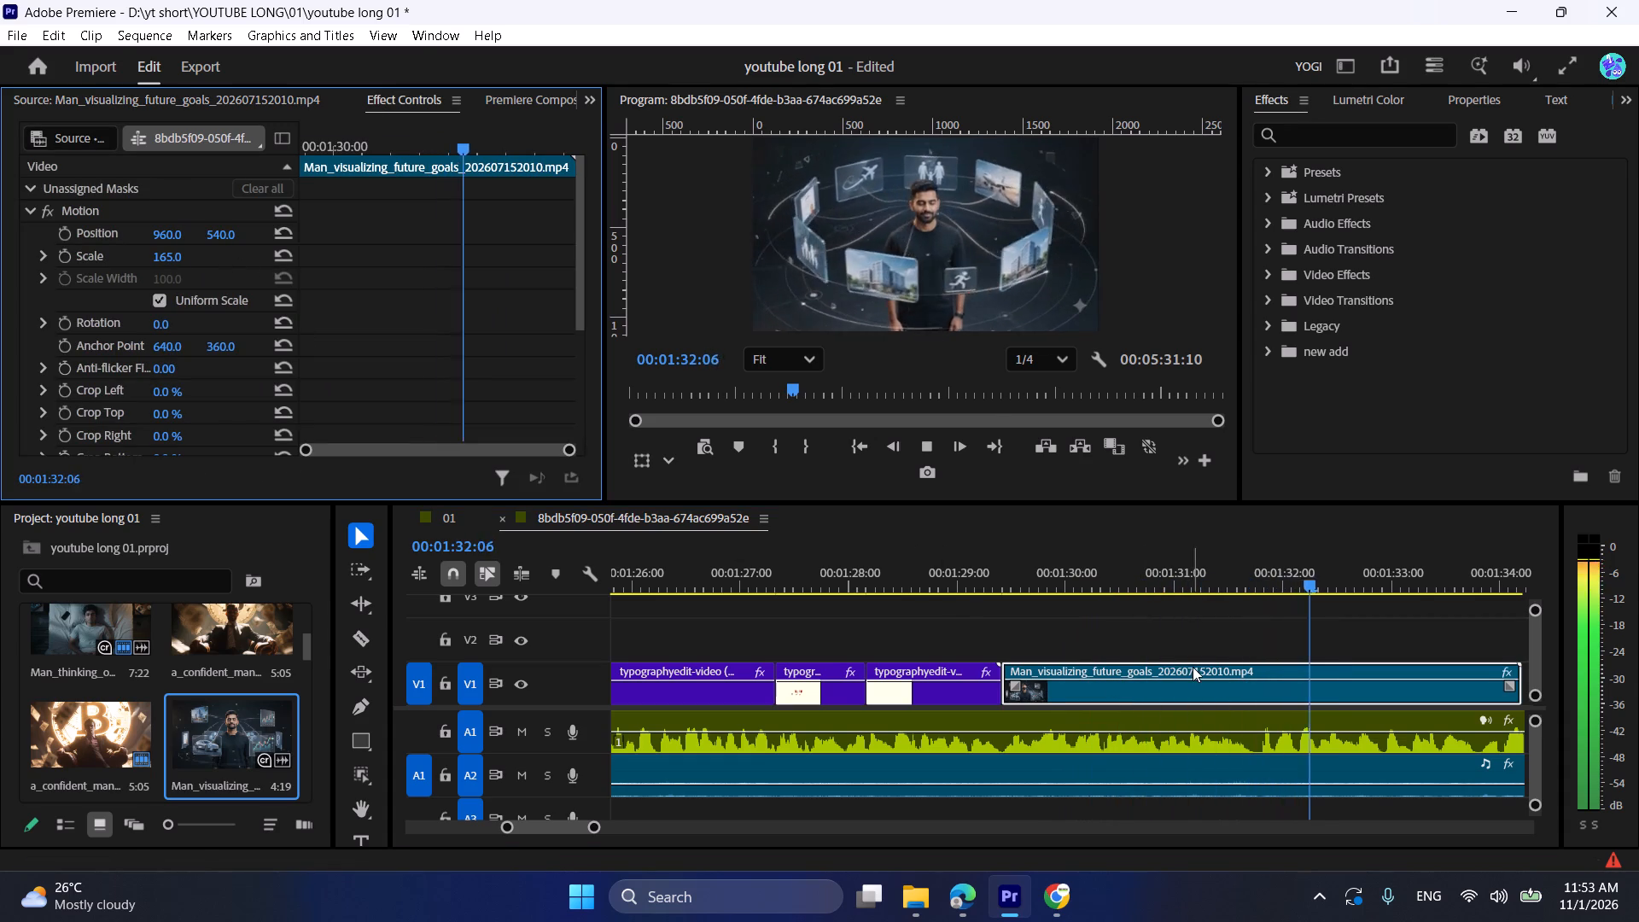
pyautogui.keyDown('alt'); pyautogui.scroll(-5, 1194, 668); pyautogui.keyUp('alt')
pyautogui.scroll(1, 1194, 668)
pyautogui.scroll(-2, 1194, 668)
pyautogui.press('space')
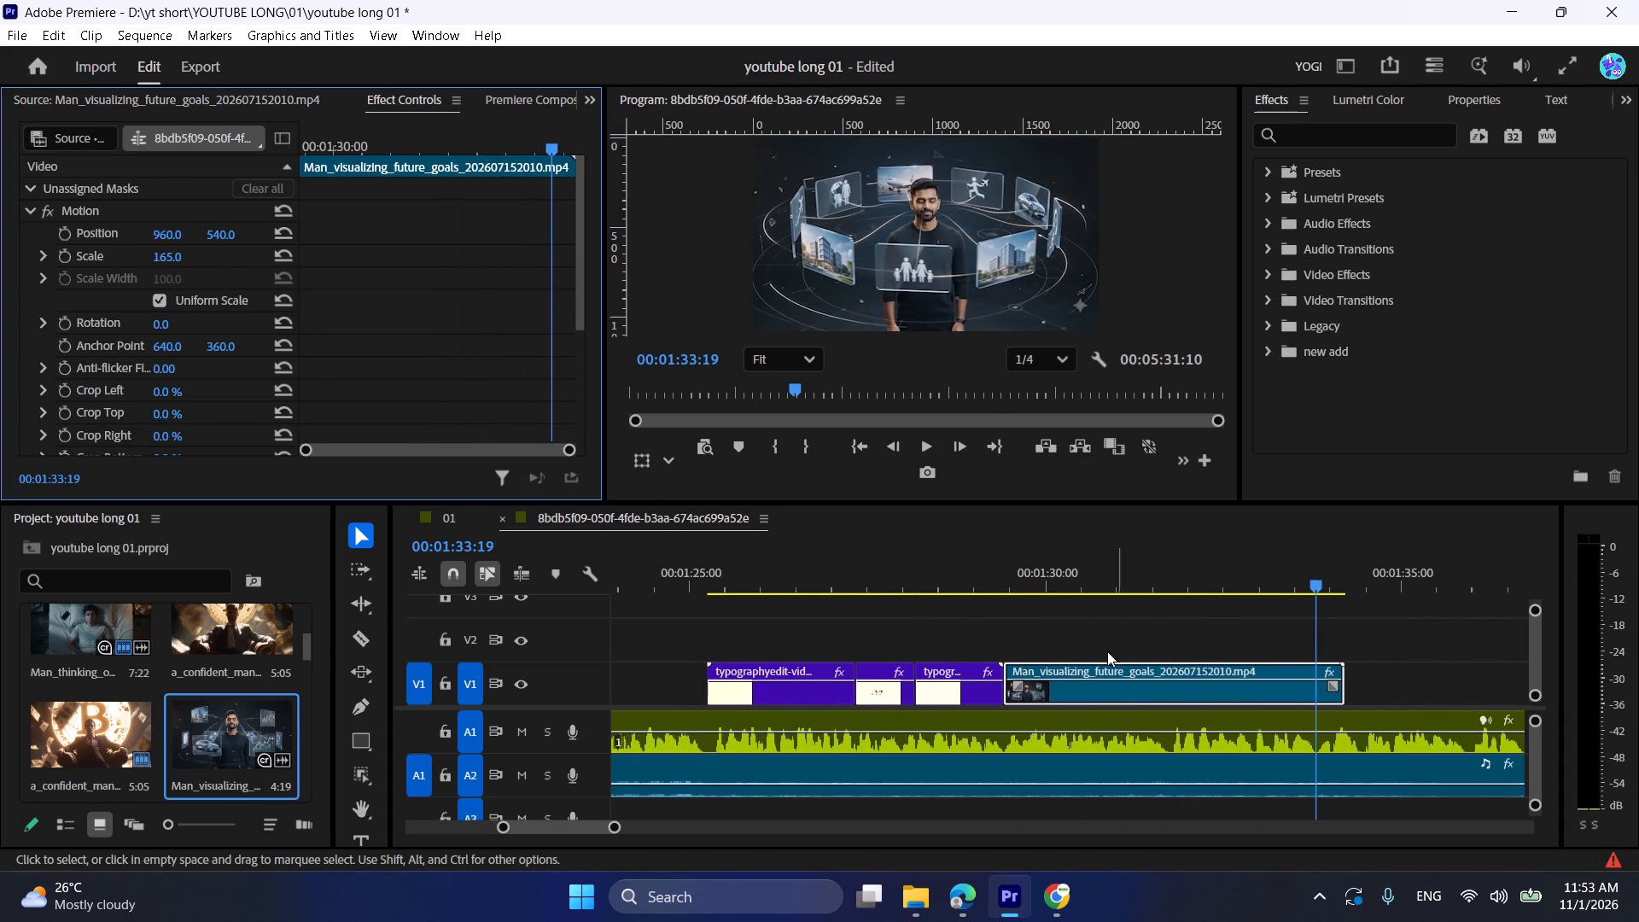
pyautogui.moveTo(1007, 668); pyautogui.dragTo(1090, 682)
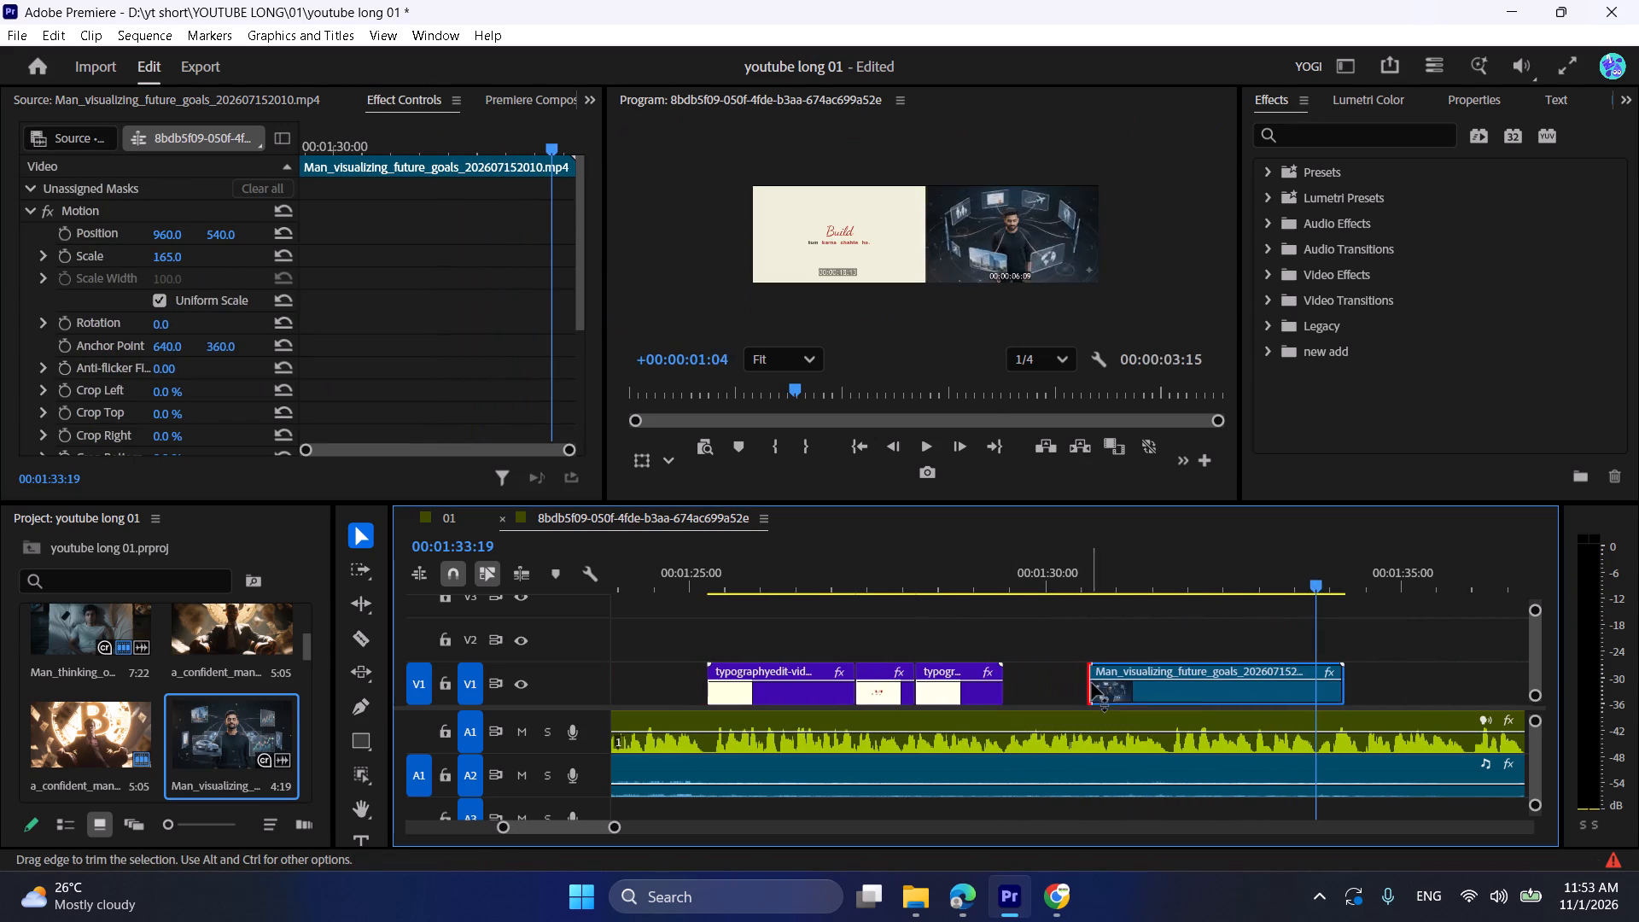
pyautogui.moveTo(1151, 697); pyautogui.dragTo(1070, 685)
pyautogui.click(983, 579)
pyautogui.click(1024, 611)
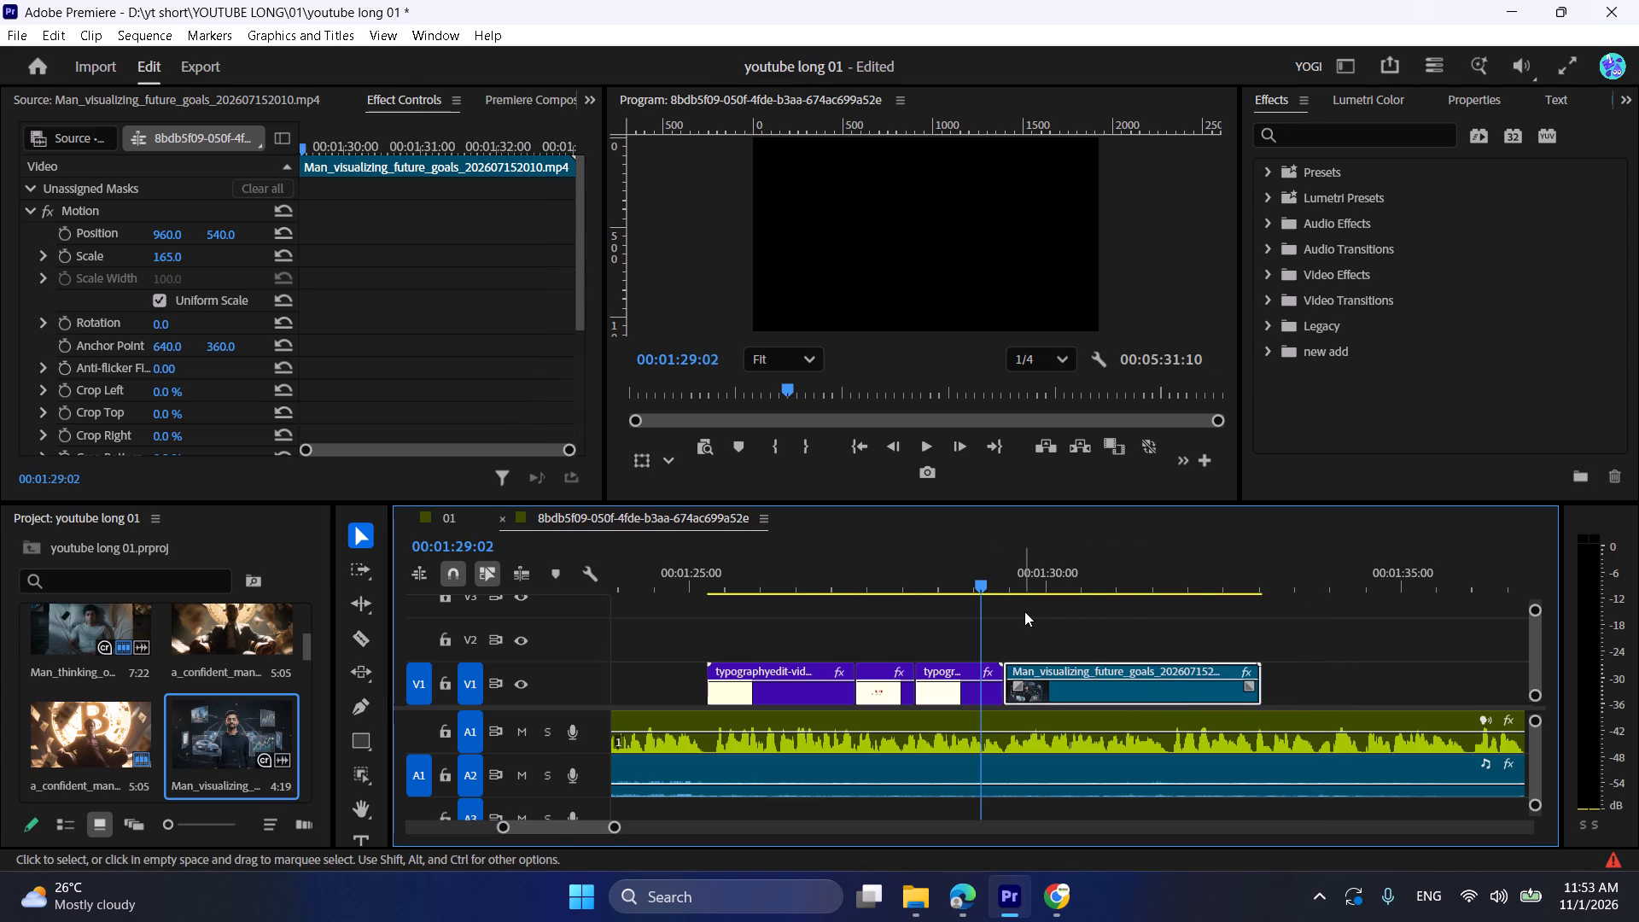
# Play the visualizing clip with the narration and trim its end to about 00:01:31:18.
pyautogui.press('space')
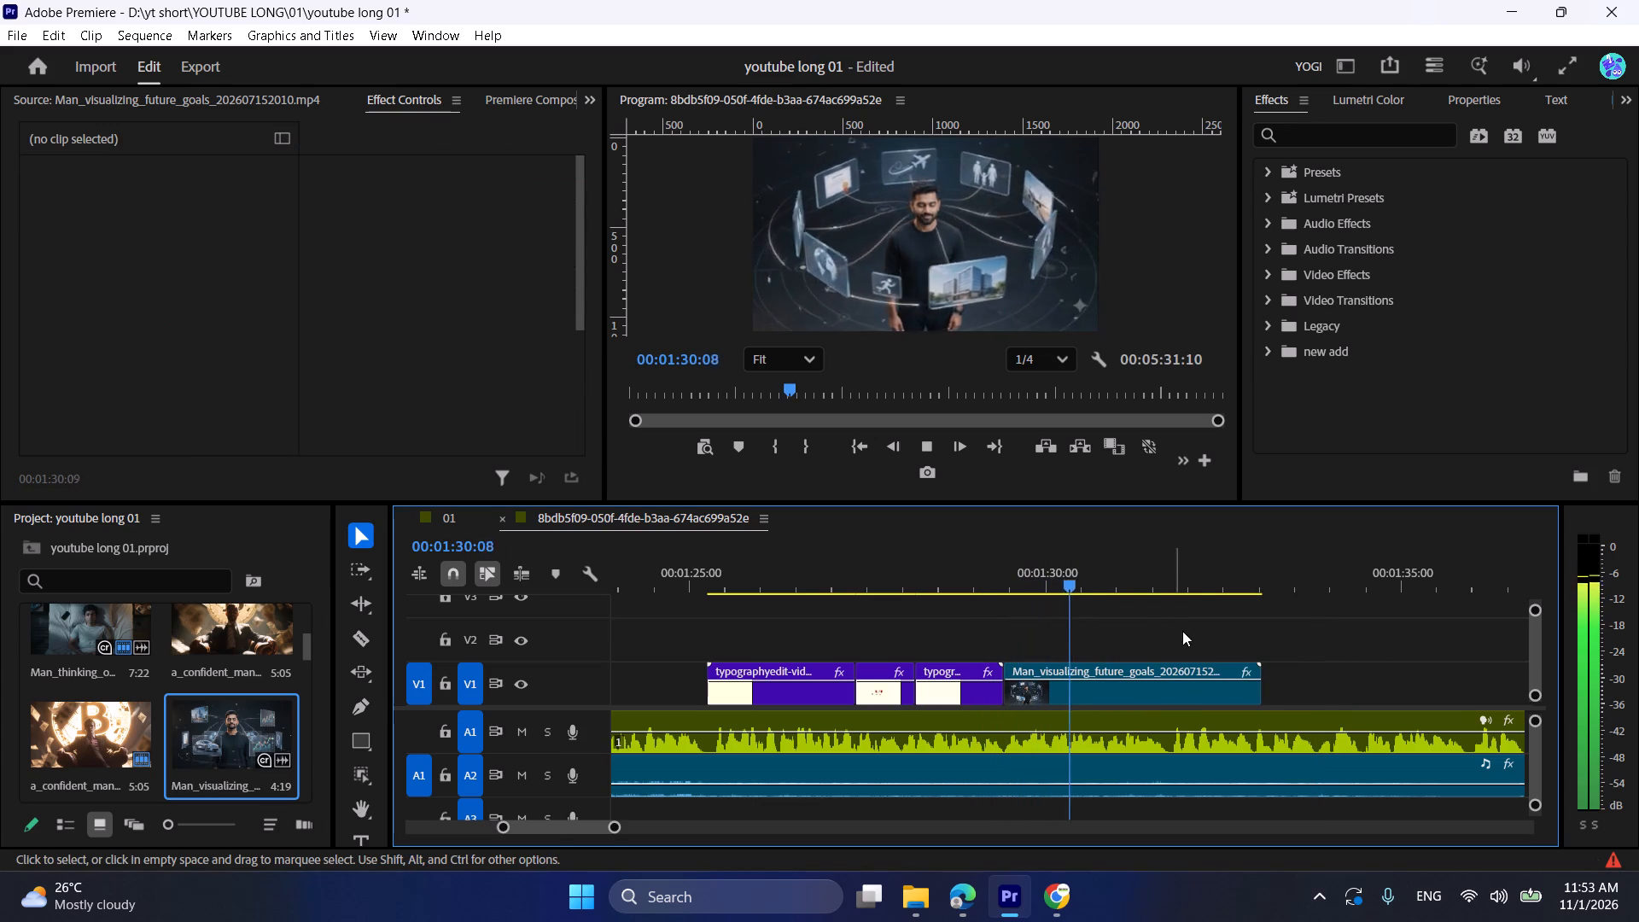
pyautogui.press('space')
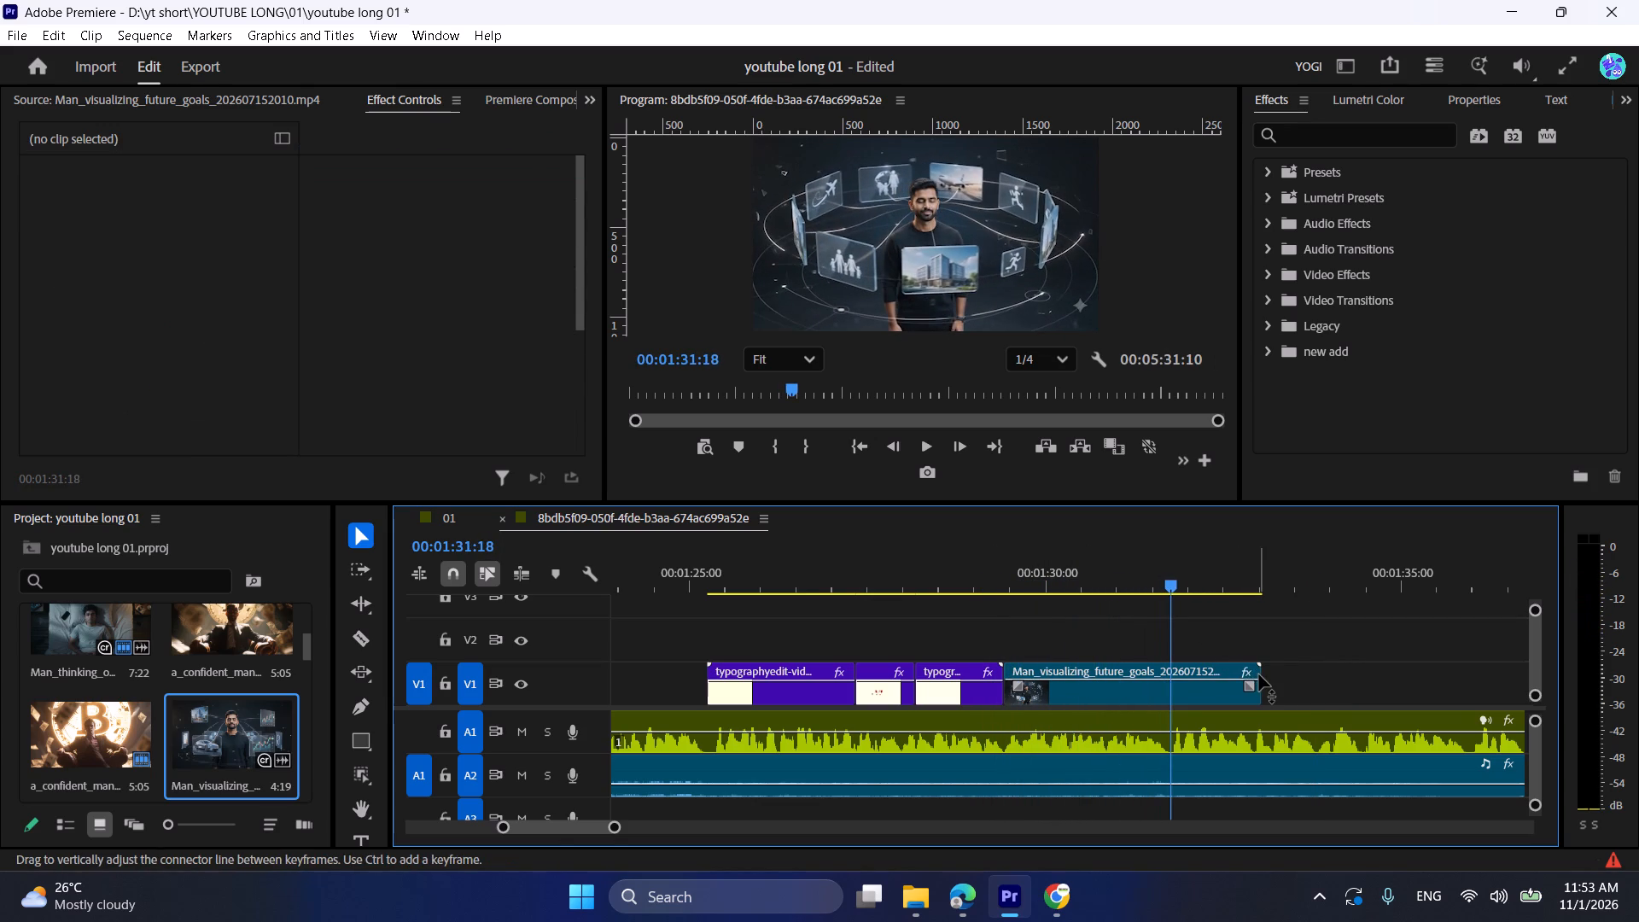
pyautogui.moveTo(1269, 680); pyautogui.dragTo(1178, 680)
# Listen to the narration from the visualizing clip's end to about 00:01:35:20 and replay the cut to judge what footage fits.
pyautogui.press('space')
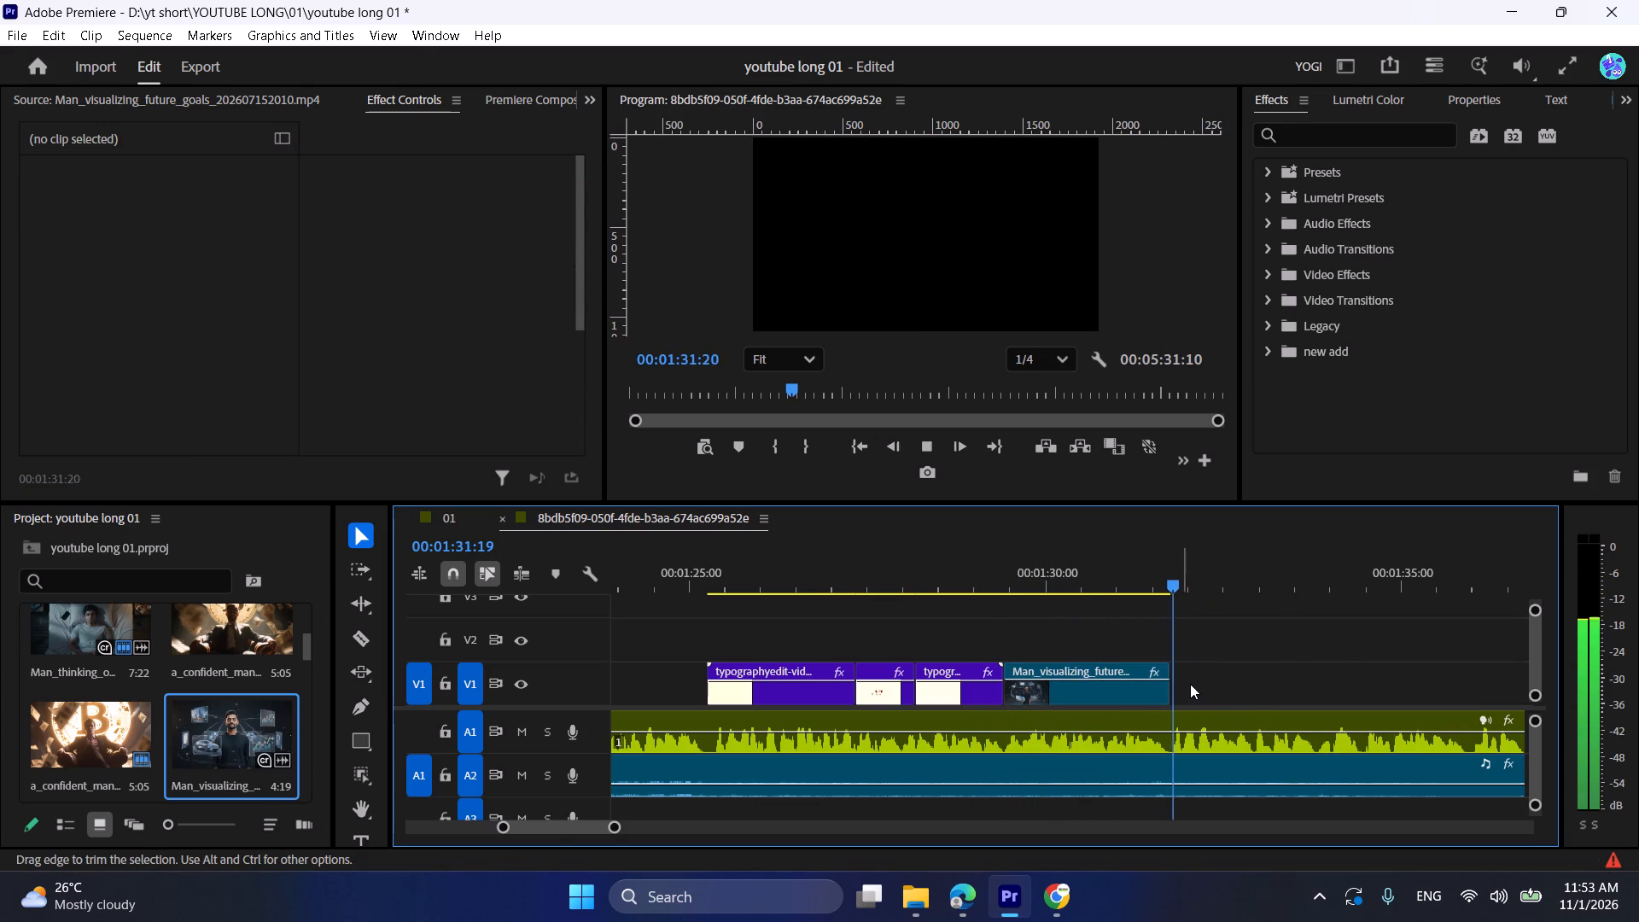
pyautogui.keyDown('alt'); pyautogui.scroll(-7, 1190, 684); pyautogui.keyUp('alt')
pyautogui.keyDown('alt'); pyautogui.scroll(3, 1192, 684); pyautogui.keyUp('alt')
pyautogui.scroll(-6, 1192, 684)
pyautogui.keyDown('alt'); pyautogui.scroll(1, 1185, 680); pyautogui.keyUp('alt')
pyautogui.keyDown('alt'); pyautogui.scroll(-1, 1185, 680); pyautogui.keyUp('alt')
pyautogui.keyDown('alt'); pyautogui.scroll(1, 1185, 680); pyautogui.keyUp('alt')
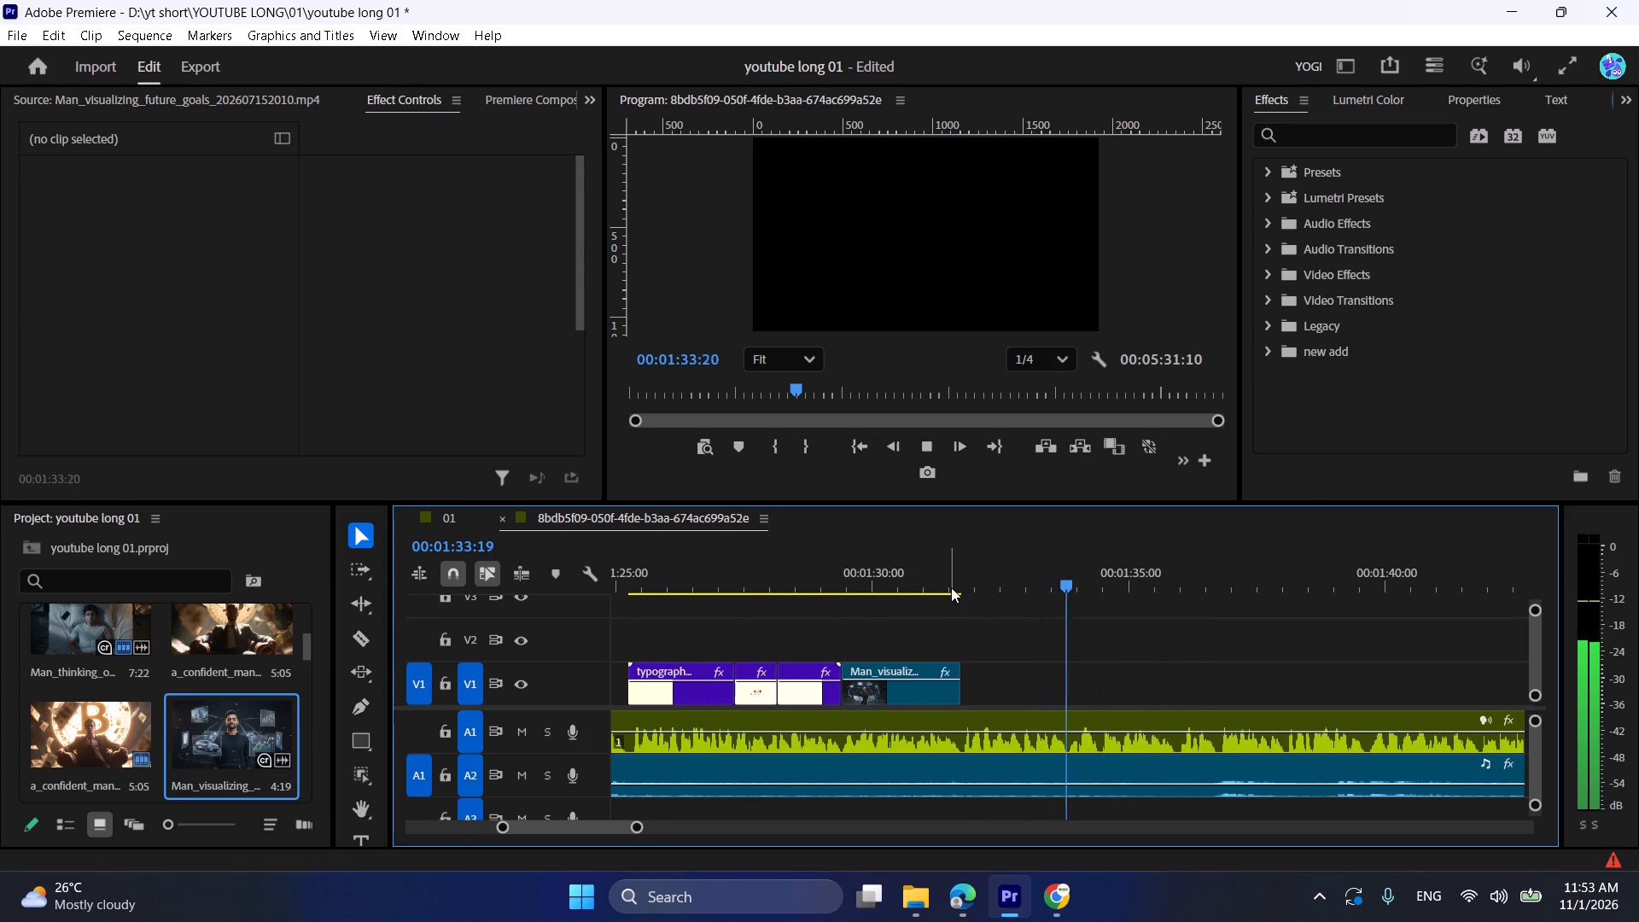
pyautogui.keyDown('alt'); pyautogui.scroll(3, 993, 629); pyautogui.keyUp('alt')
pyautogui.scroll(-2, 993, 629)
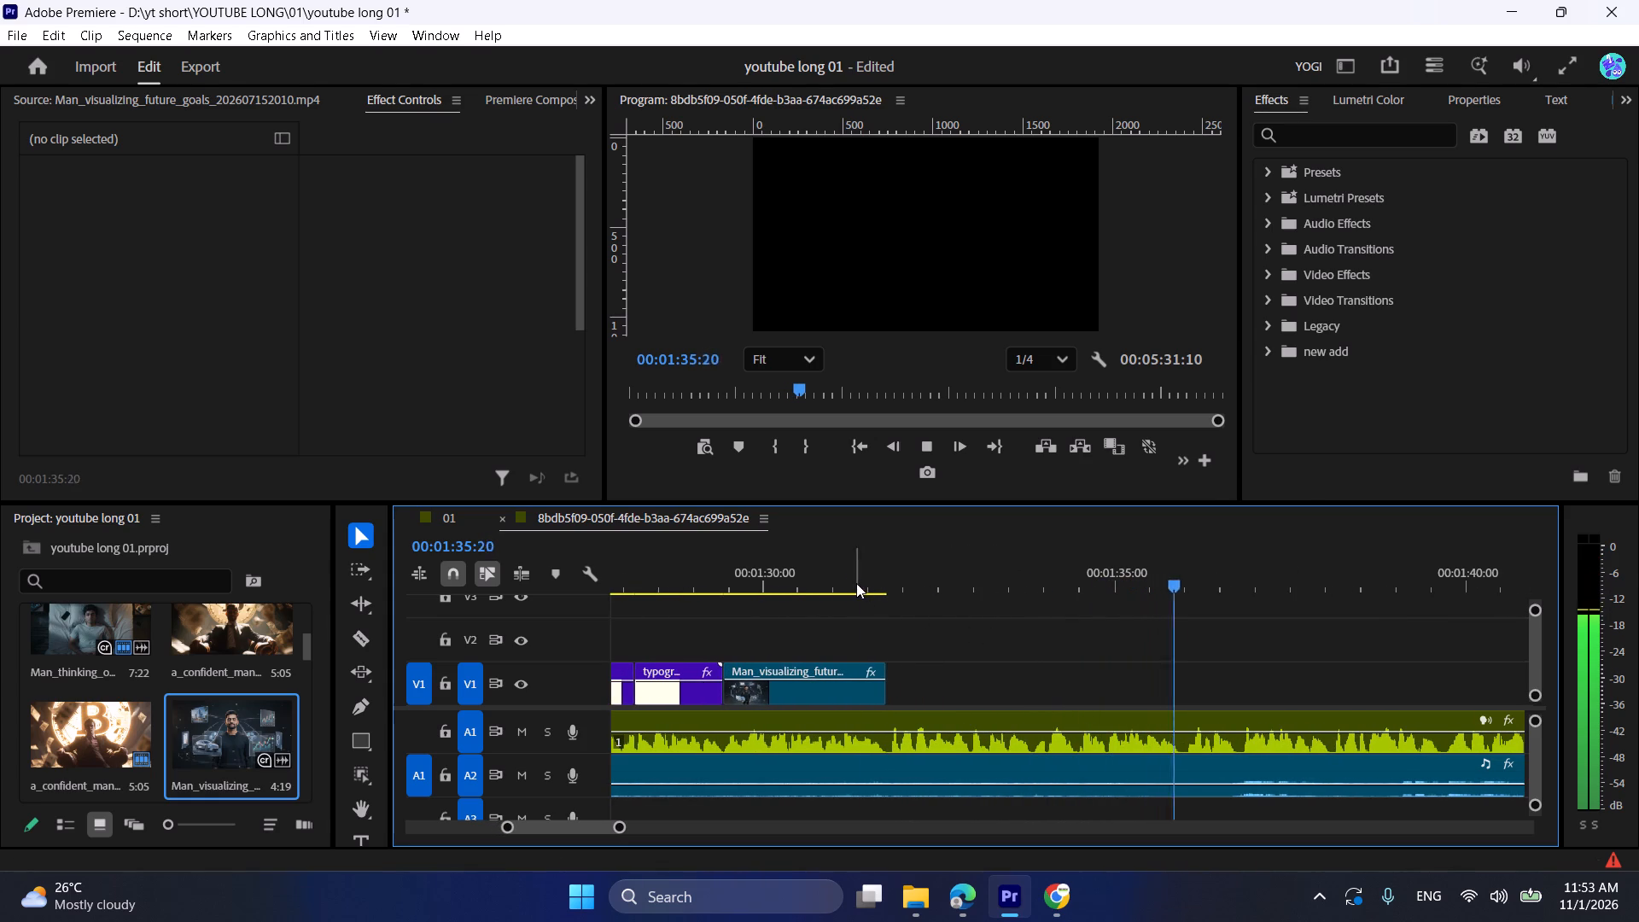
pyautogui.click(856, 583)
pyautogui.press('space')
pyautogui.press('space')
# Import the 75455cfb man-at-desk clip from the "productivity" stock folder and open it for preview.
pyautogui.click(912, 882)
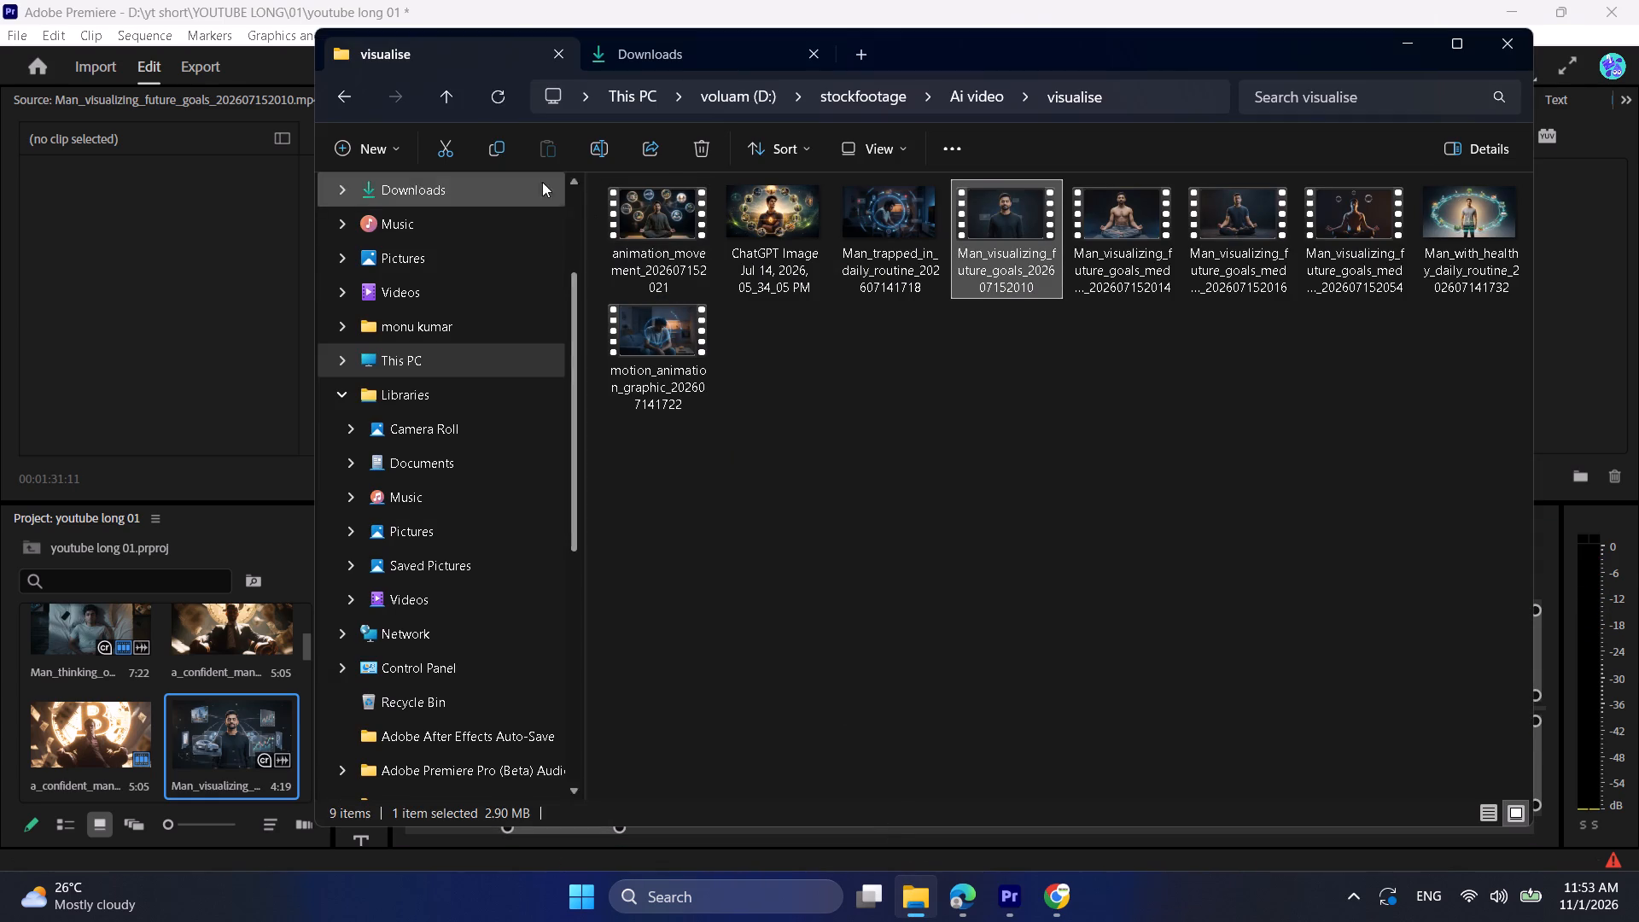
pyautogui.click(445, 86)
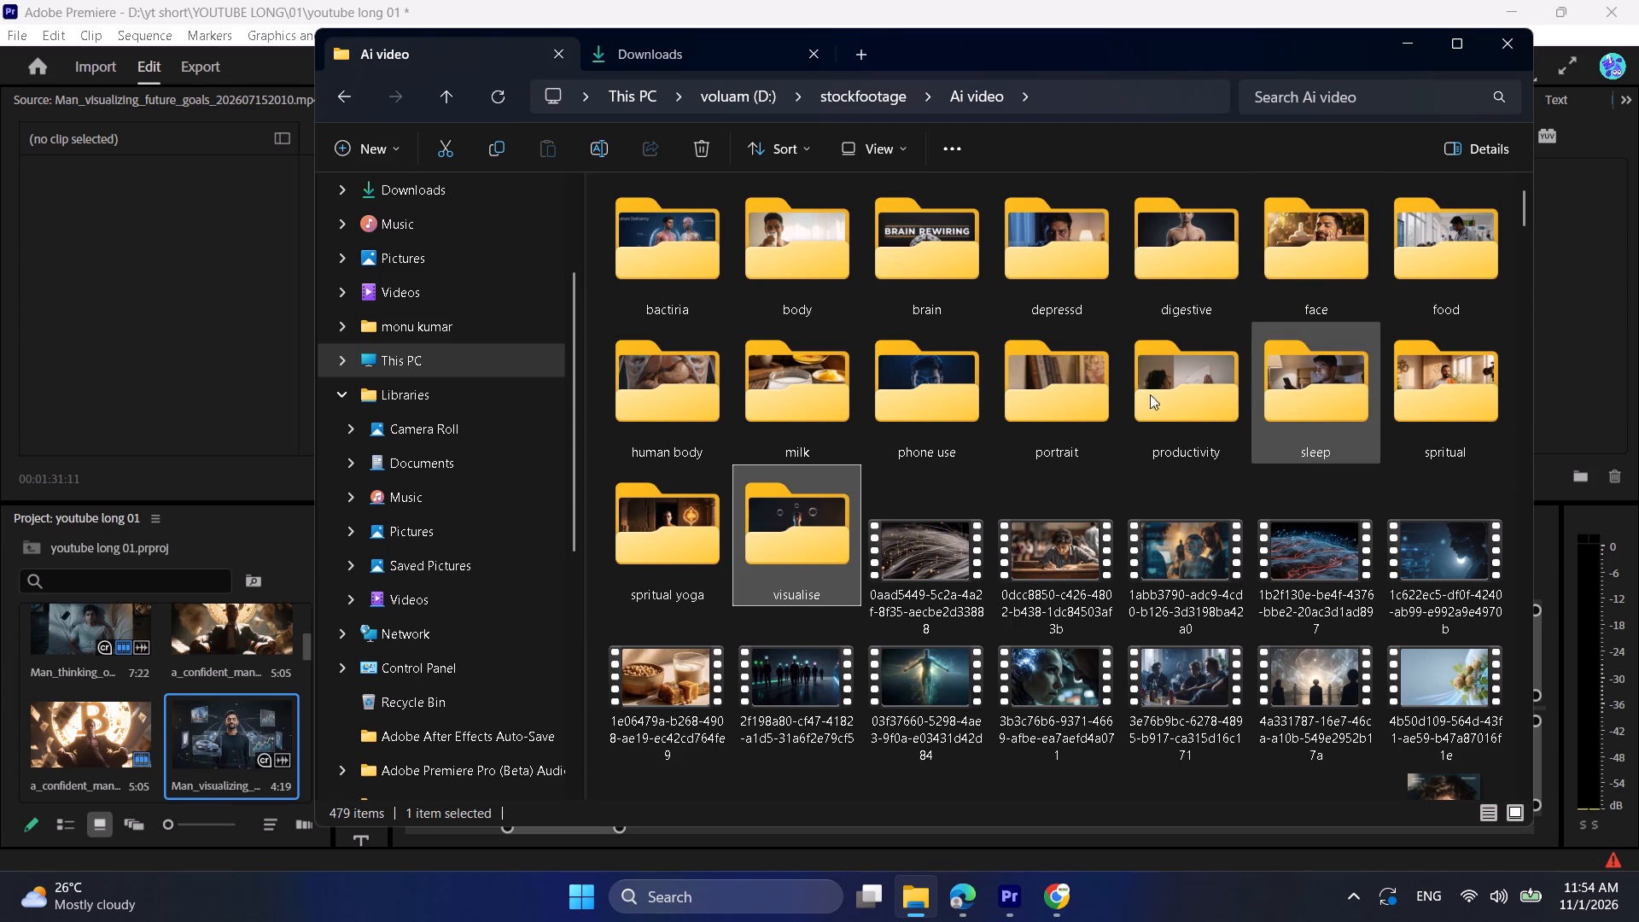
pyautogui.doubleClick(1169, 418)
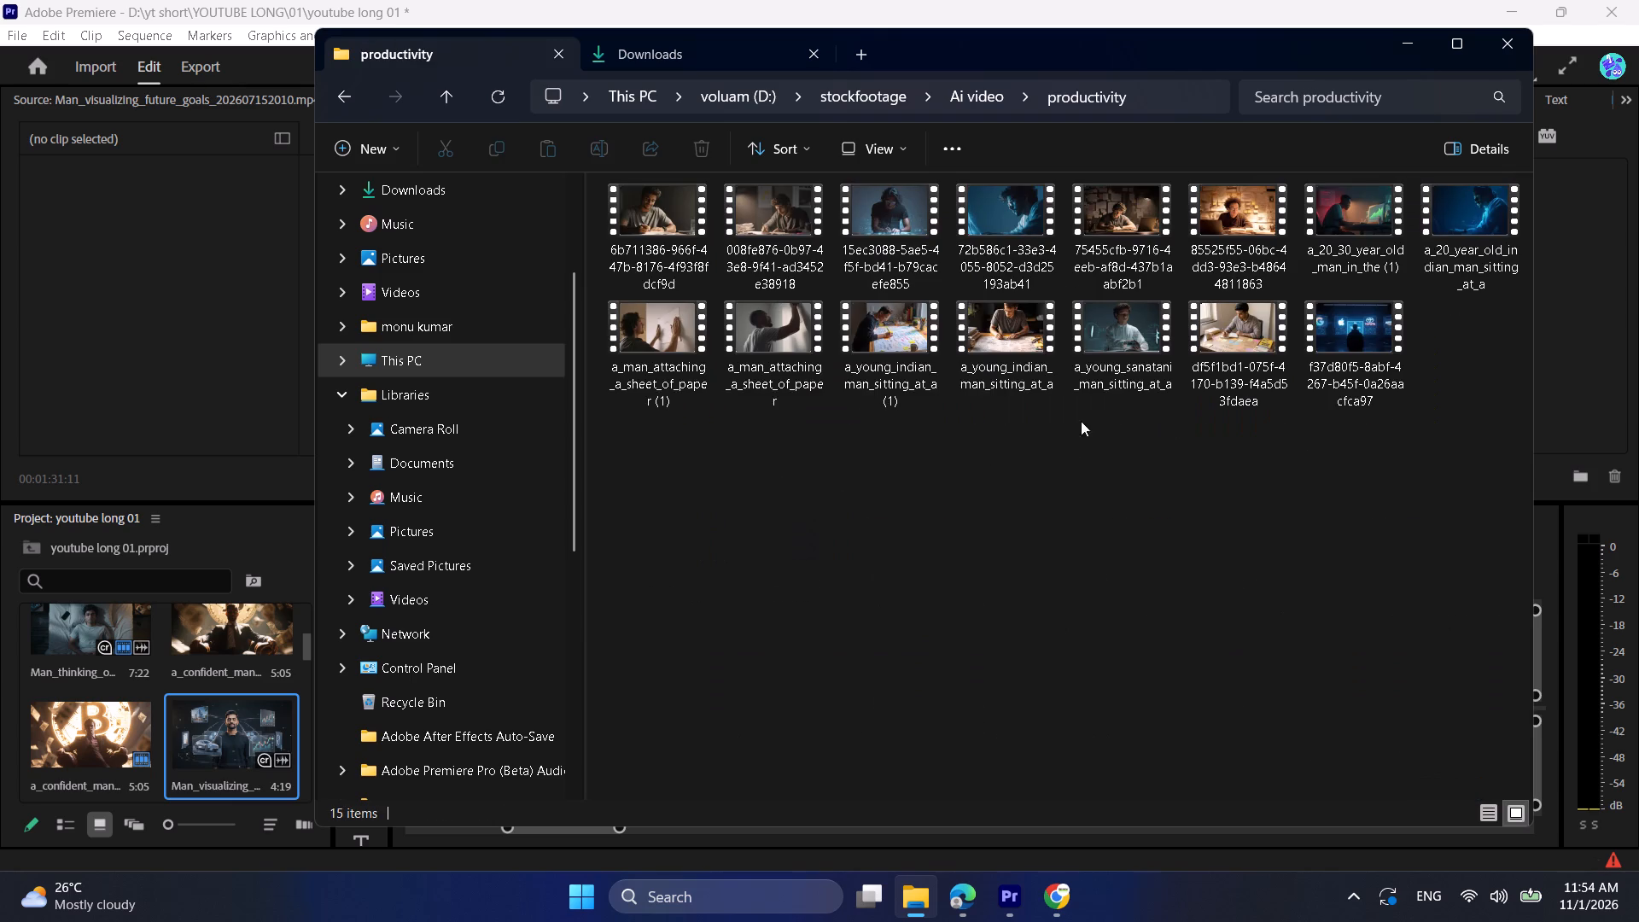
pyautogui.click(852, 501)
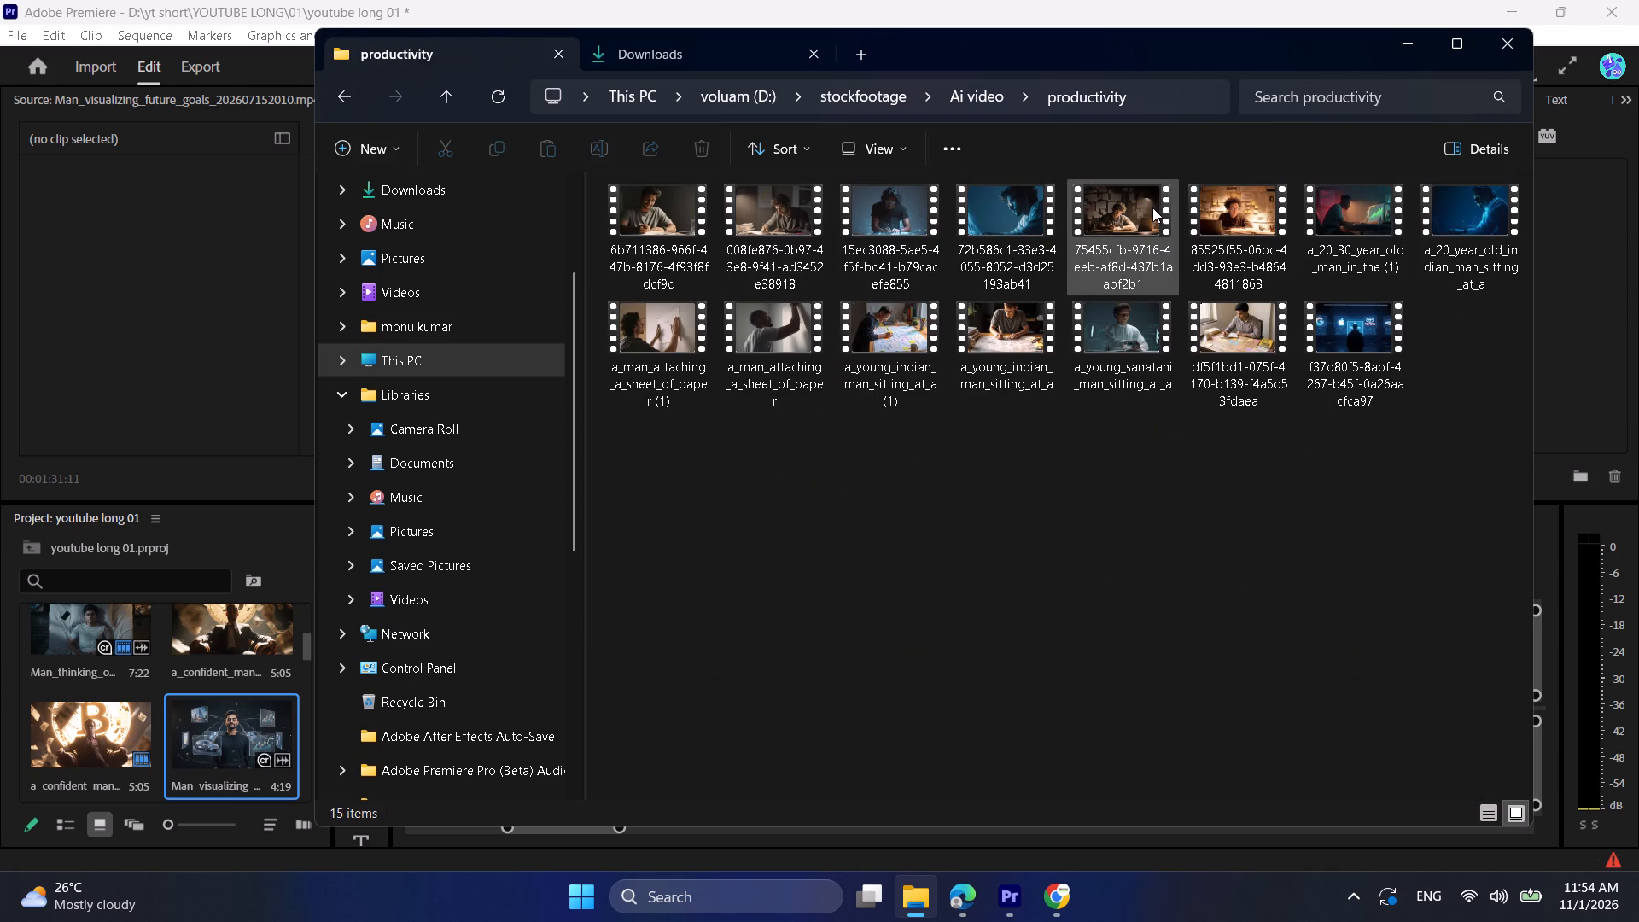
pyautogui.moveTo(1143, 214); pyautogui.dragTo(141, 715)
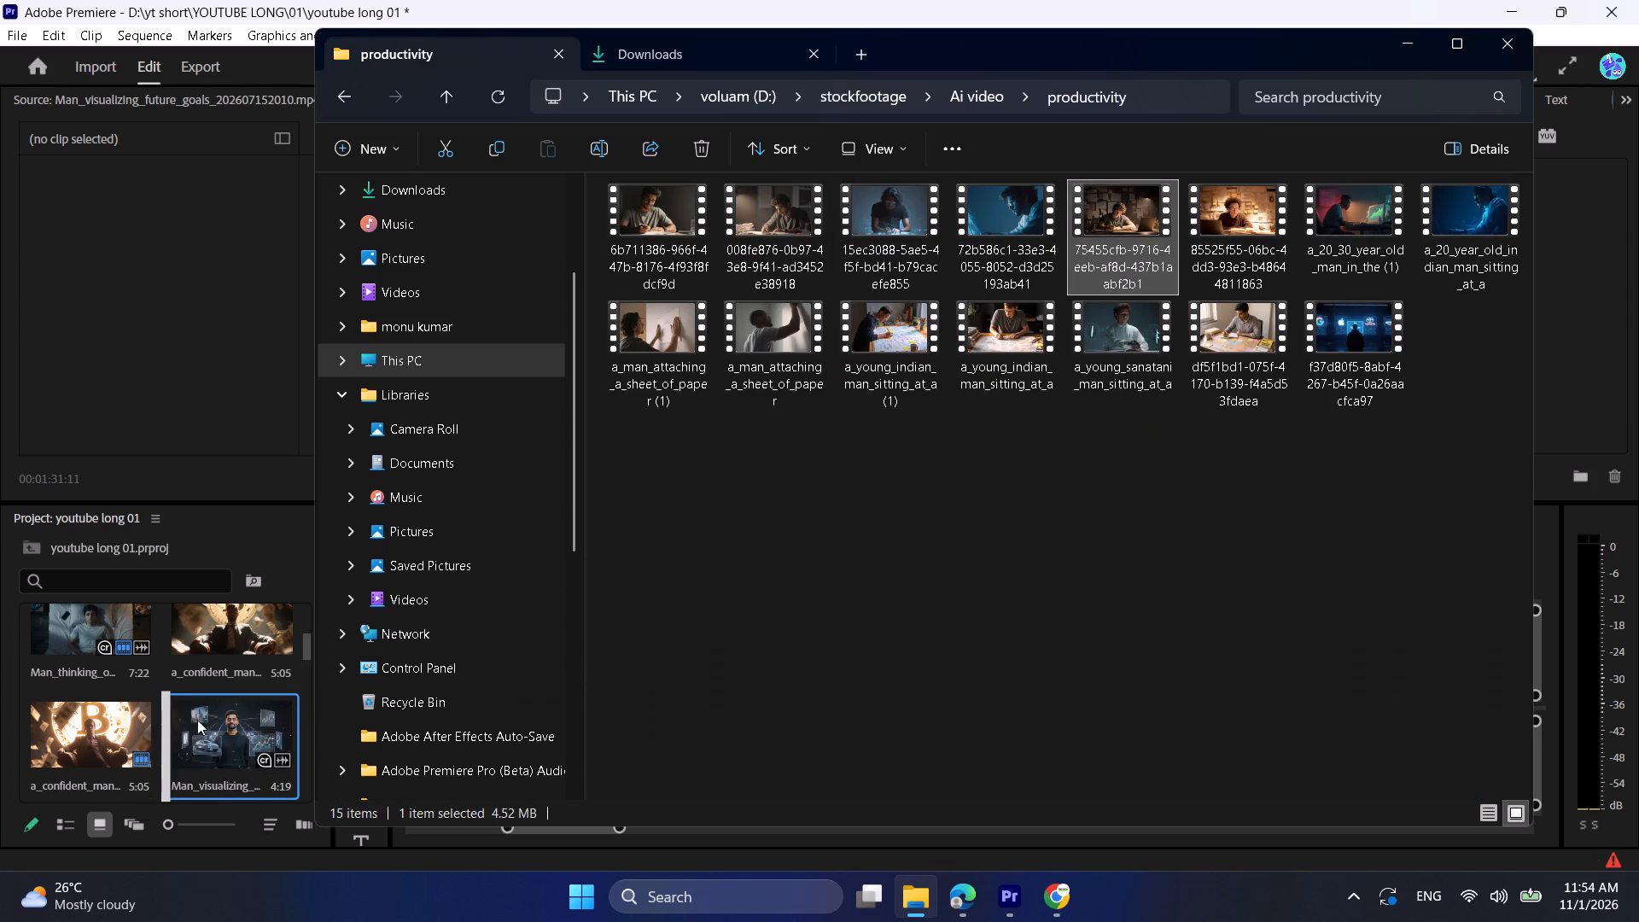
pyautogui.doubleClick(200, 720)
# Set the desk clip's In point at 00:00:01:17 and place its video on V1 directly after the visualizing clip.
pyautogui.press('space')
pyautogui.press('space')
pyautogui.press('i')
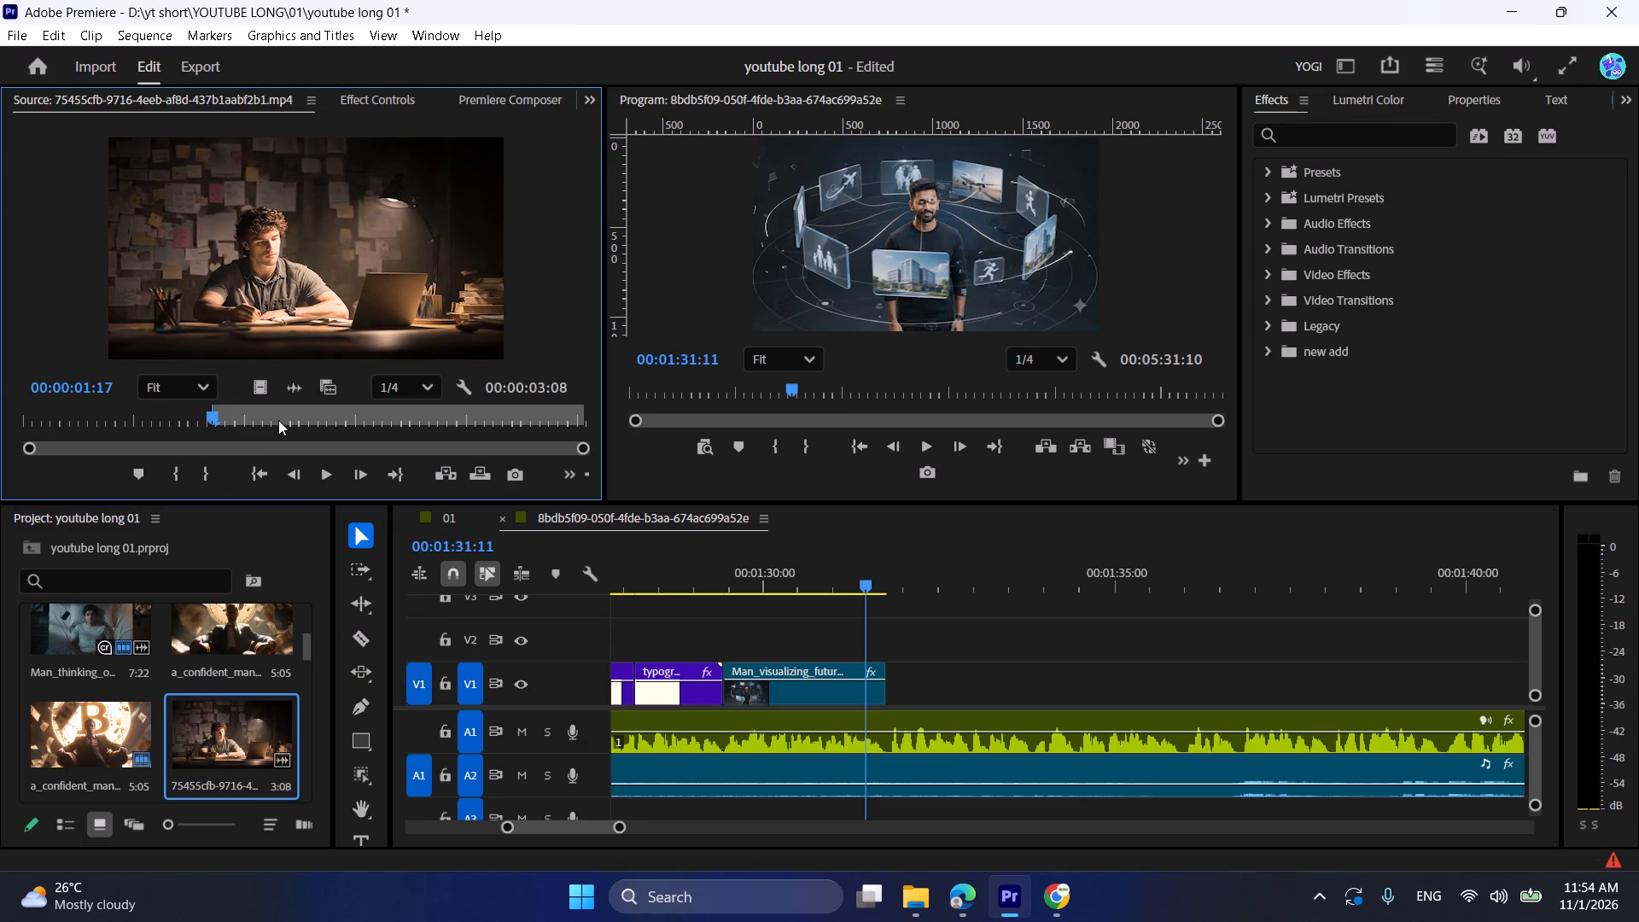
pyautogui.moveTo(257, 392); pyautogui.dragTo(889, 682)
pyautogui.press('space')
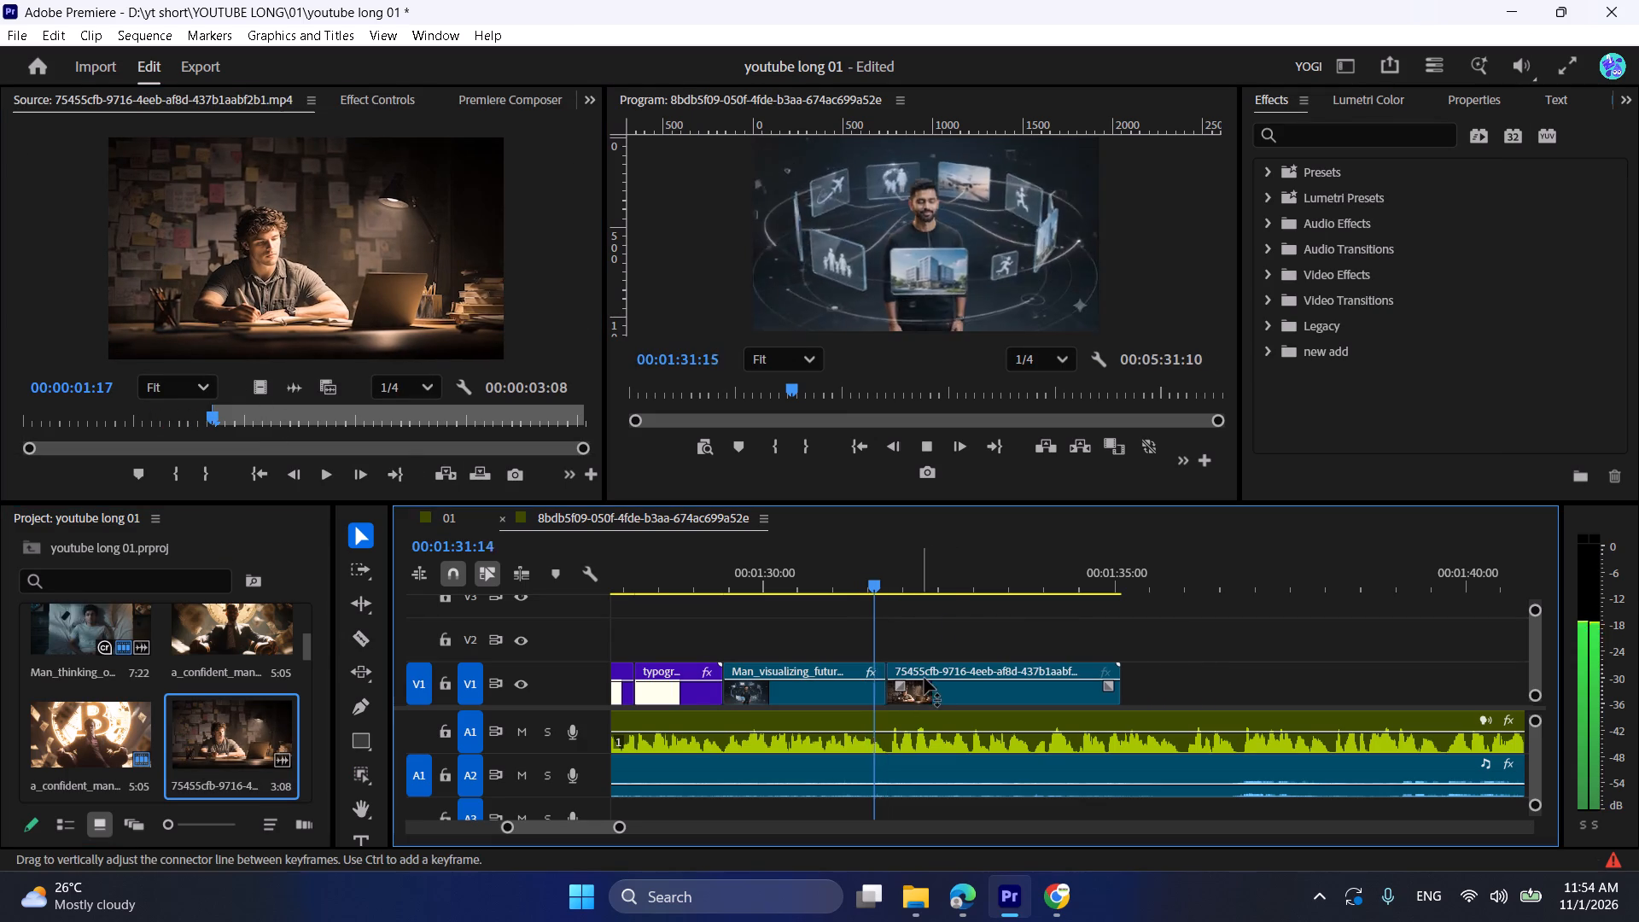
# Play the desk clip against the narration and shorten its end in two trims to match the spoken line.
pyautogui.press('space')
pyautogui.moveTo(1134, 685); pyautogui.dragTo(1041, 674)
pyautogui.press('space')
pyautogui.press('space')
pyautogui.moveTo(1041, 674); pyautogui.dragTo(965, 661)
# Import the "a_man_attaching_a_sheet_of_paper (1)" clip from the "productivity" stock folder and preview it.
pyautogui.click(906, 905)
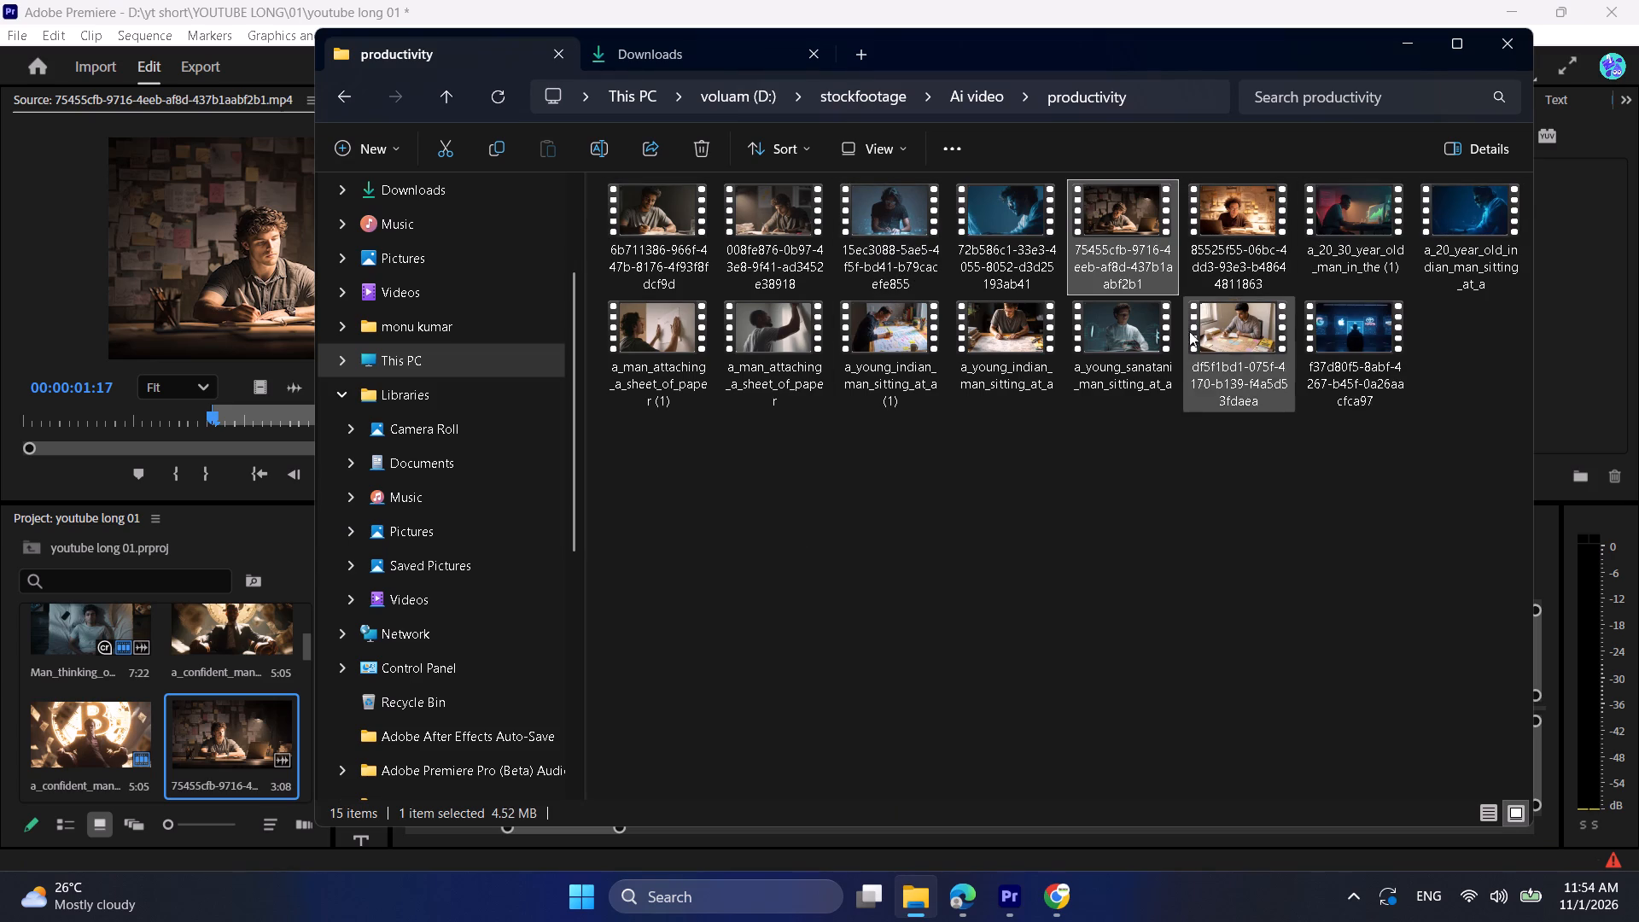
pyautogui.moveTo(676, 354); pyautogui.dragTo(123, 788)
pyautogui.doubleClick(205, 726)
pyautogui.press('space')
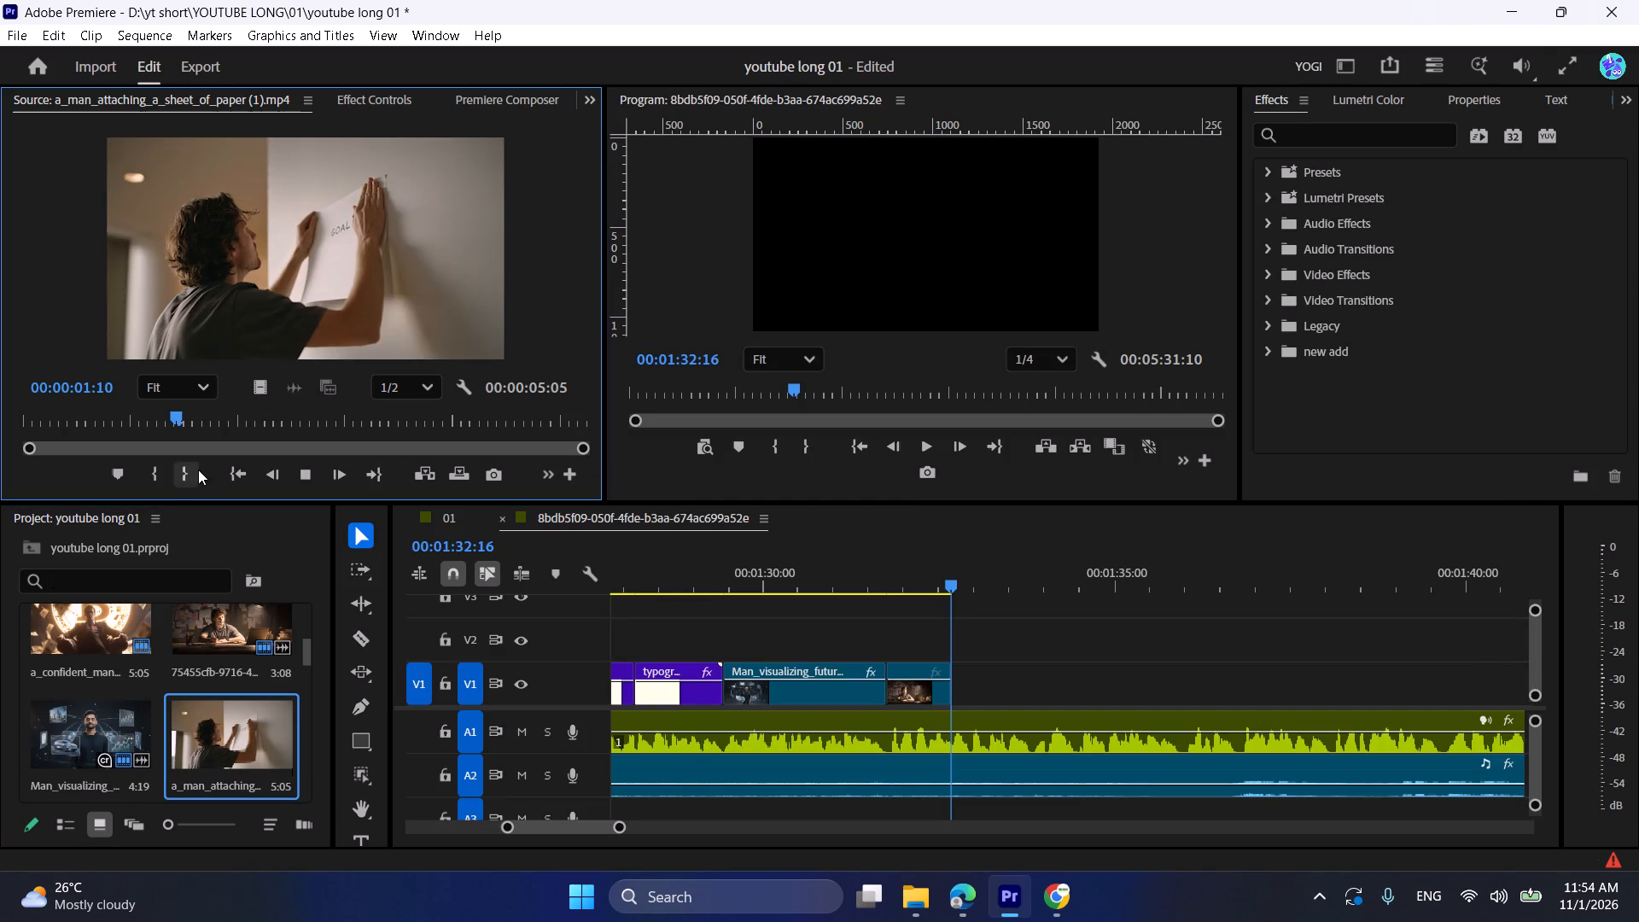
pyautogui.moveTo(185, 441); pyautogui.dragTo(19, 405)
pyautogui.moveTo(95, 423); pyautogui.dragTo(2, 406)
pyautogui.press('space')
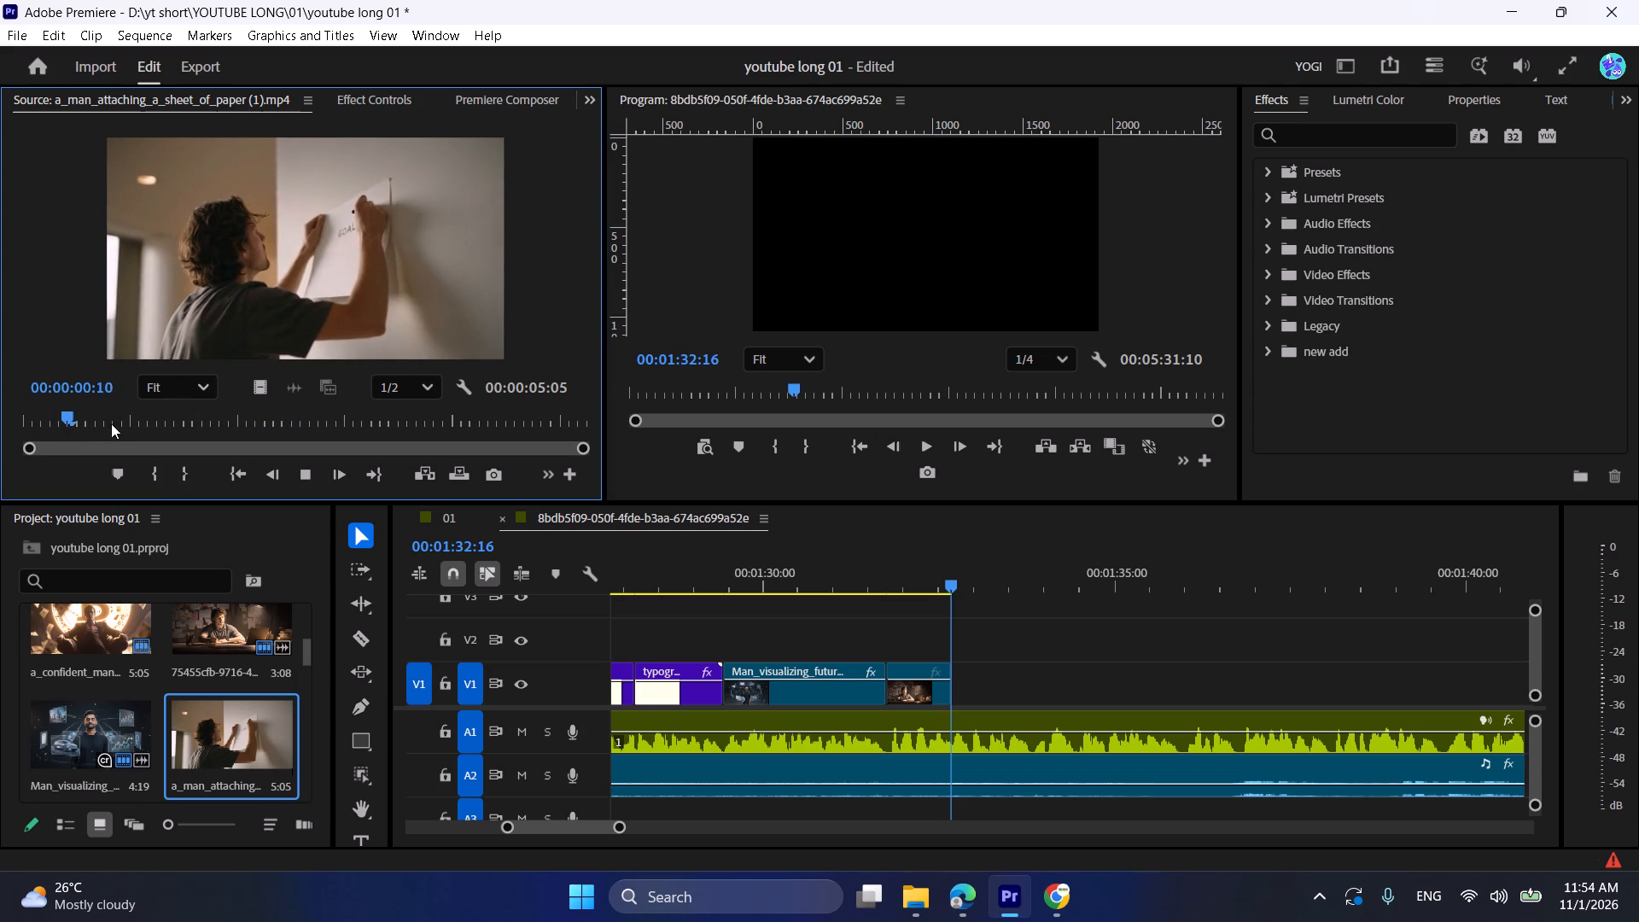
pyautogui.press('space')
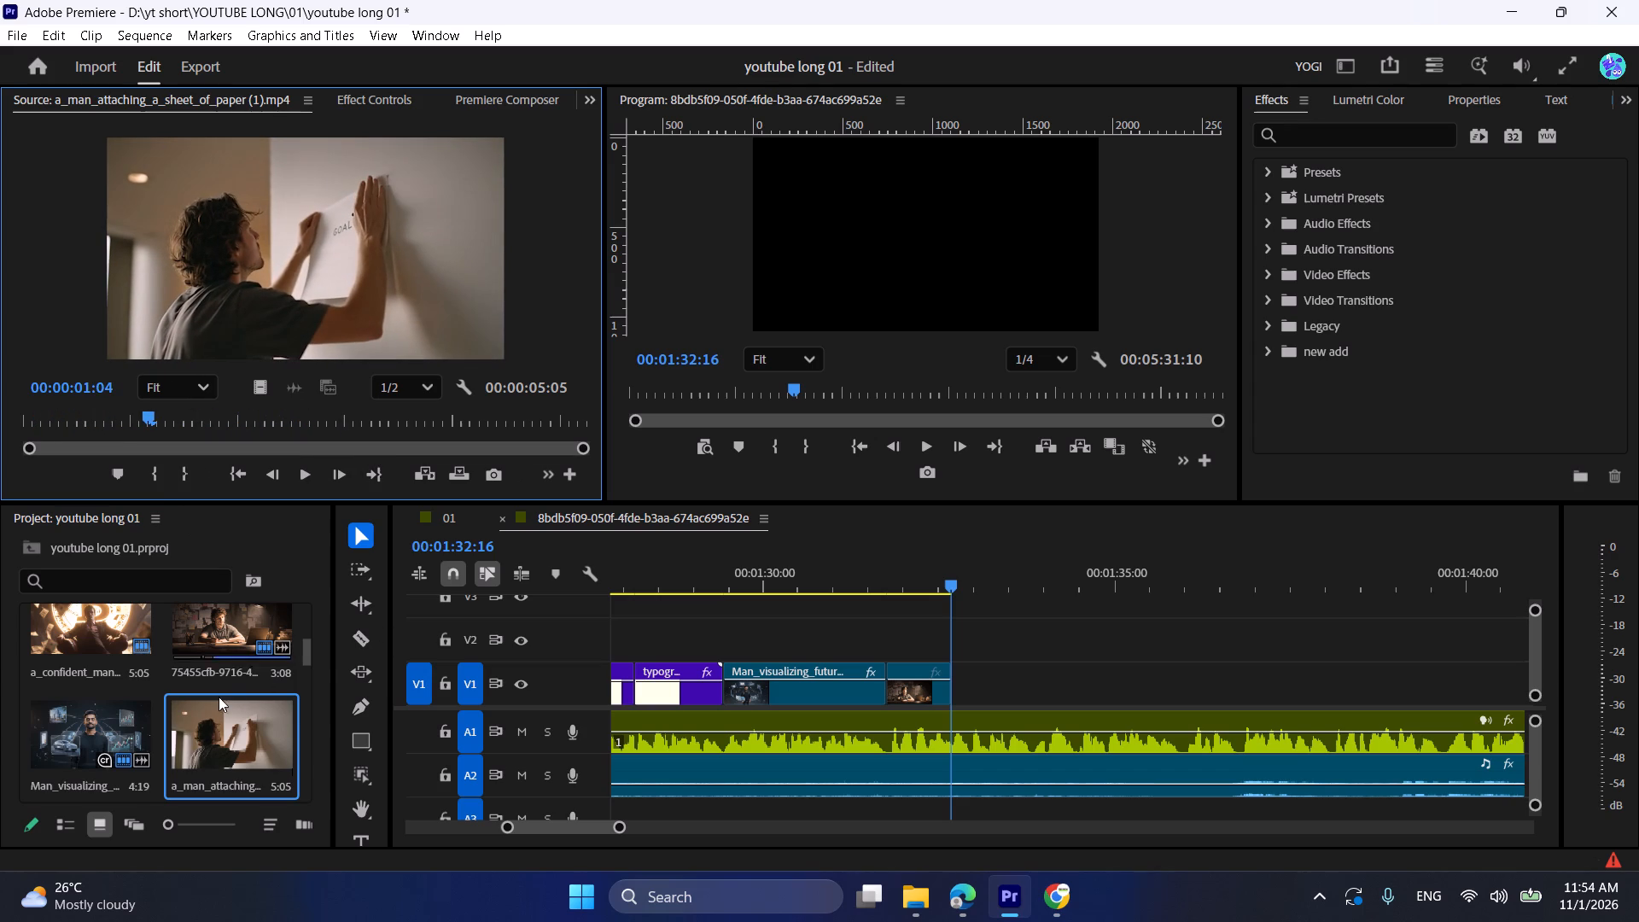
# Look through the project's clips, previewing Young_man_overcomes_procrastination, for footage that fits the next narration line.
pyautogui.scroll(-3, 212, 701)
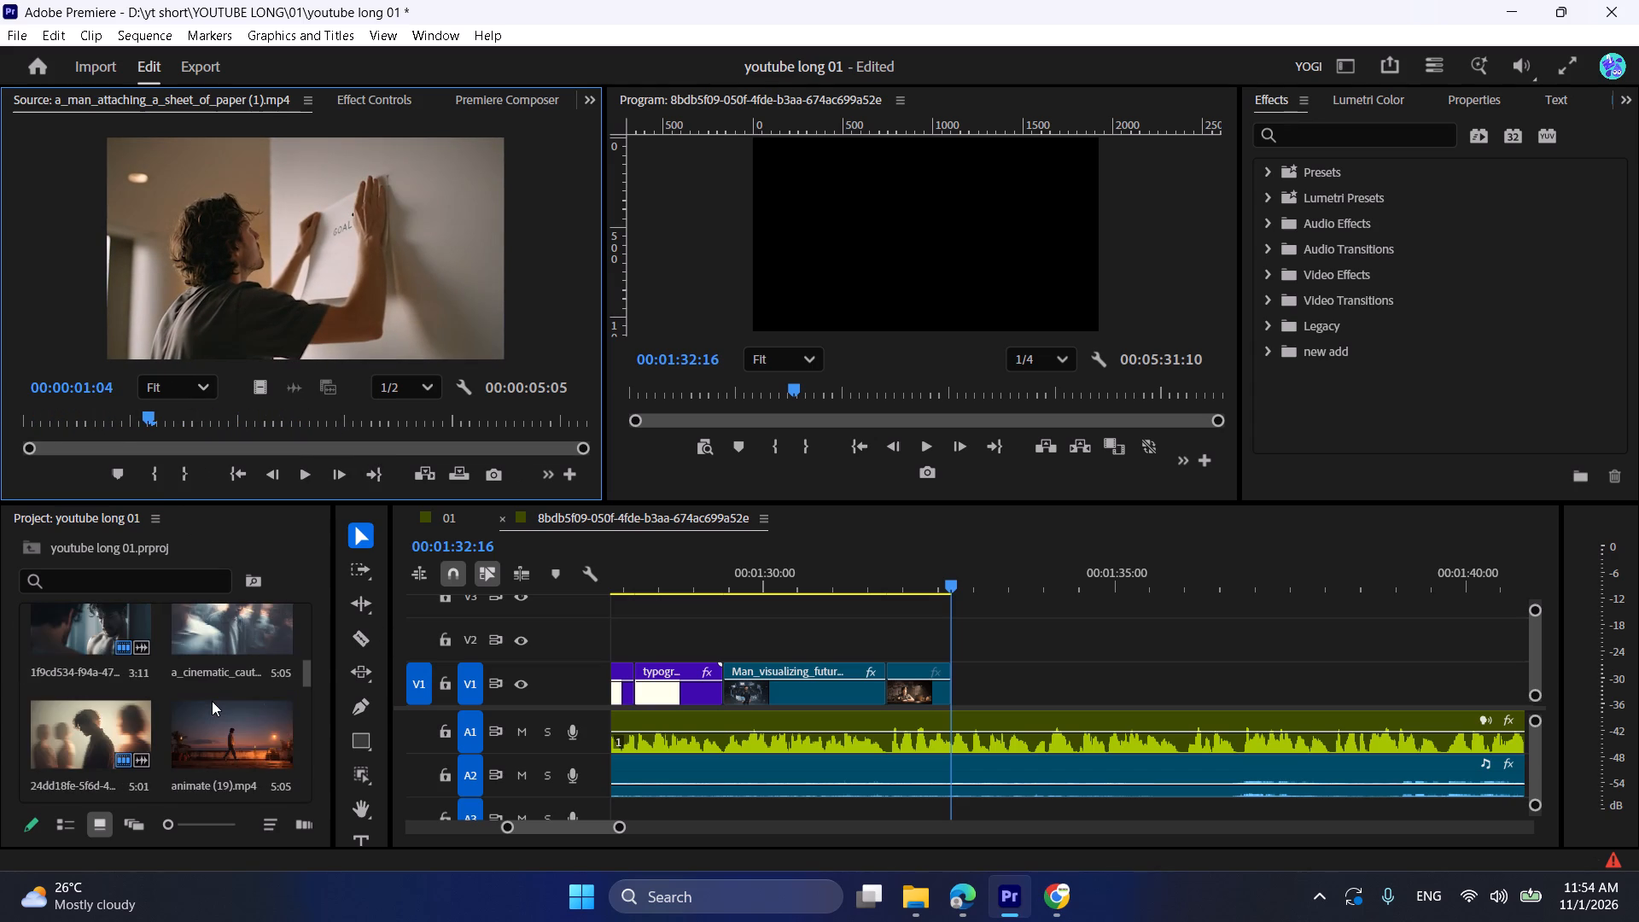
pyautogui.scroll(-1, 212, 701)
pyautogui.scroll(1, 212, 701)
pyautogui.scroll(-3, 212, 701)
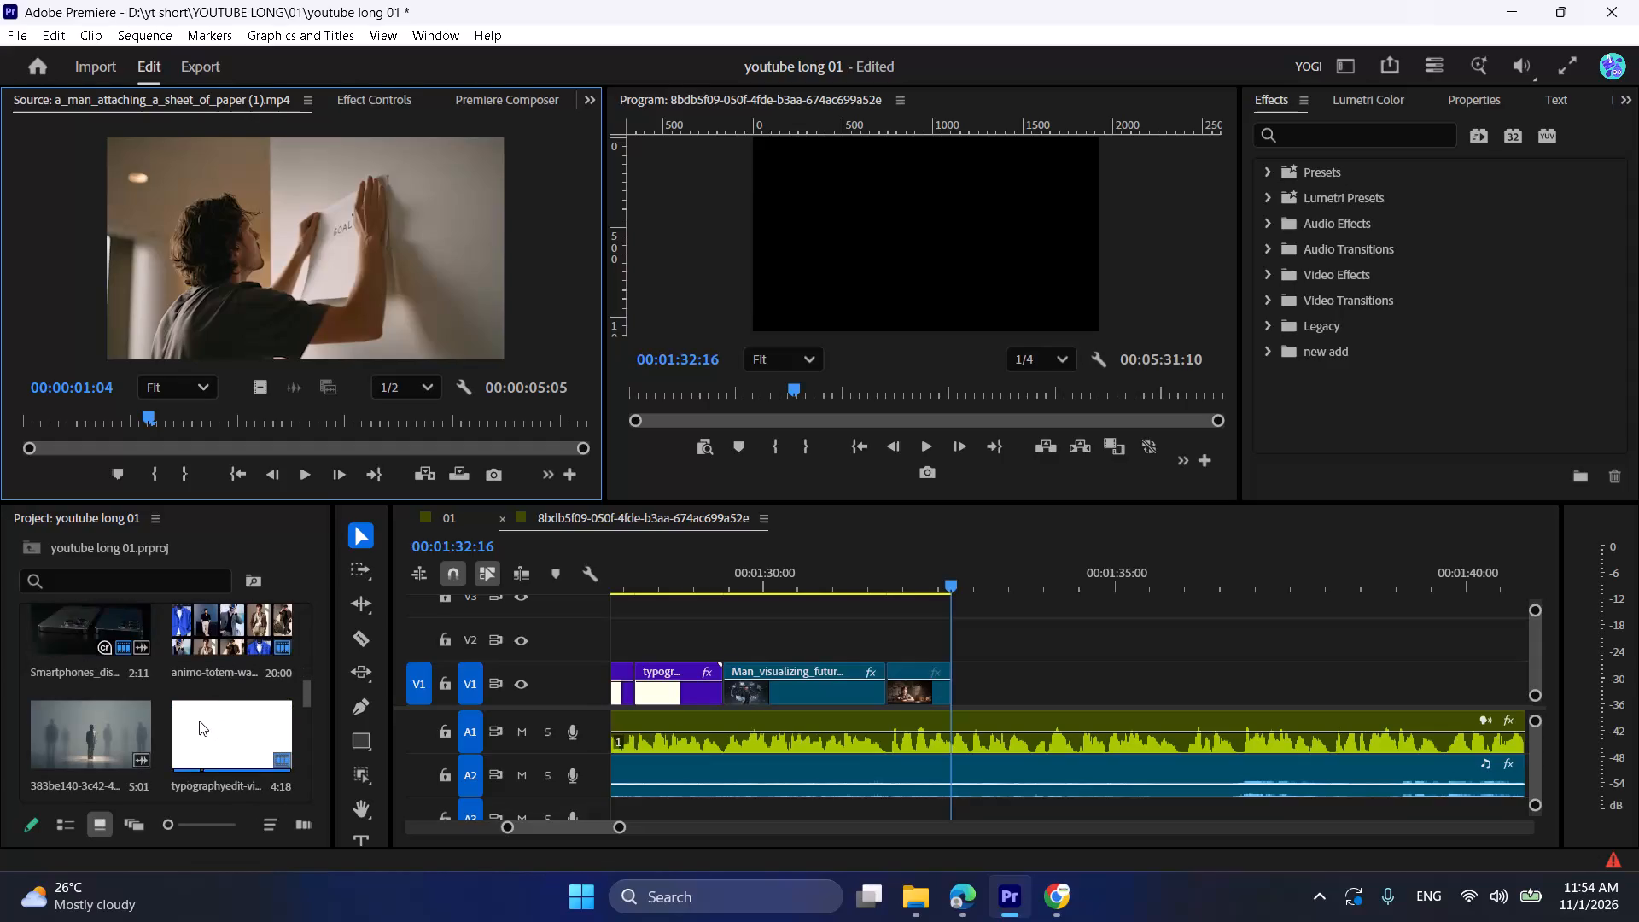
pyautogui.scroll(-2, 199, 721)
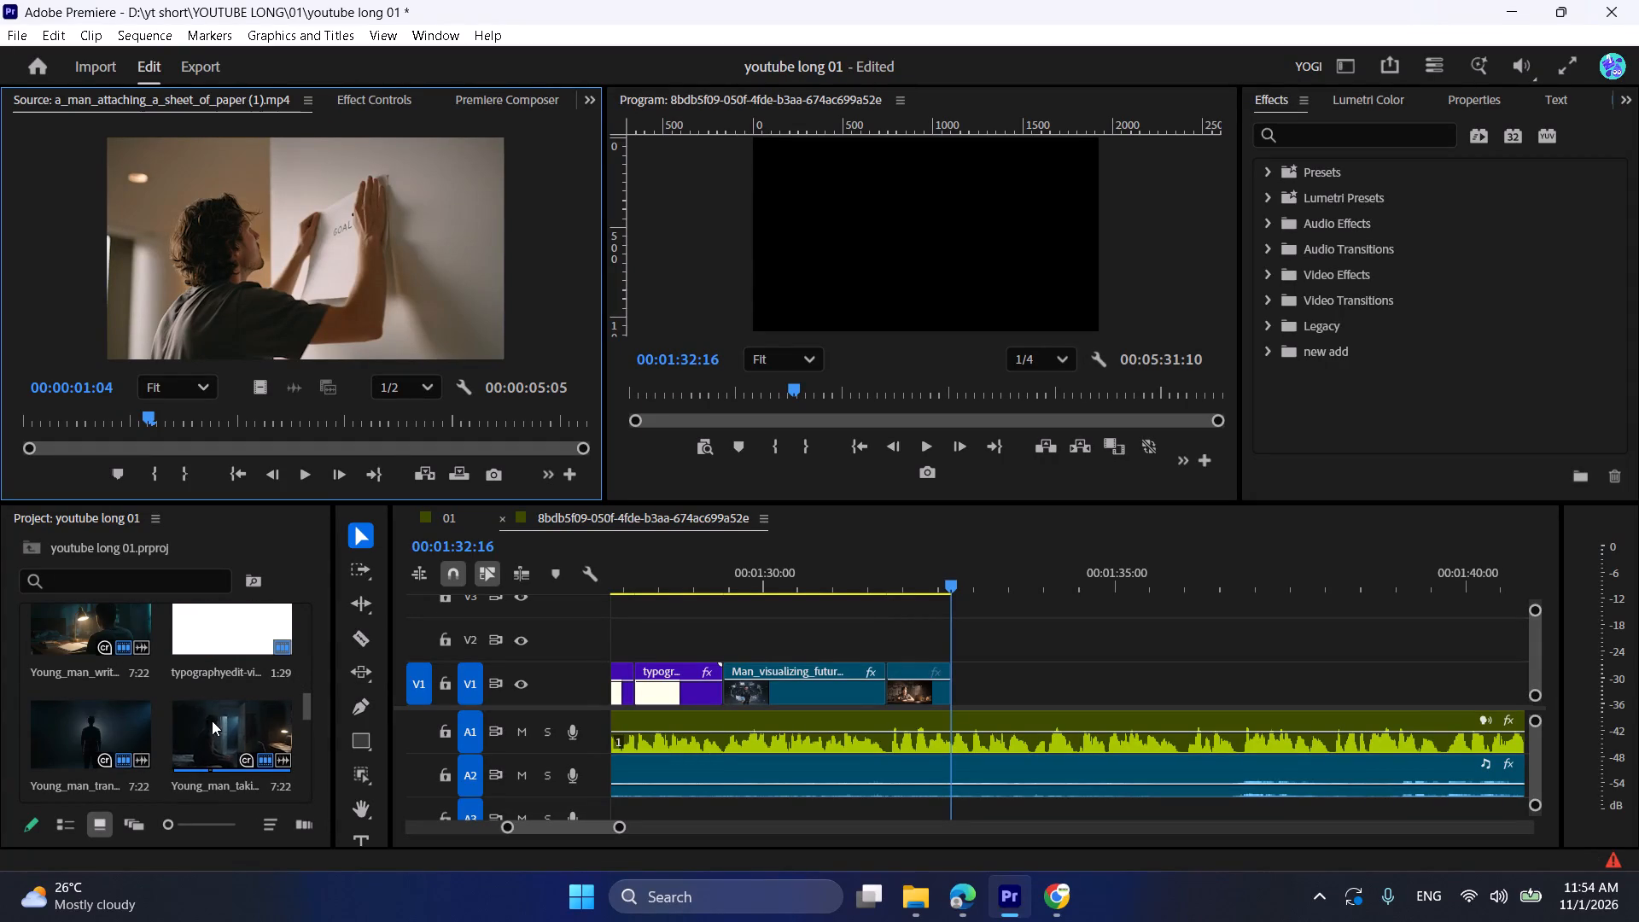
pyautogui.scroll(-1, 230, 721)
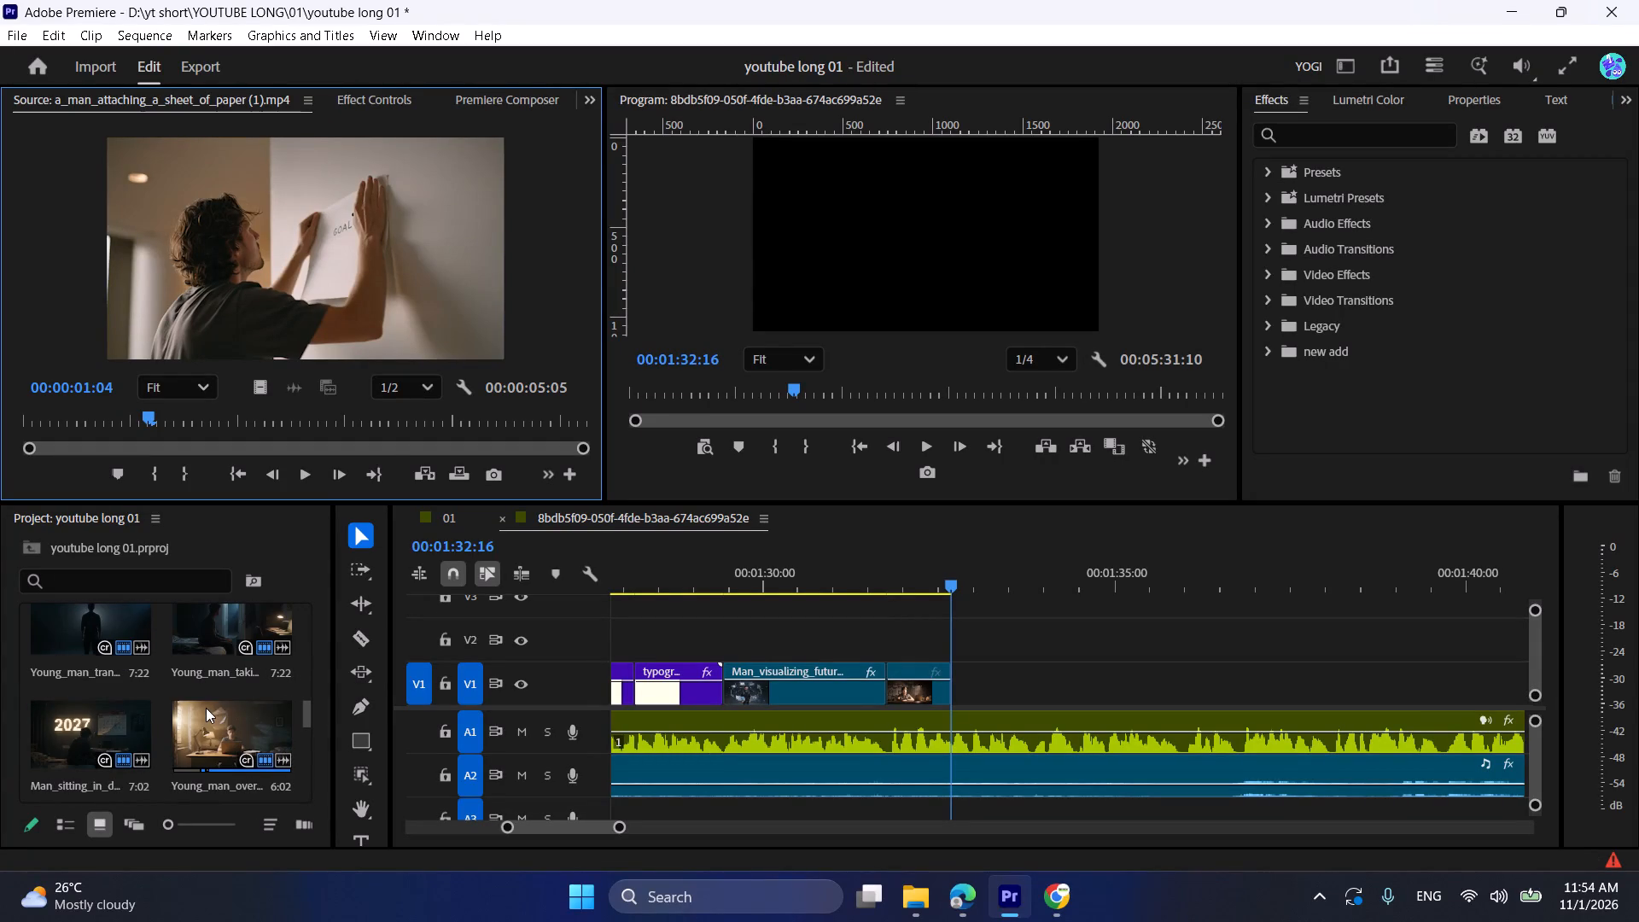
pyautogui.doubleClick(206, 708)
pyautogui.press('space')
pyautogui.press('space')
pyautogui.scroll(-1, 205, 708)
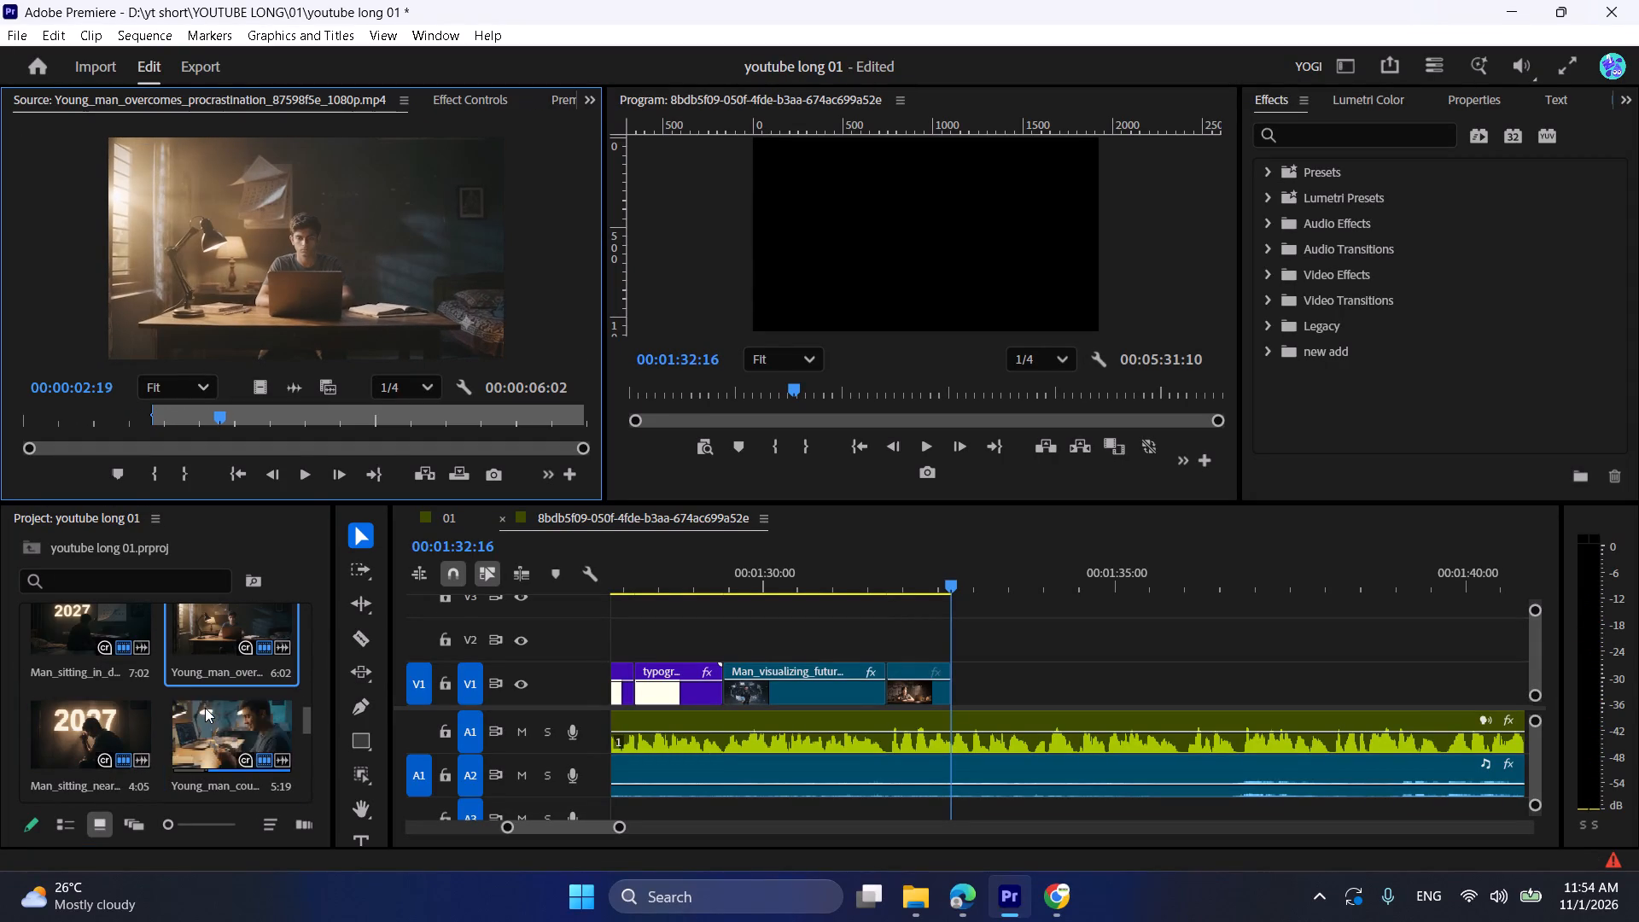
pyautogui.scroll(-5, 205, 708)
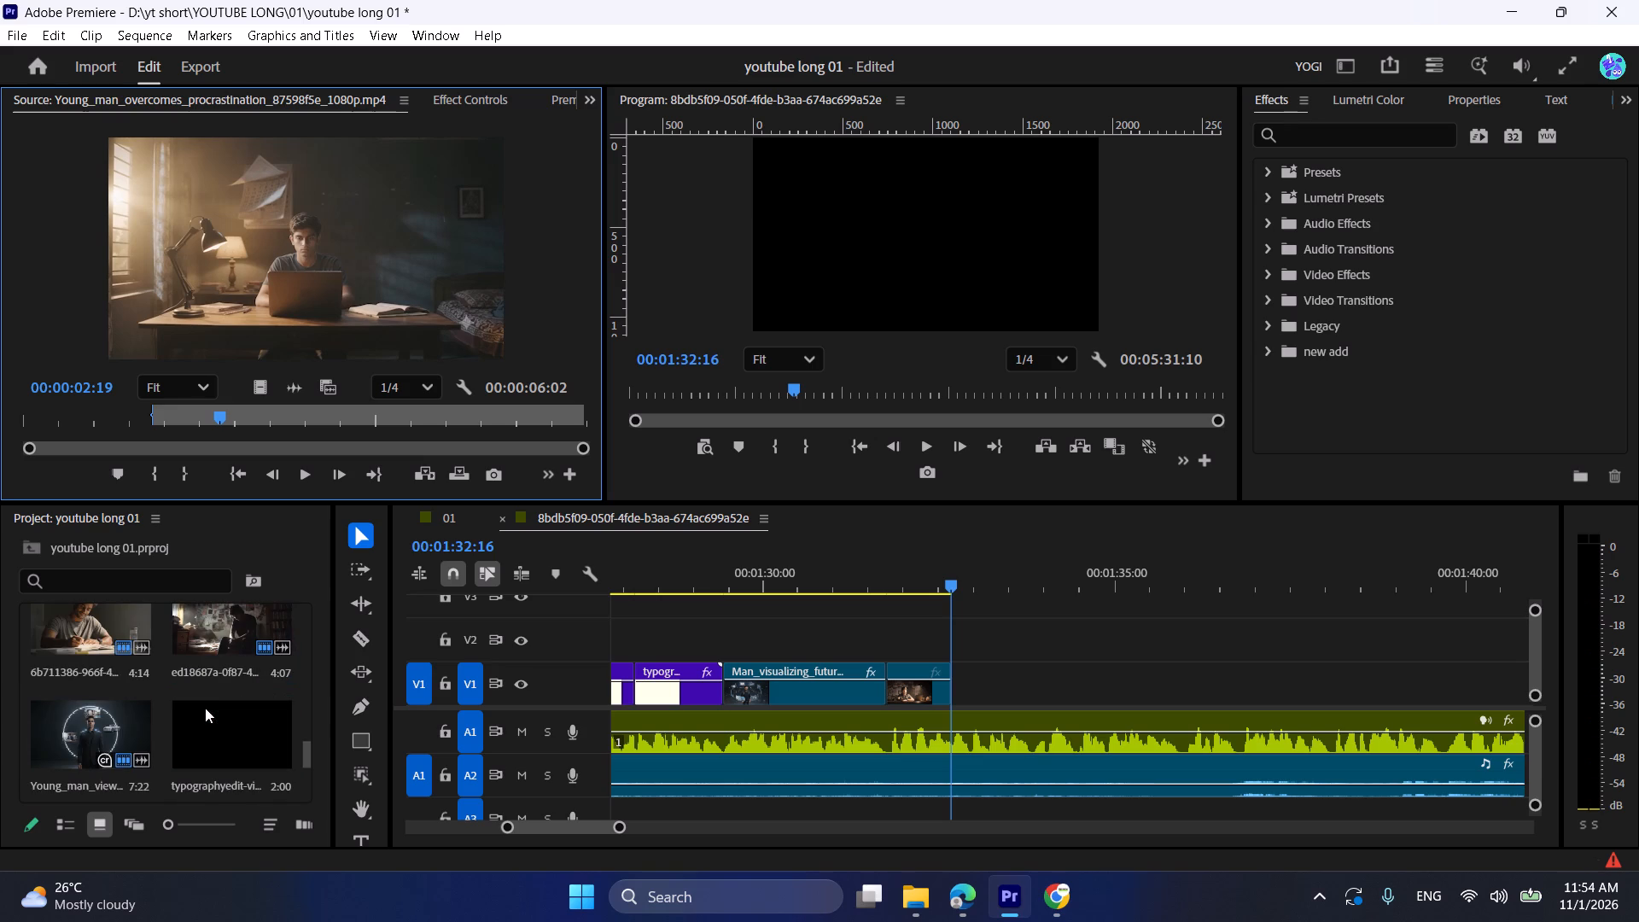
# Place the 6b711386 man-writing clip's video on V1 after the 75455cfb desk clip and shorten its end to match the narration.
pyautogui.doubleClick(82, 645)
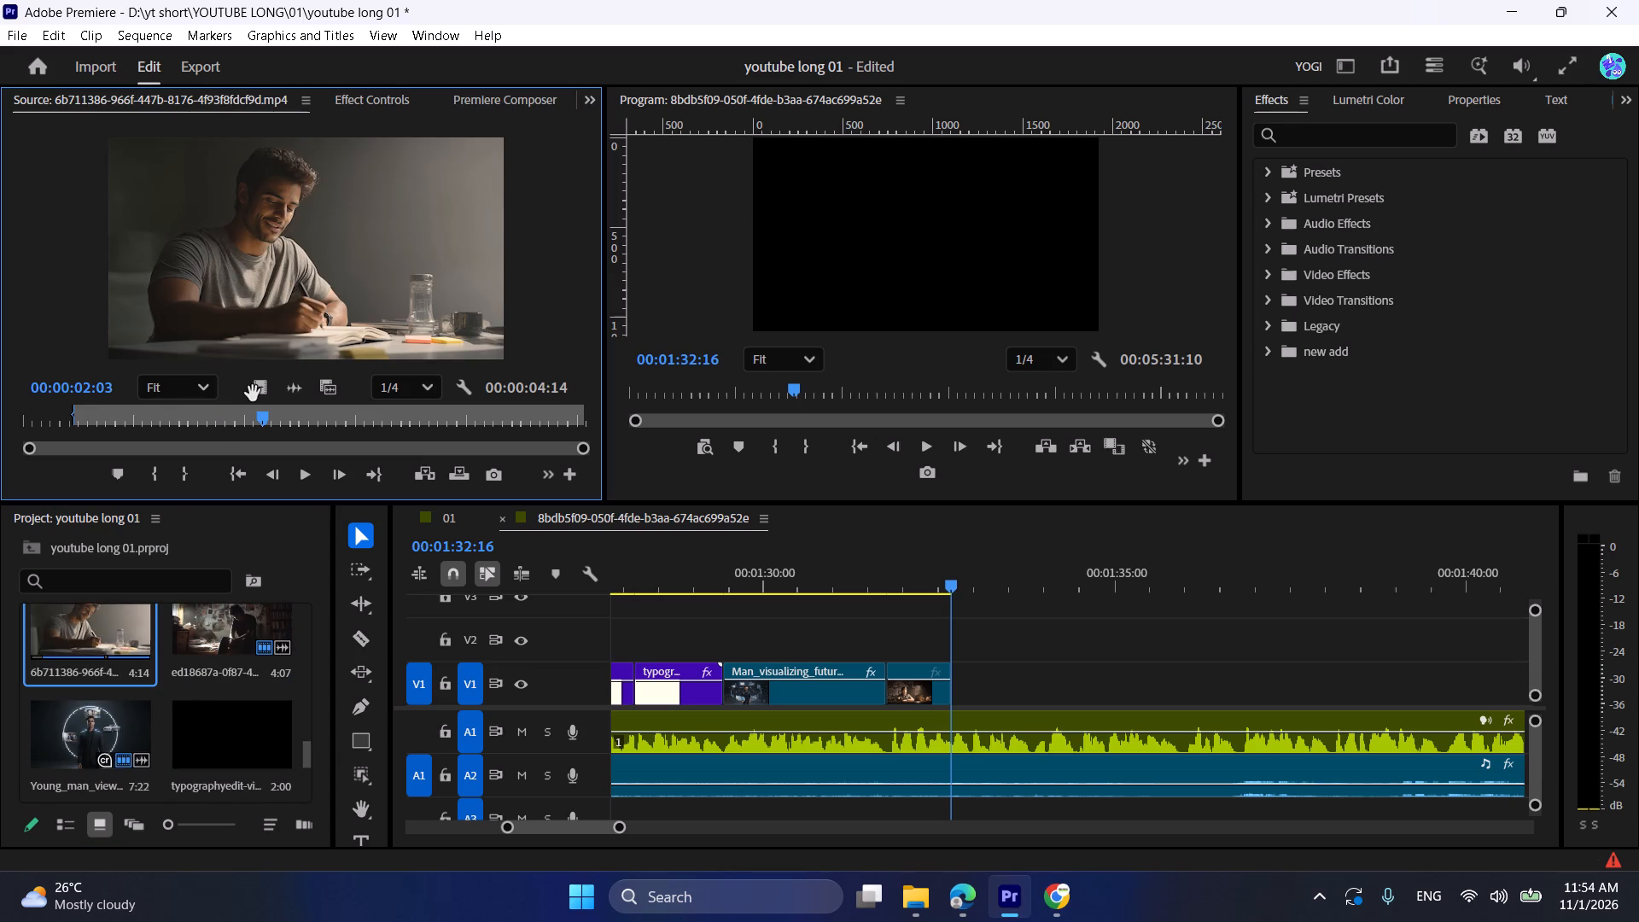
pyautogui.moveTo(258, 391); pyautogui.dragTo(958, 670)
pyautogui.click(877, 571)
pyautogui.press('space')
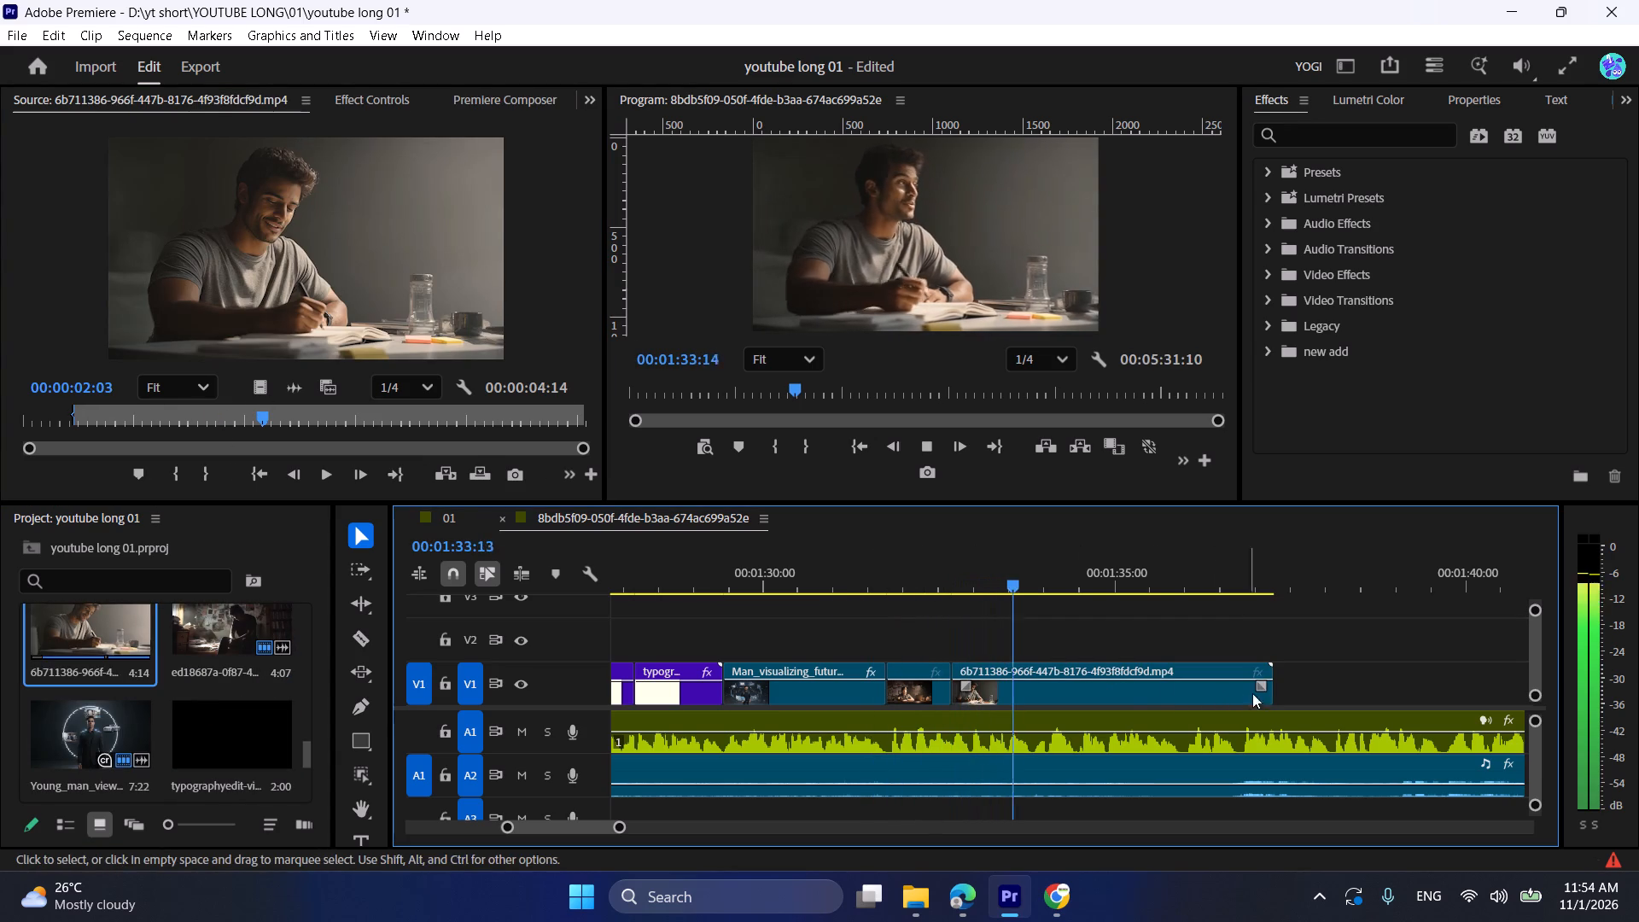
pyautogui.press('space')
pyautogui.moveTo(1286, 681); pyautogui.dragTo(1037, 637)
pyautogui.press('space')
pyautogui.scroll(-3, 1044, 639)
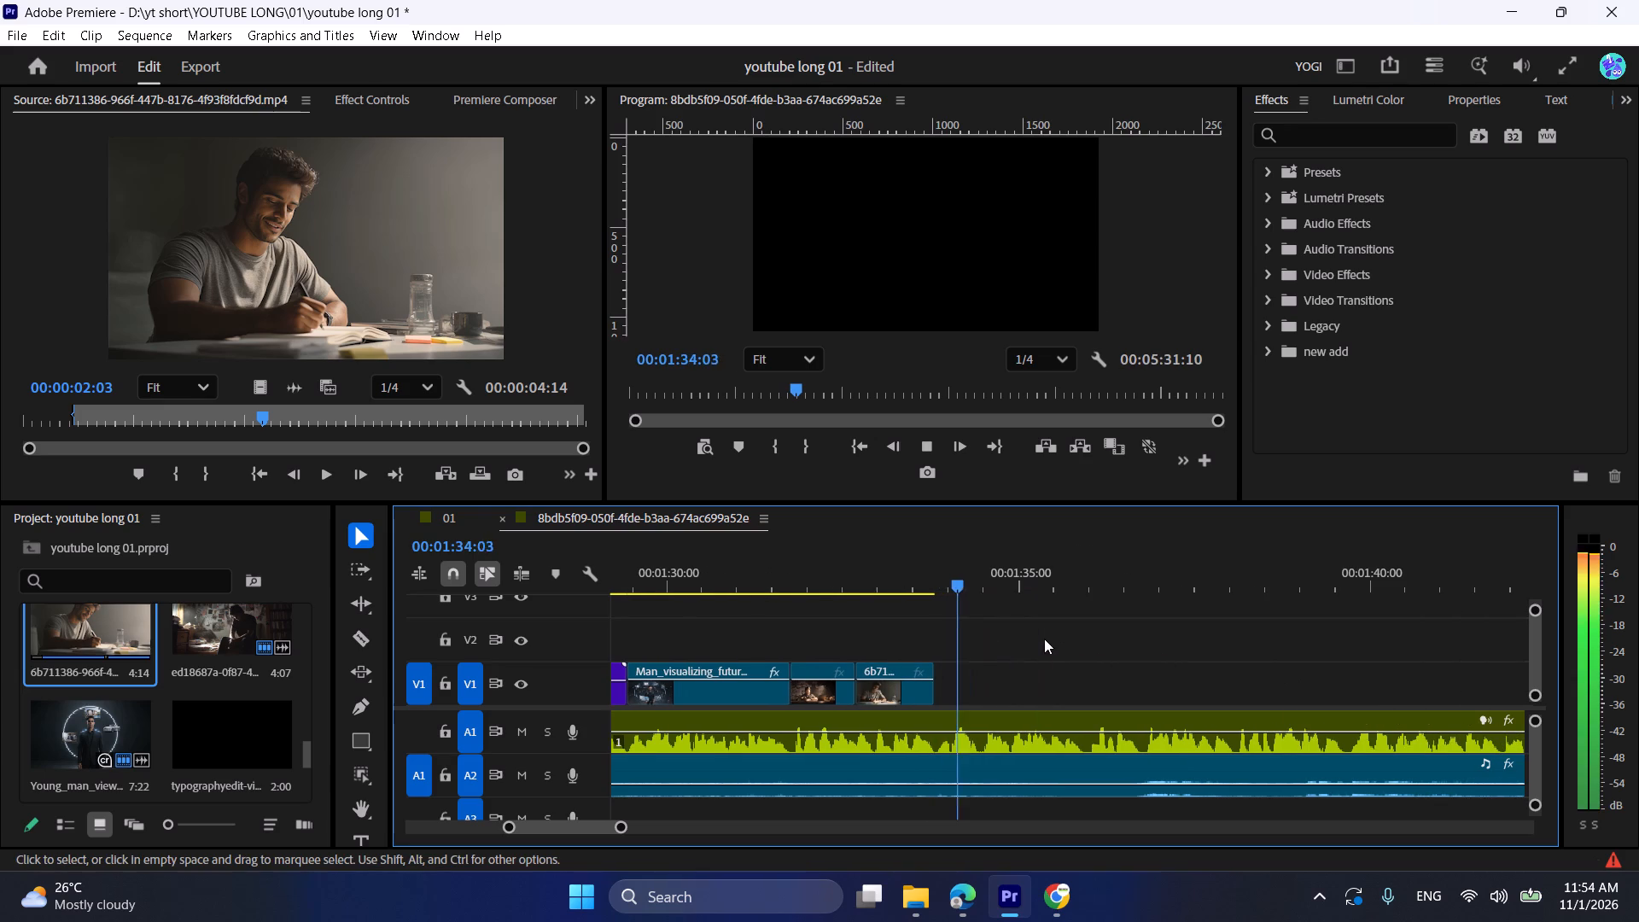
pyautogui.press('space')
# Import the 72b586c1 blue-light man clip from the "productivity" folder and set its In point at 00:00:00:19.
pyautogui.click(907, 907)
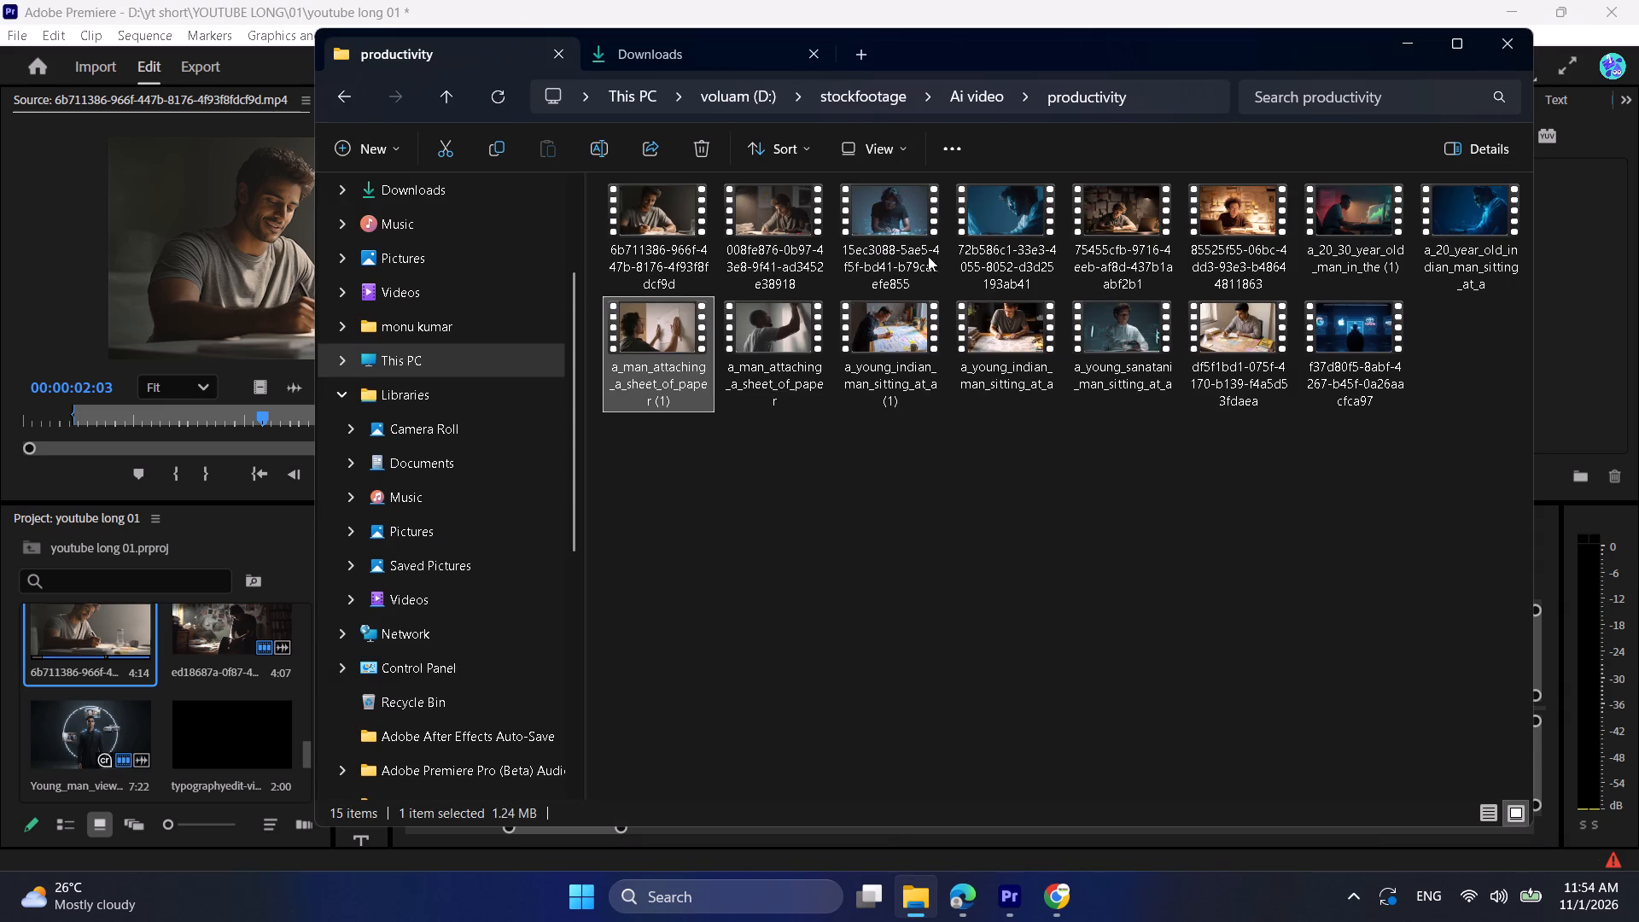
pyautogui.moveTo(918, 248); pyautogui.dragTo(792, 359)
pyautogui.moveTo(975, 235); pyautogui.dragTo(359, 626)
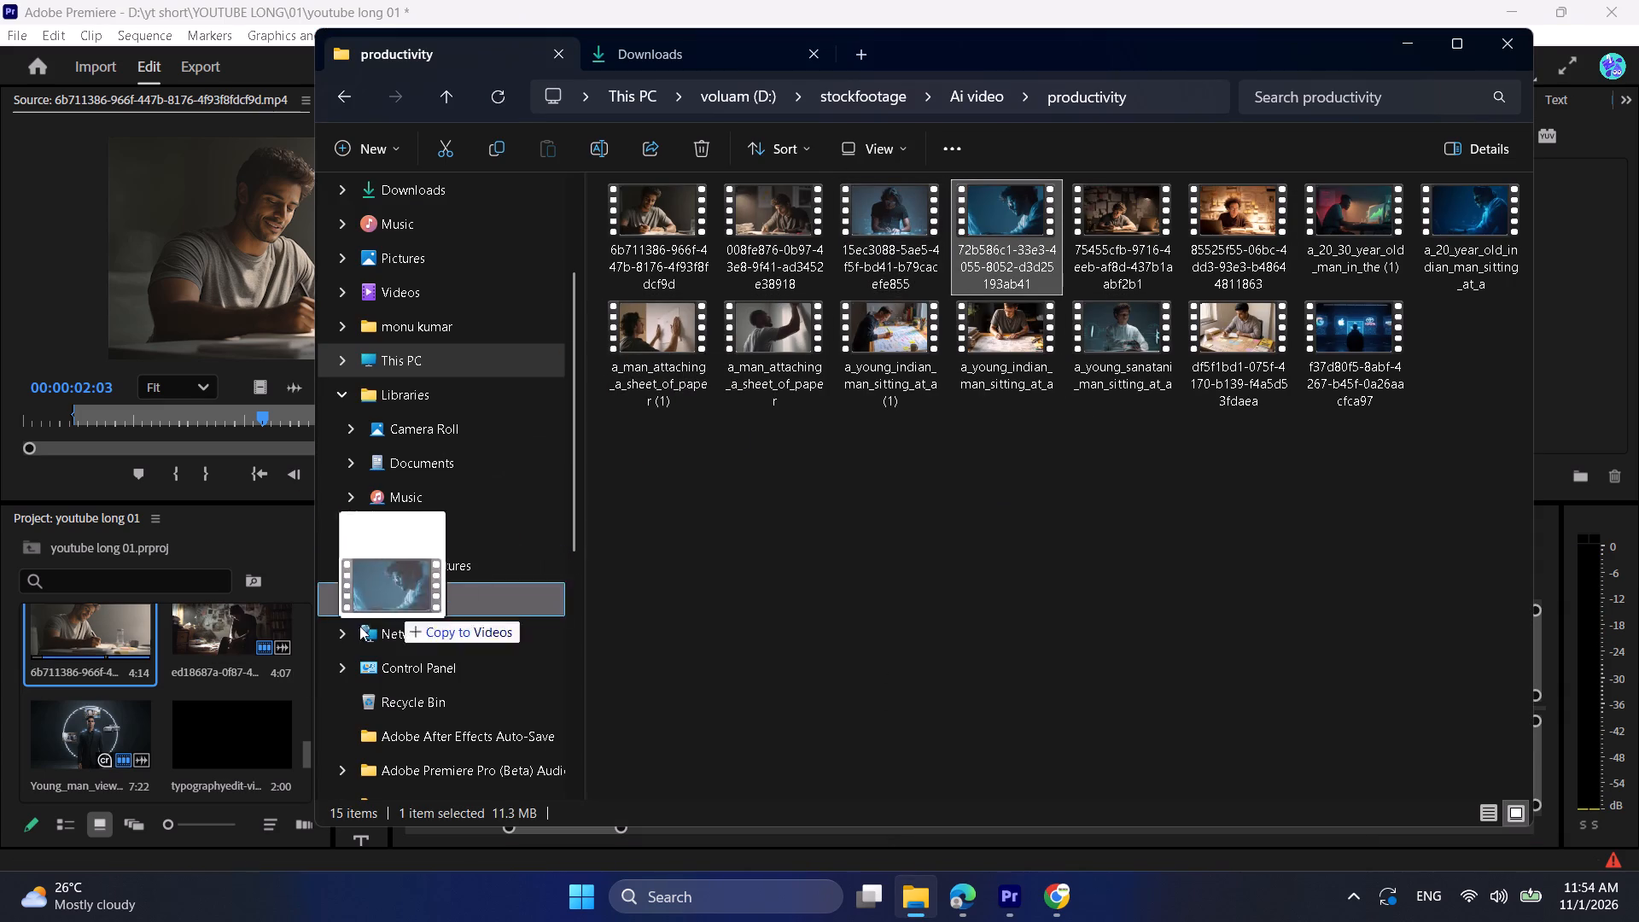
pyautogui.moveTo(359, 626); pyautogui.dragTo(217, 711)
pyautogui.doubleClick(215, 712)
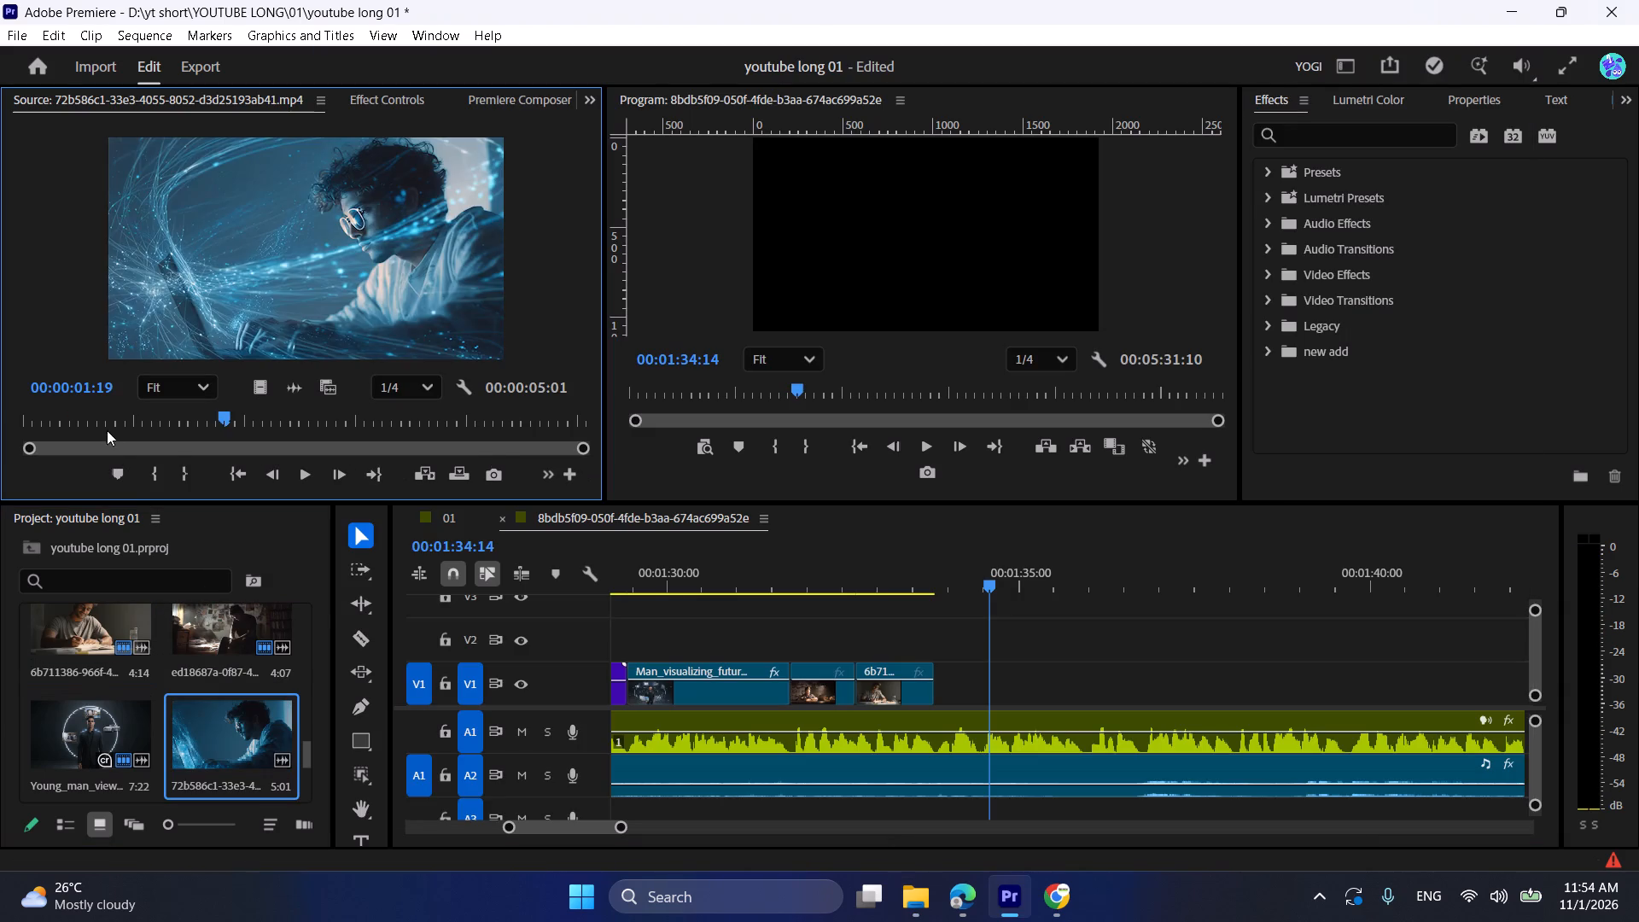
pyautogui.moveTo(102, 426); pyautogui.dragTo(113, 426)
pyautogui.press('i')
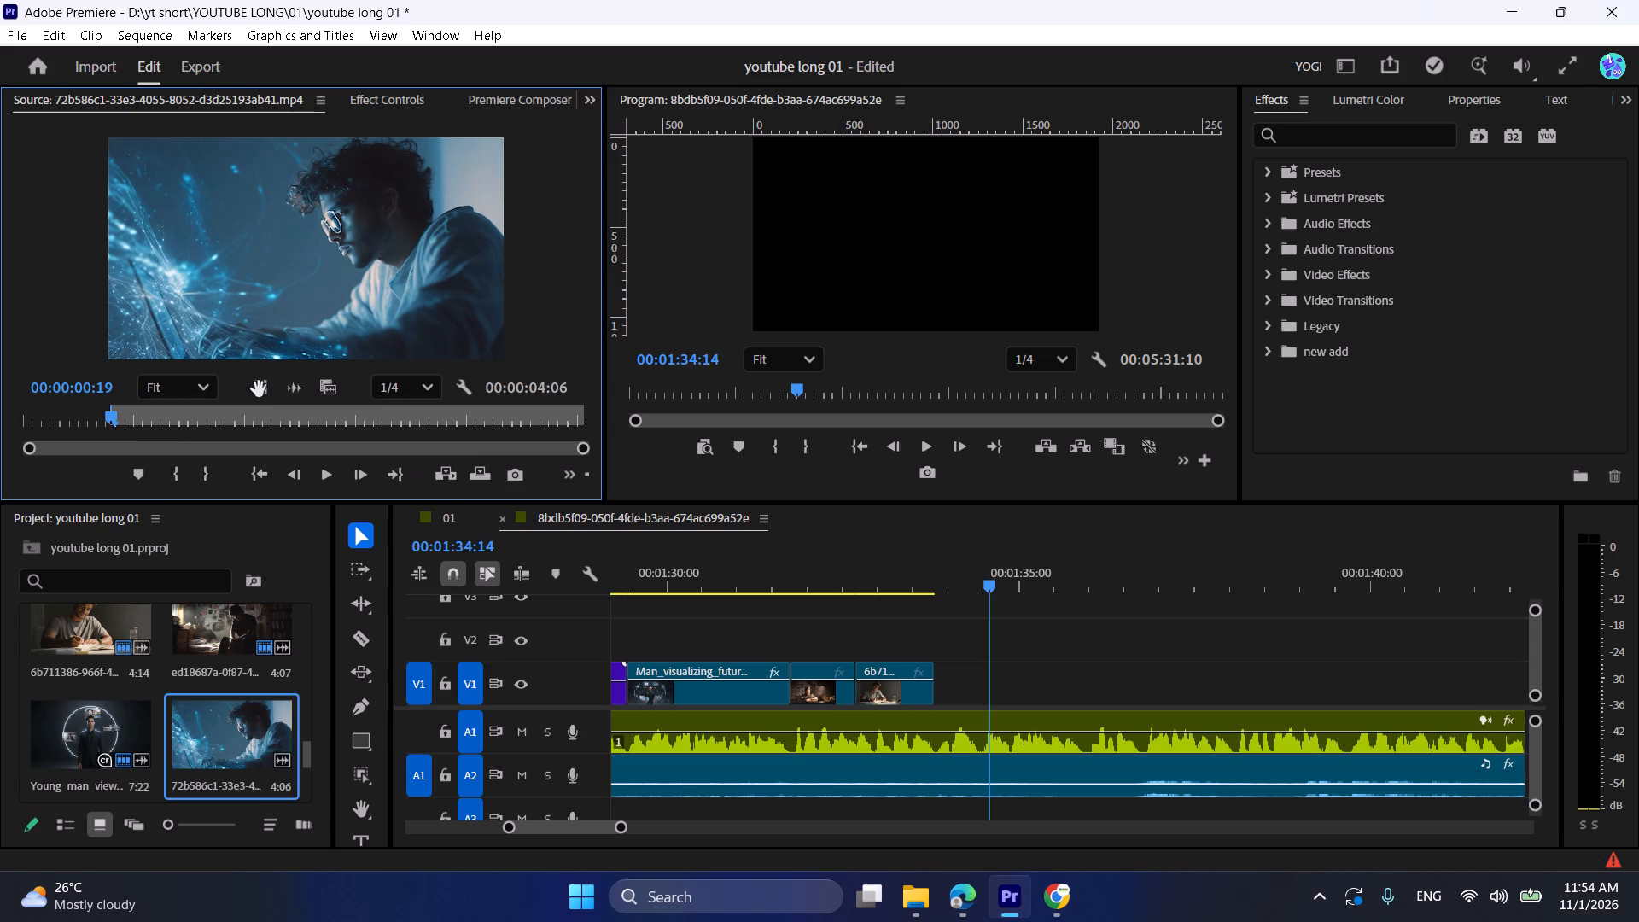
# Place the 72b586c1 clip's video on V1 after the man-writing clip and trim its end to 00:01:34:13 against the narration.
pyautogui.moveTo(261, 389); pyautogui.dragTo(938, 677)
pyautogui.click(885, 586)
pyautogui.press('space')
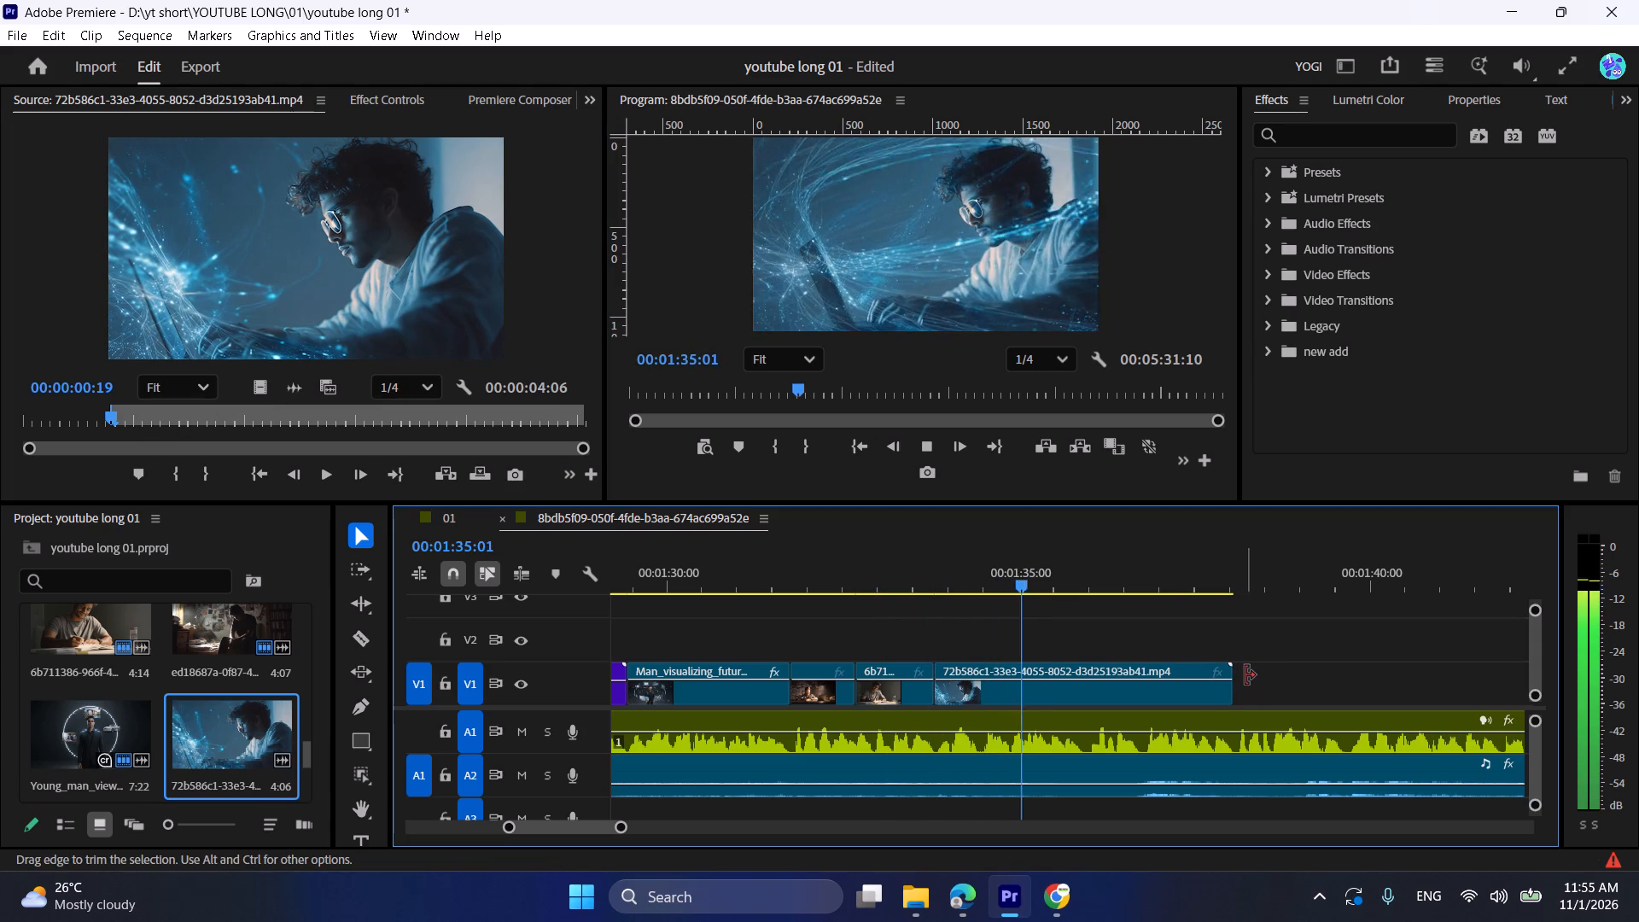
pyautogui.press('space')
pyautogui.moveTo(999, 577); pyautogui.dragTo(913, 565)
pyautogui.press('space')
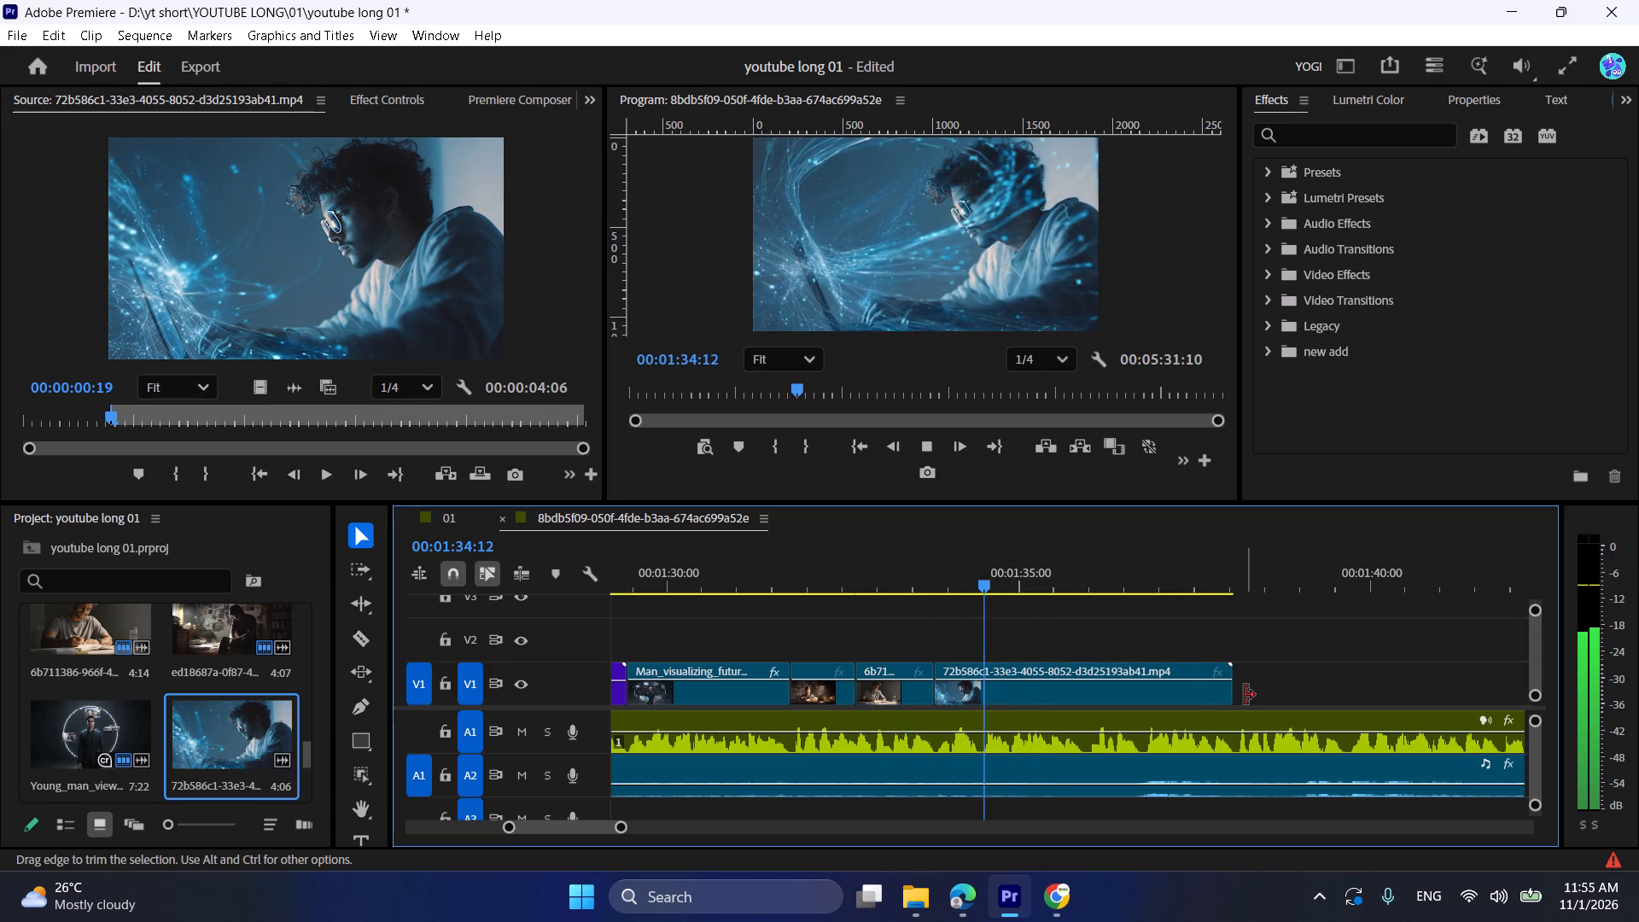
pyautogui.press('space')
pyautogui.moveTo(1245, 695); pyautogui.dragTo(1004, 666)
# Import the 008fe876 man-studying clip from the "productivity" folder and set its In point at 00:00:01:04.
pyautogui.click(937, 916)
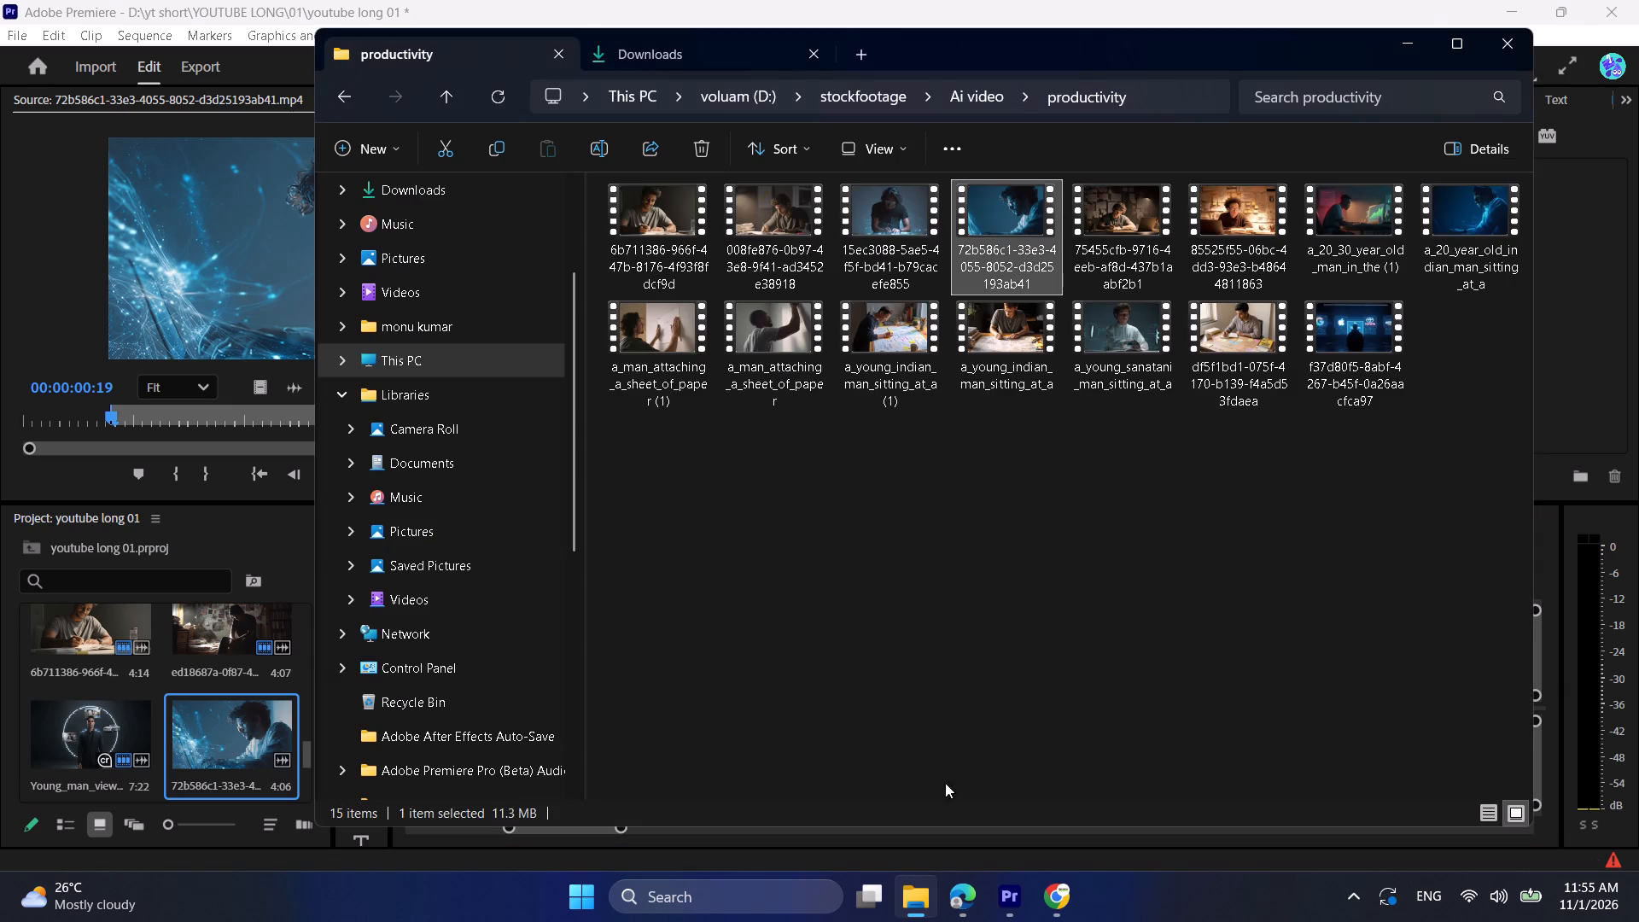
pyautogui.click(1008, 594)
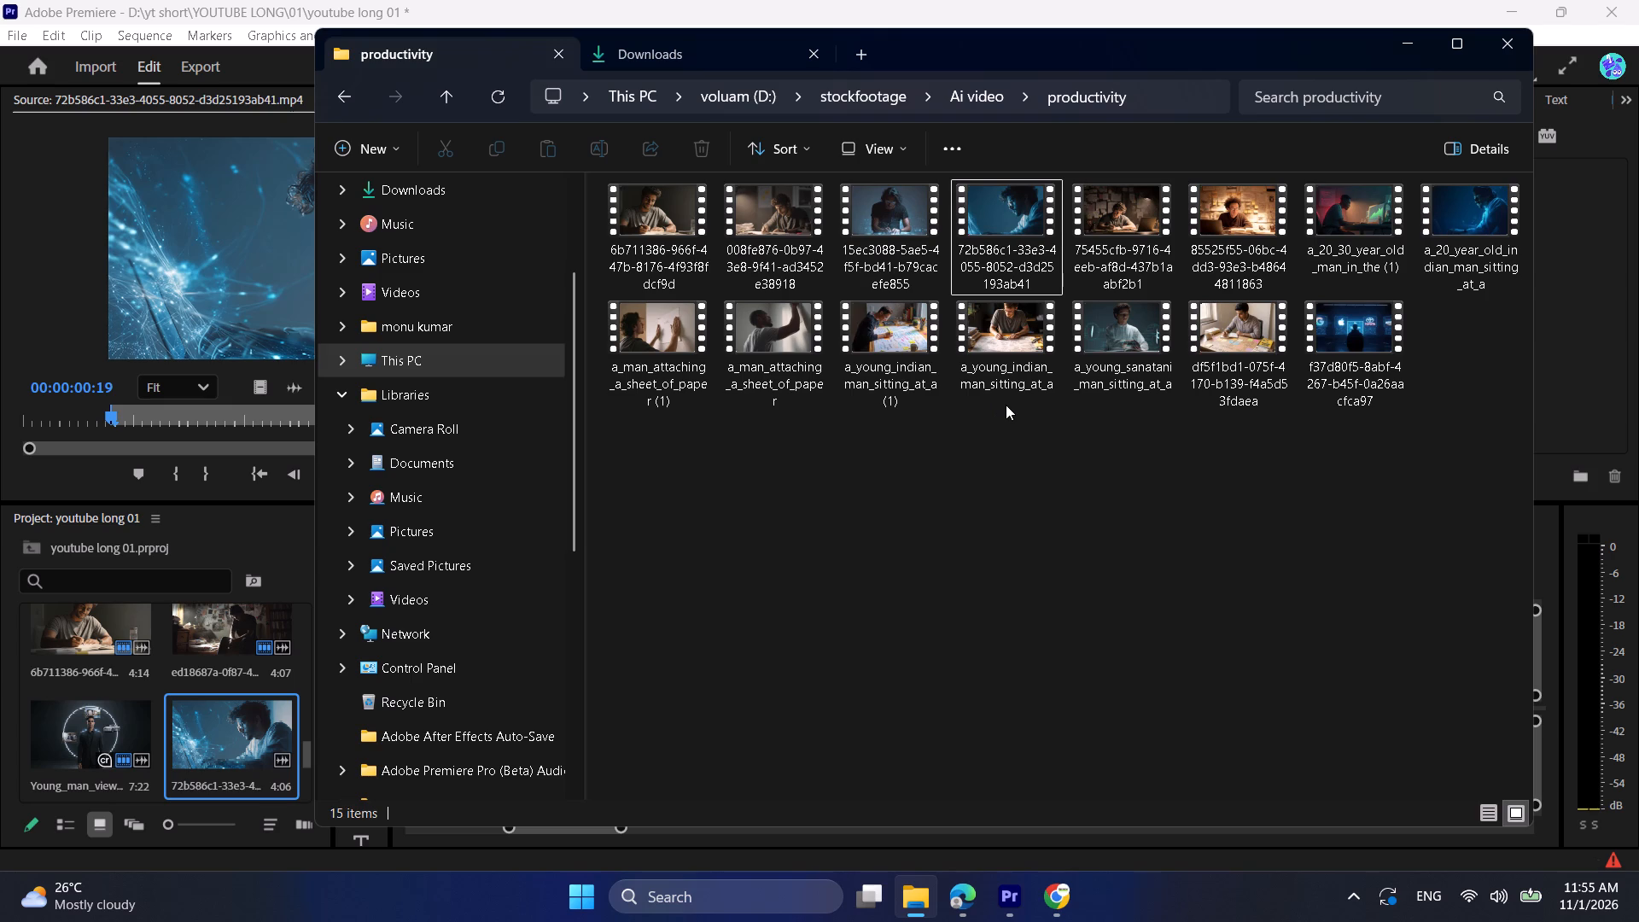
pyautogui.moveTo(790, 271); pyautogui.dragTo(137, 746)
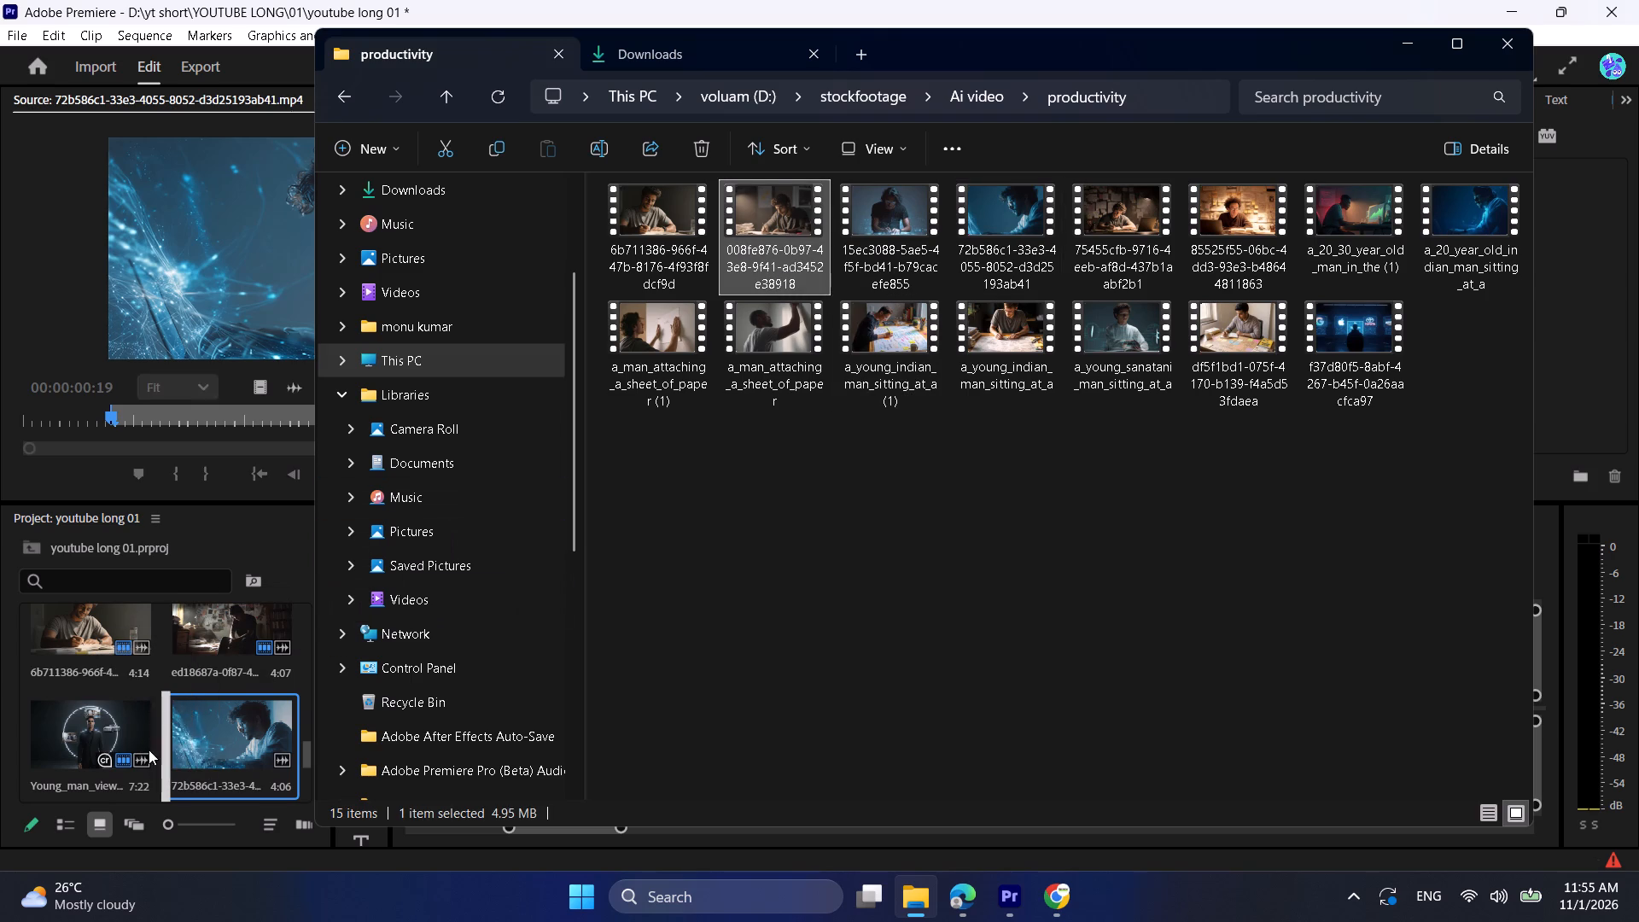
pyautogui.doubleClick(219, 717)
pyautogui.press('space')
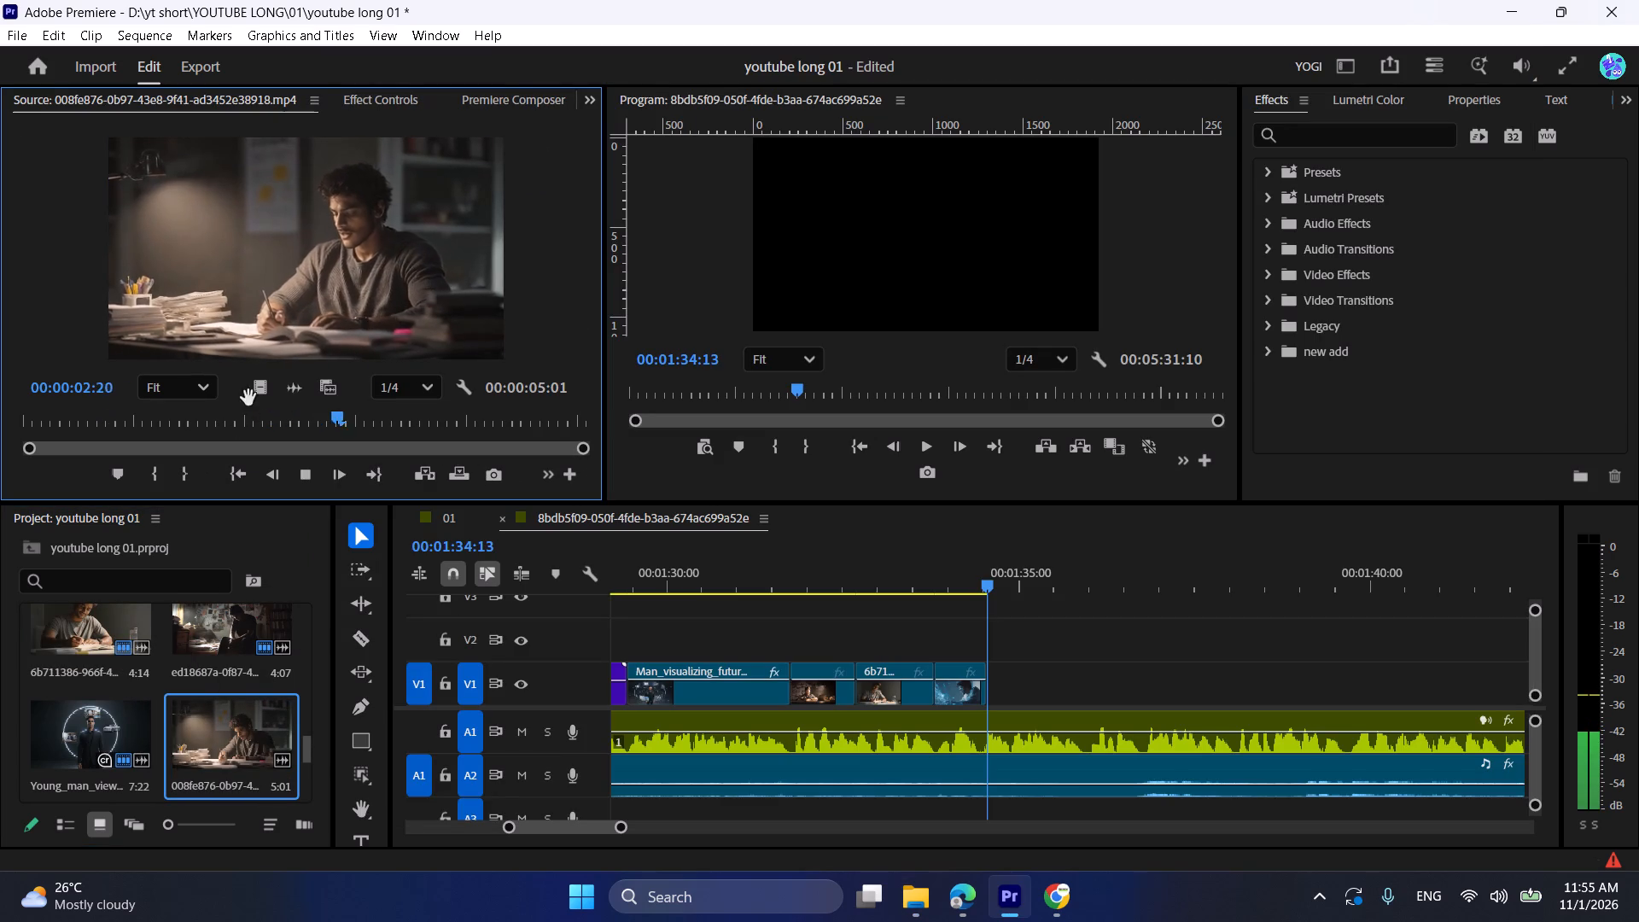
pyautogui.moveTo(238, 423); pyautogui.dragTo(156, 429)
pyautogui.press('i')
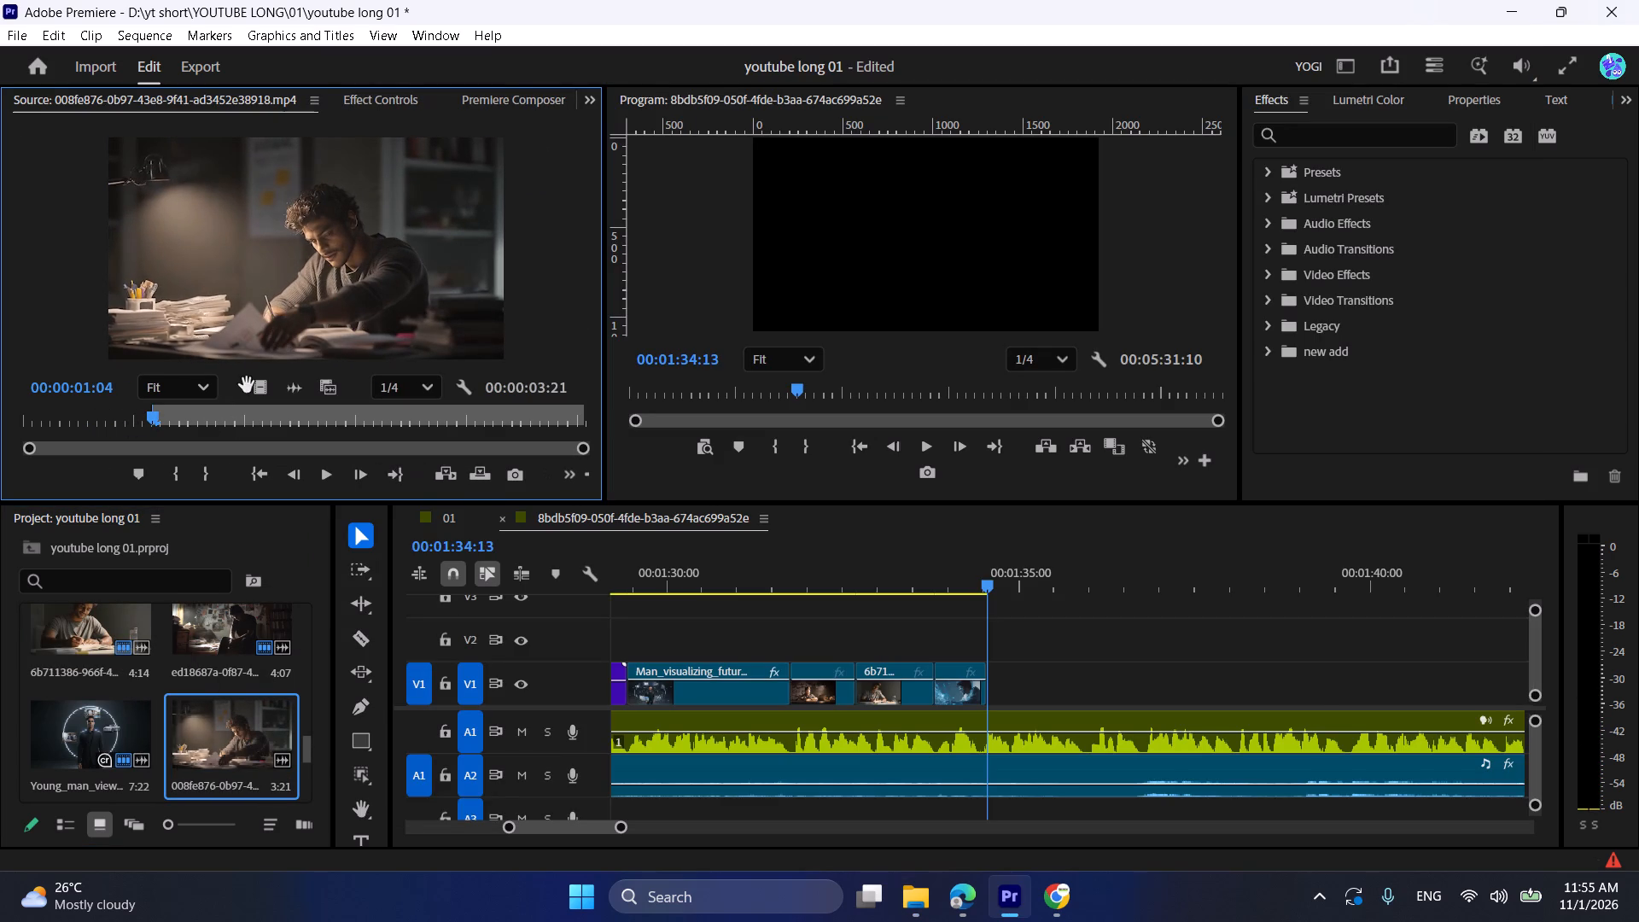
# Place the 008fe876 clip's video on V1 after the blue-light clip and trim its end to 00:01:35:23.
pyautogui.moveTo(262, 384); pyautogui.dragTo(979, 674)
pyautogui.click(965, 561)
pyautogui.press('space')
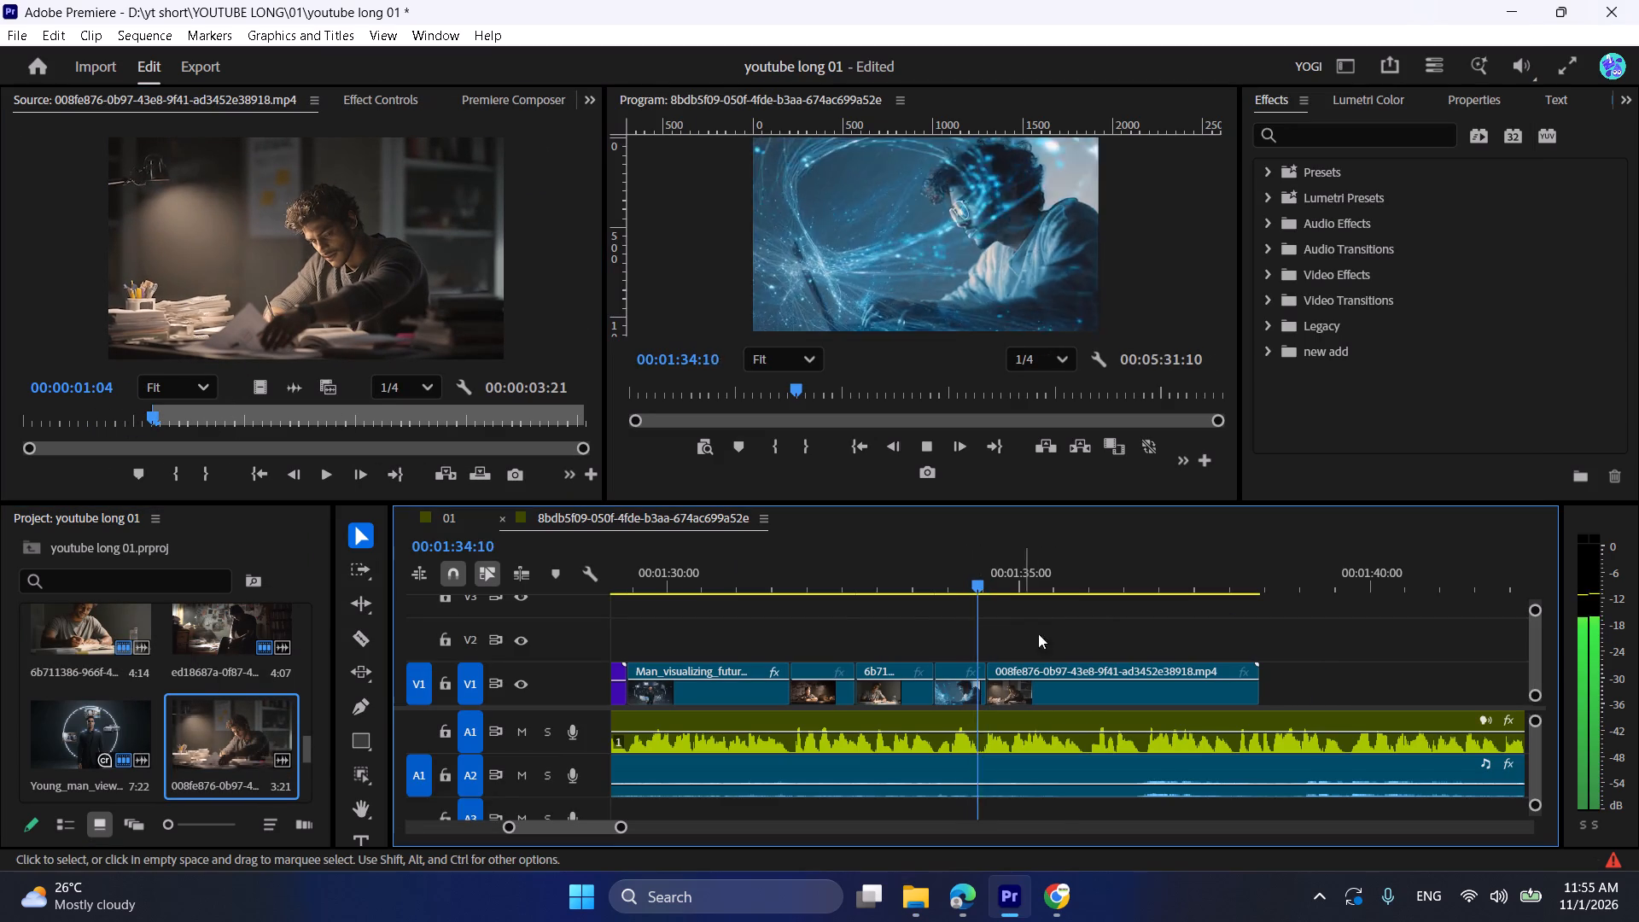
pyautogui.press('space')
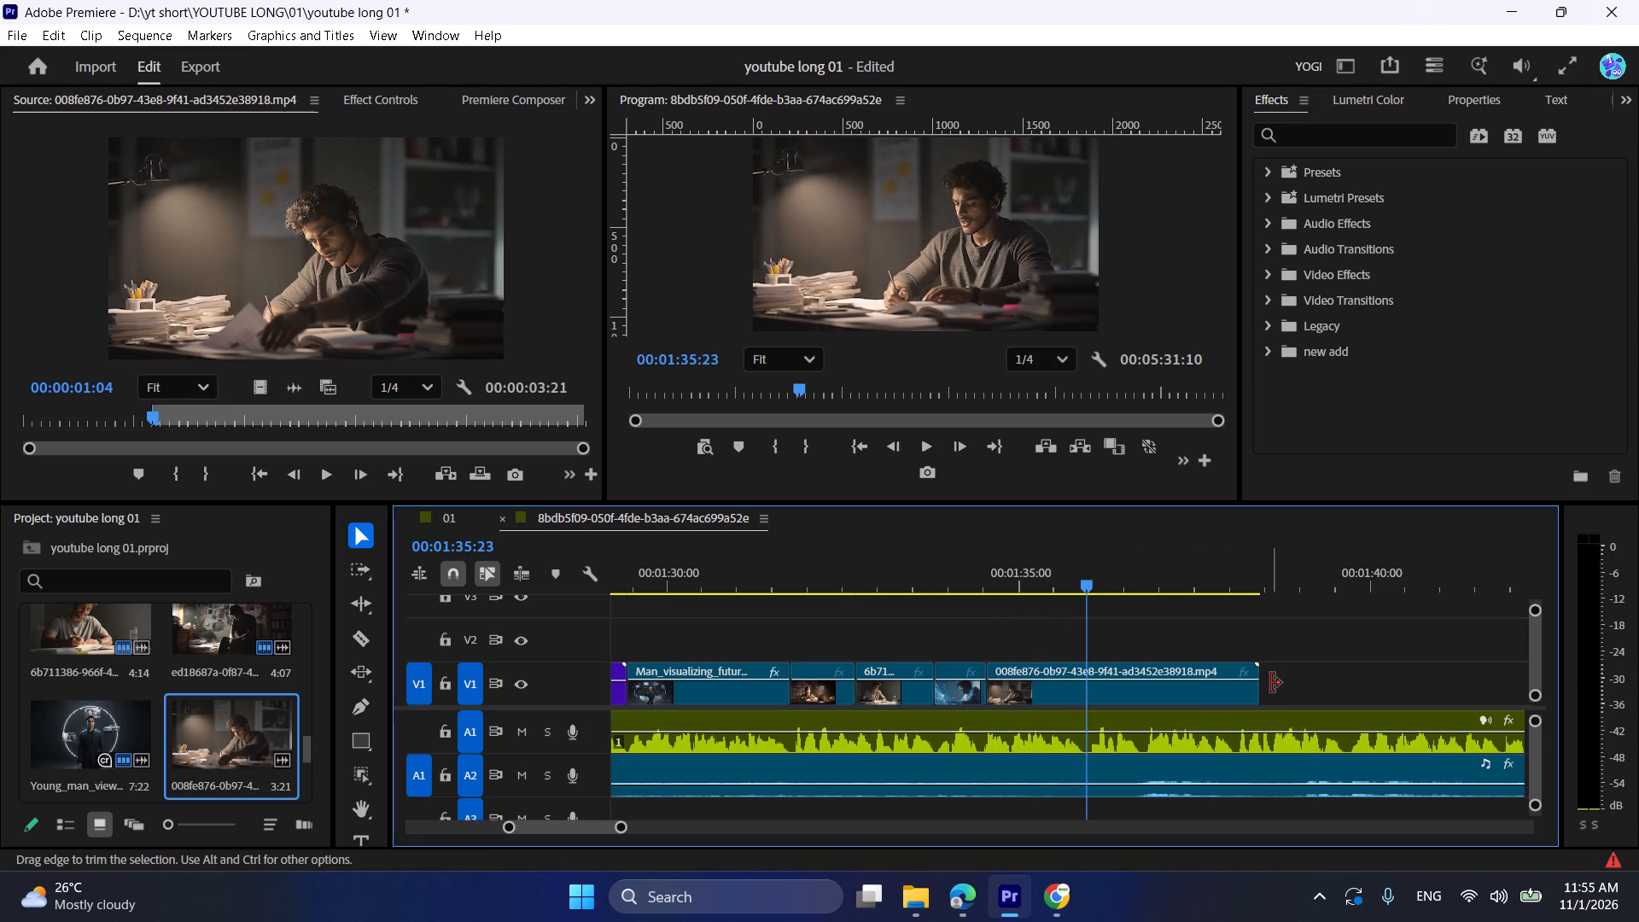
pyautogui.moveTo(1271, 683); pyautogui.dragTo(1096, 649)
# Listen past the 008fe876 clip's end and replay the sequence from about 00:01:29 to review the recent cuts.
pyautogui.press('space')
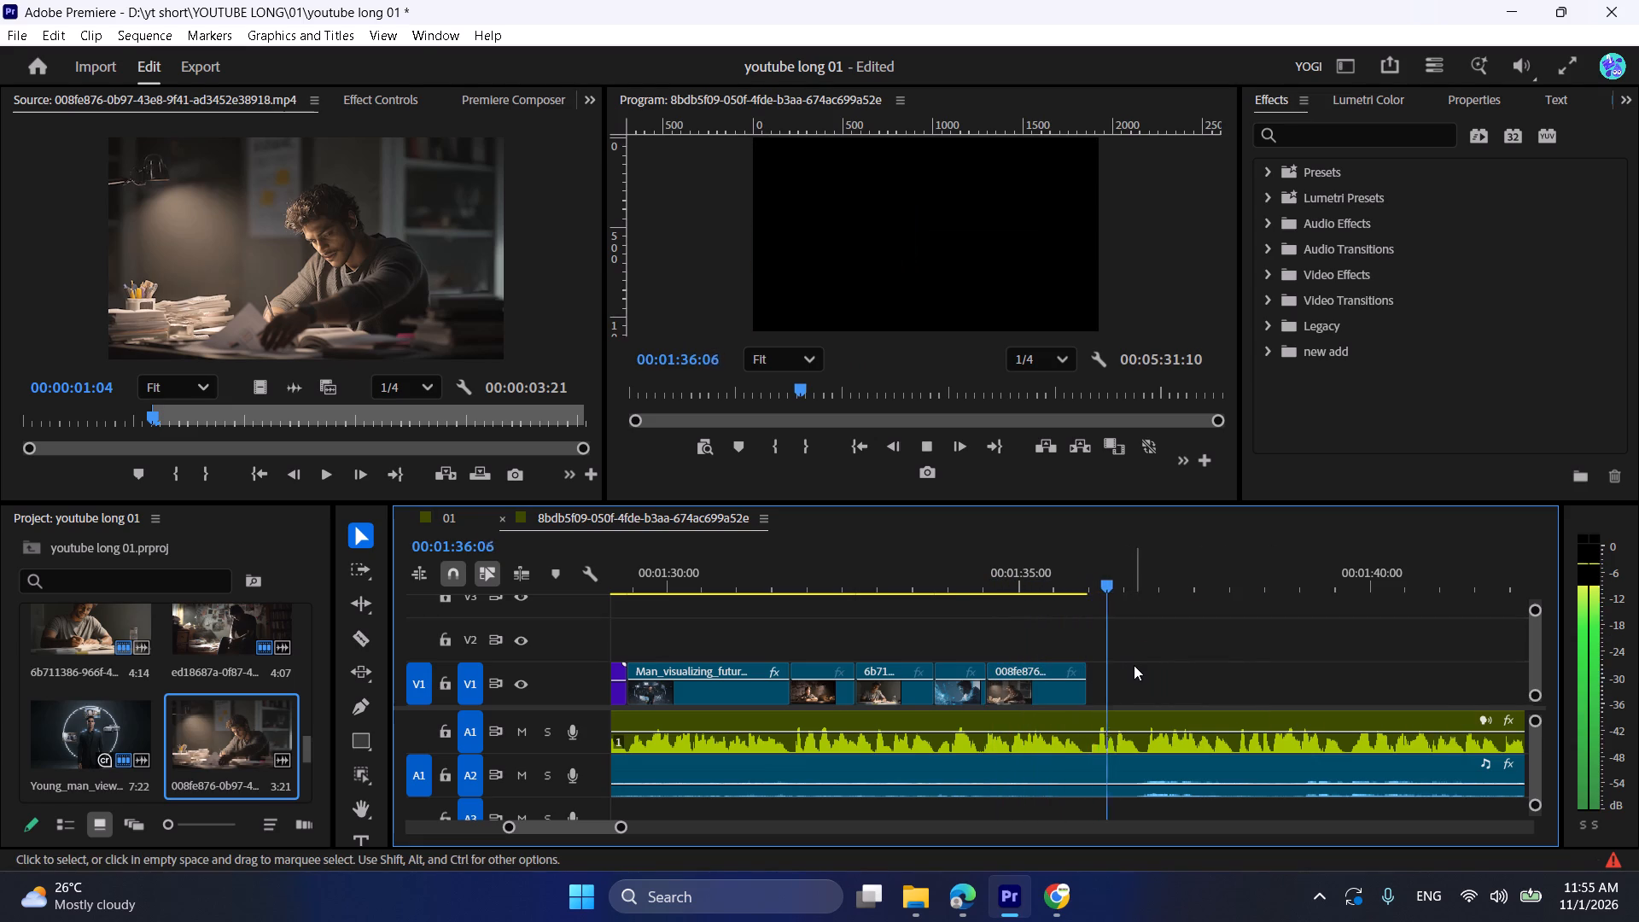
pyautogui.keyDown('alt'); pyautogui.scroll(-6, 1134, 665); pyautogui.keyUp('alt')
pyautogui.click(854, 581)
pyautogui.press('space')
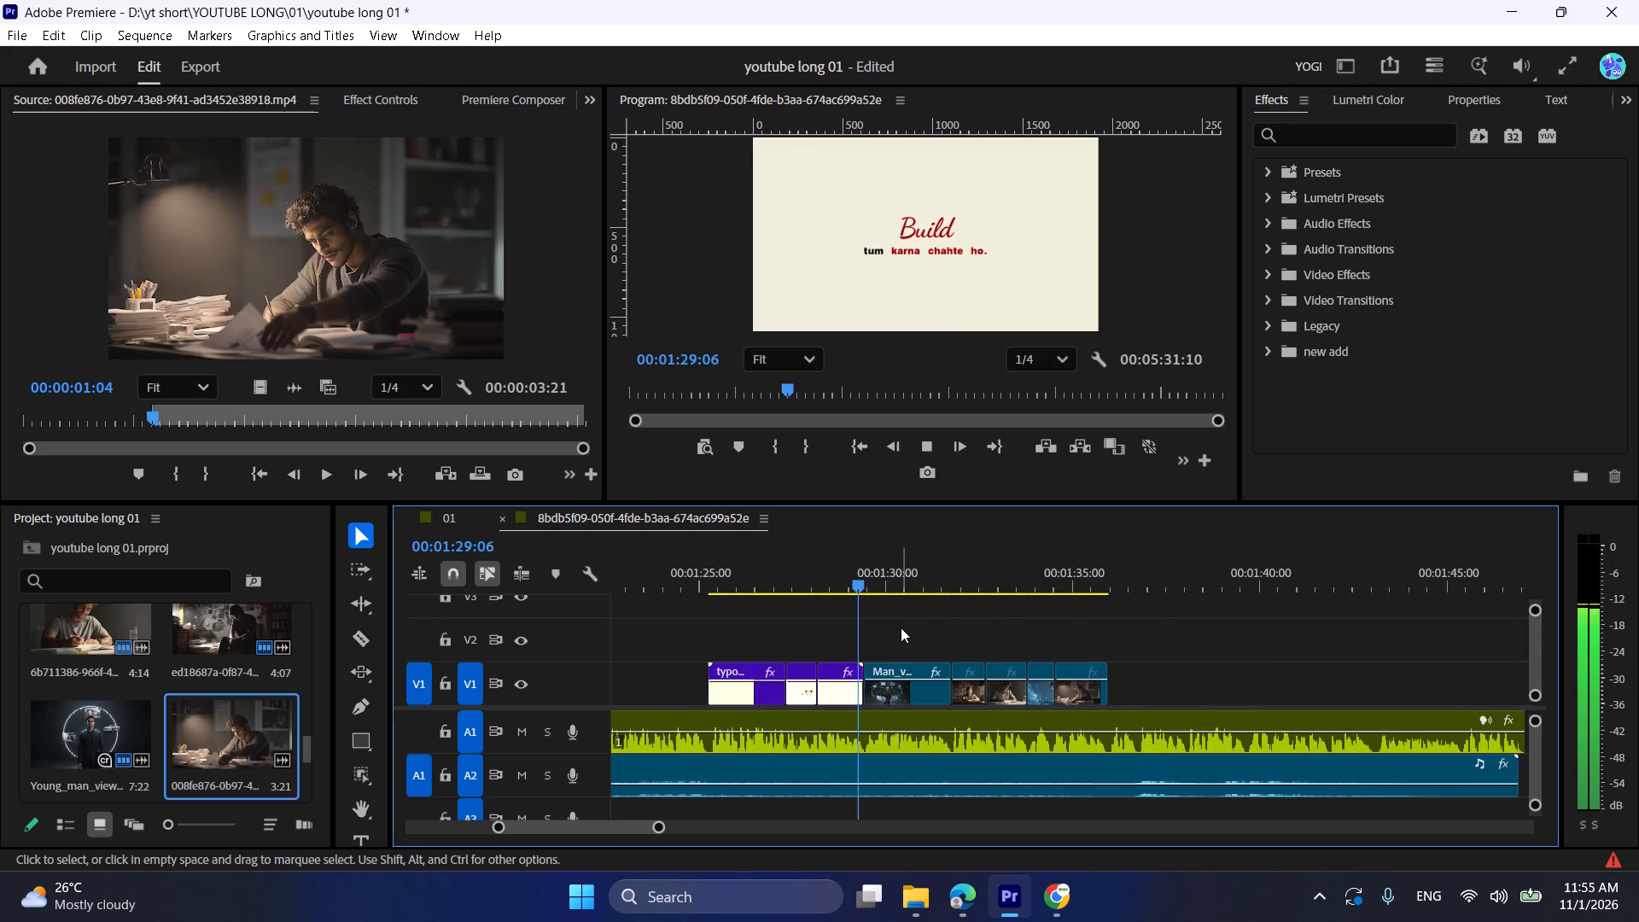
pyautogui.click(967, 637)
pyautogui.keyDown('alt'); pyautogui.scroll(-2, 971, 638); pyautogui.keyUp('alt')
pyautogui.press('space')
# Import the Book_on_wooden_desk Atomic Habits clip from Downloads and set its In point at 00:00:01:22.
pyautogui.click(903, 897)
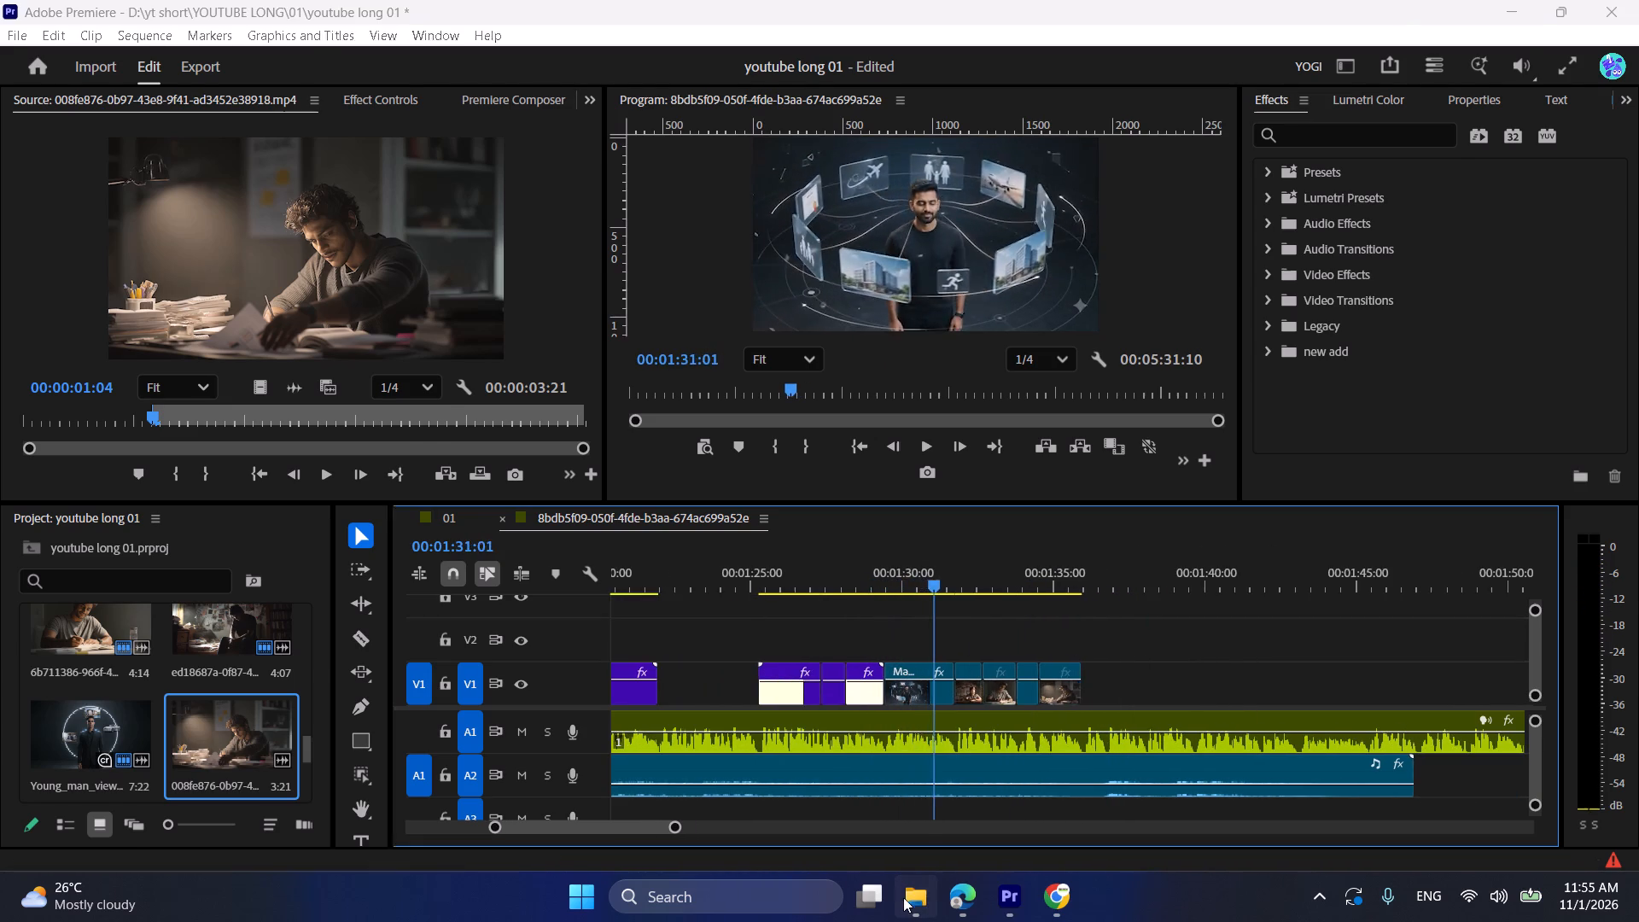
pyautogui.click(677, 55)
pyautogui.moveTo(670, 306); pyautogui.dragTo(217, 700)
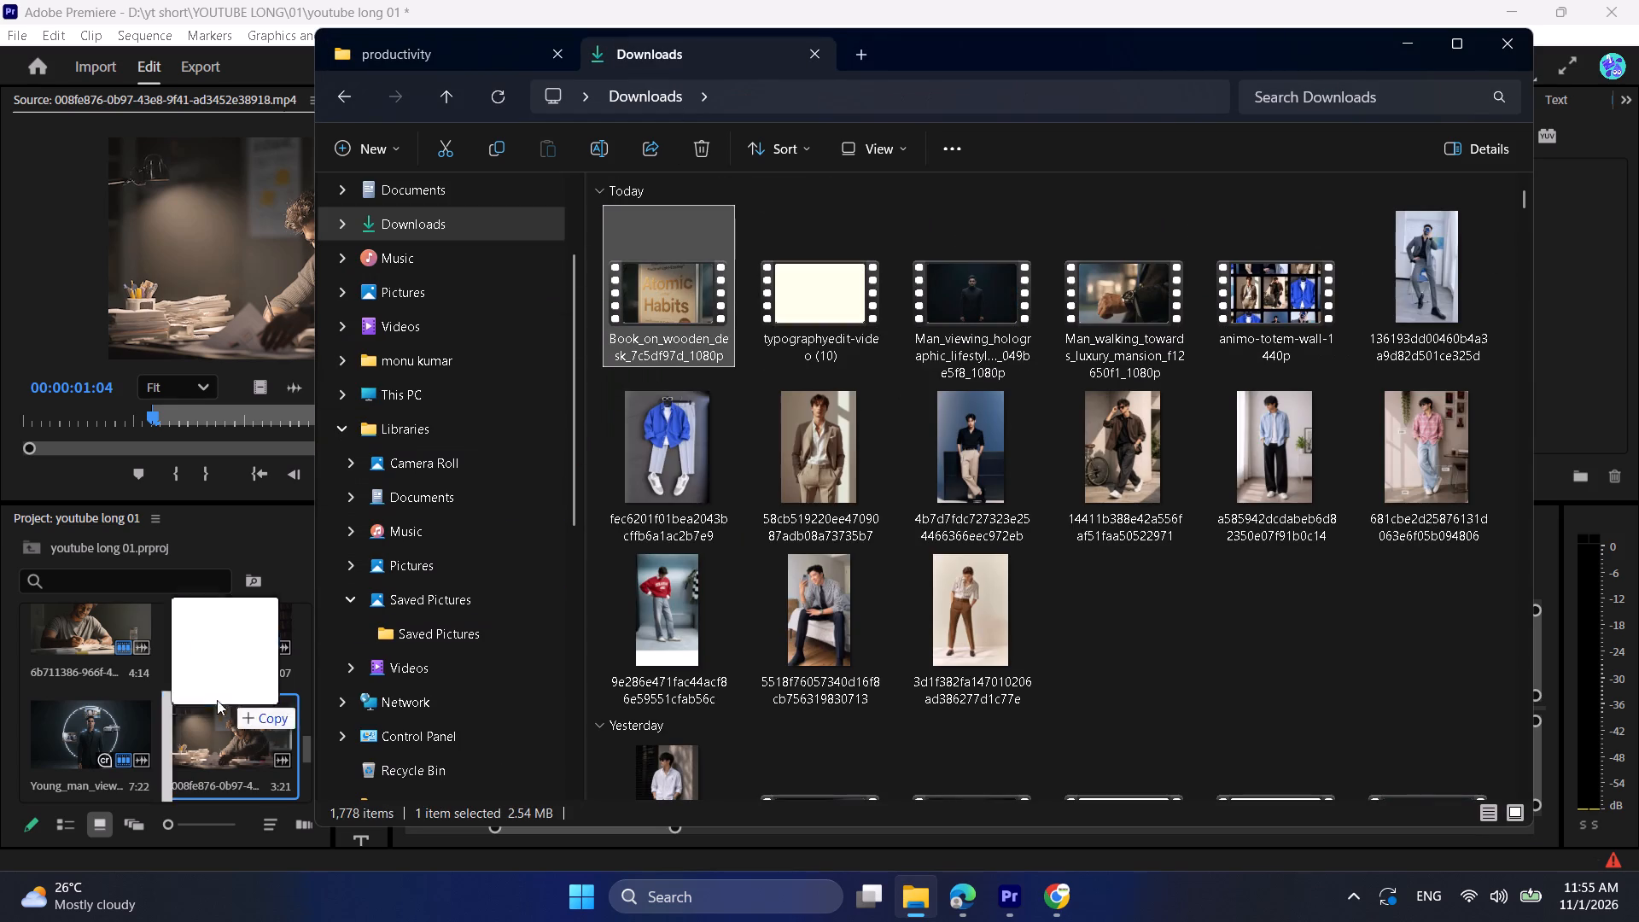
pyautogui.moveTo(217, 700); pyautogui.dragTo(205, 709)
pyautogui.doubleClick(204, 712)
pyautogui.moveTo(90, 415); pyautogui.dragTo(173, 434)
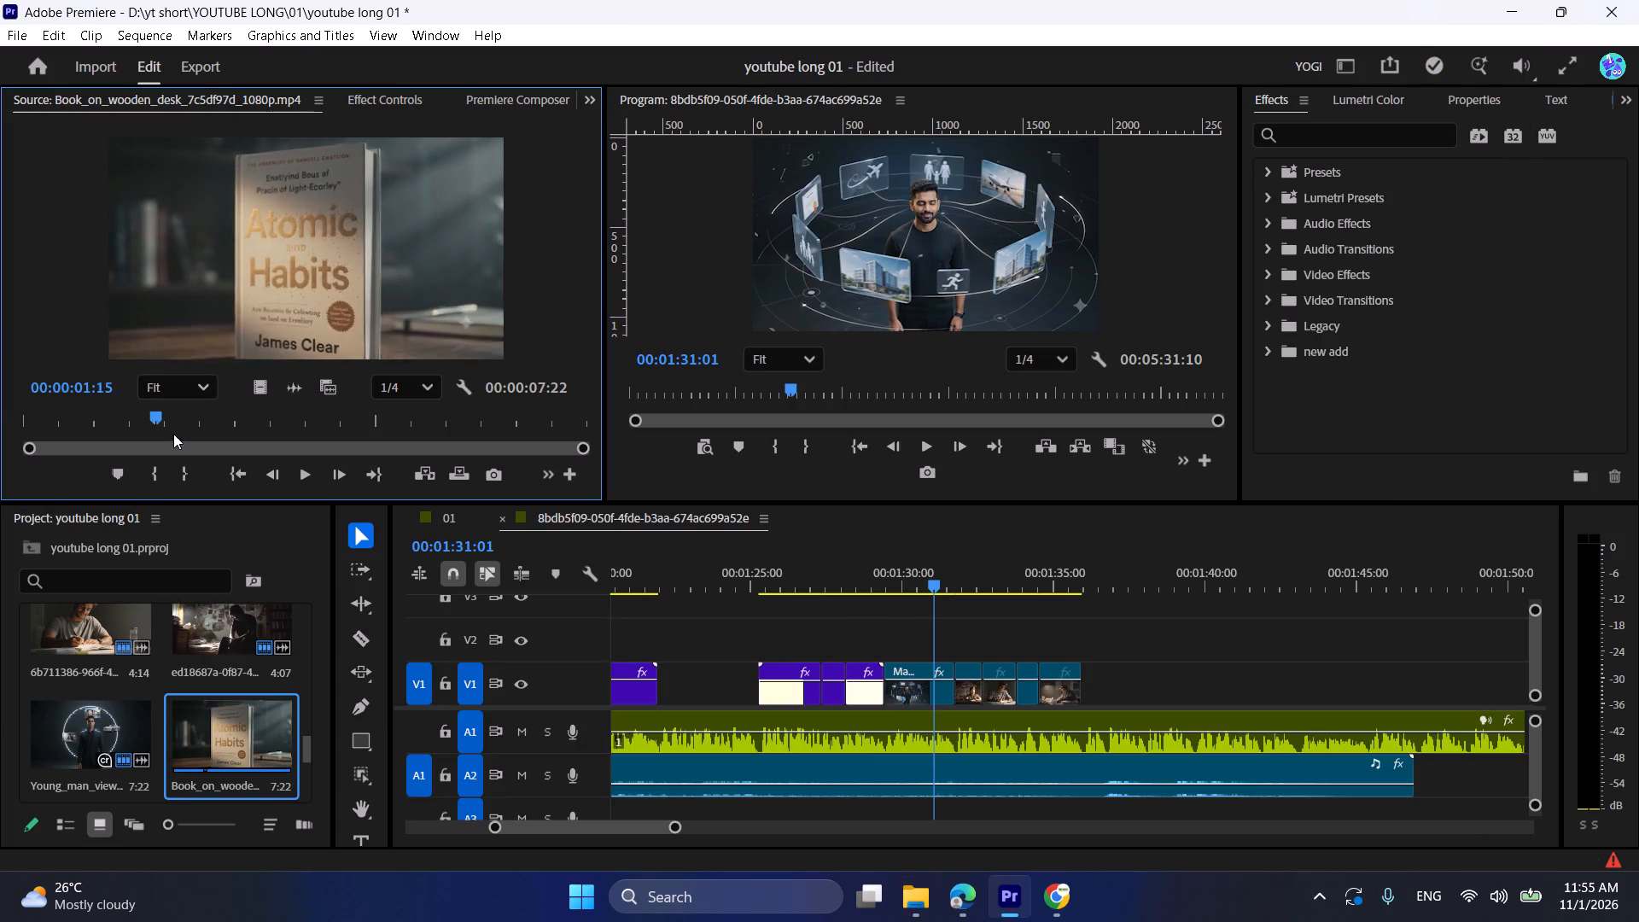
pyautogui.moveTo(173, 434); pyautogui.dragTo(161, 432)
pyautogui.press('i')
# Place the book clip's video on V2 over the V1 gap, starting where the a_cinematic_cautionary_scene clip ends.
pyautogui.moveTo(254, 390); pyautogui.dragTo(778, 654)
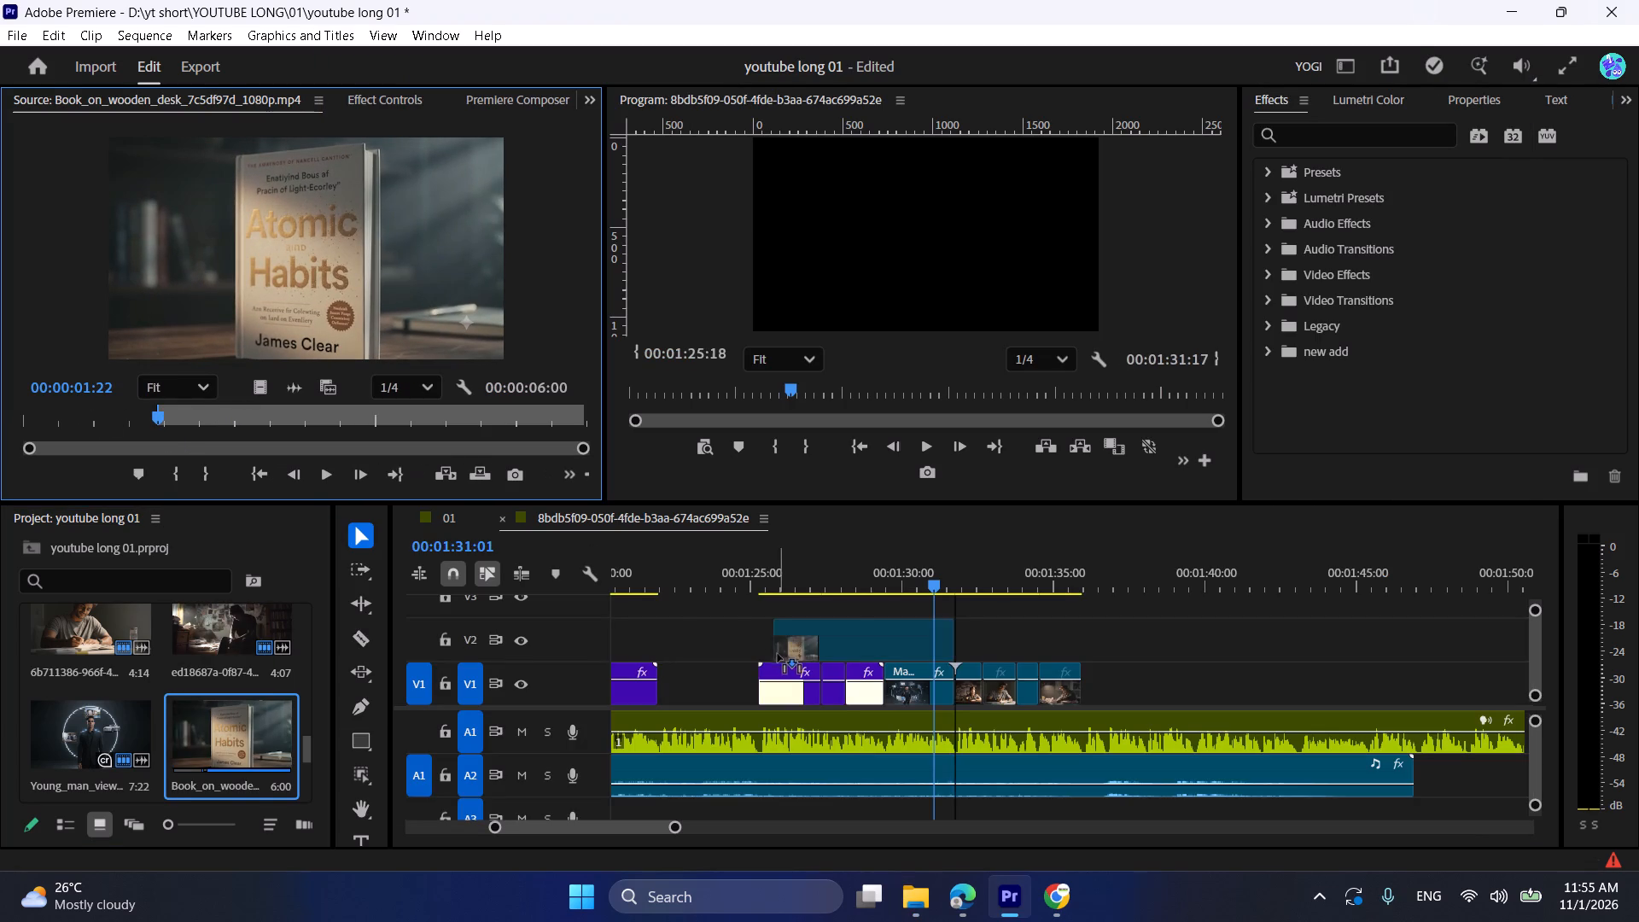
pyautogui.moveTo(778, 654); pyautogui.dragTo(669, 637)
pyautogui.click(656, 581)
pyautogui.press('space')
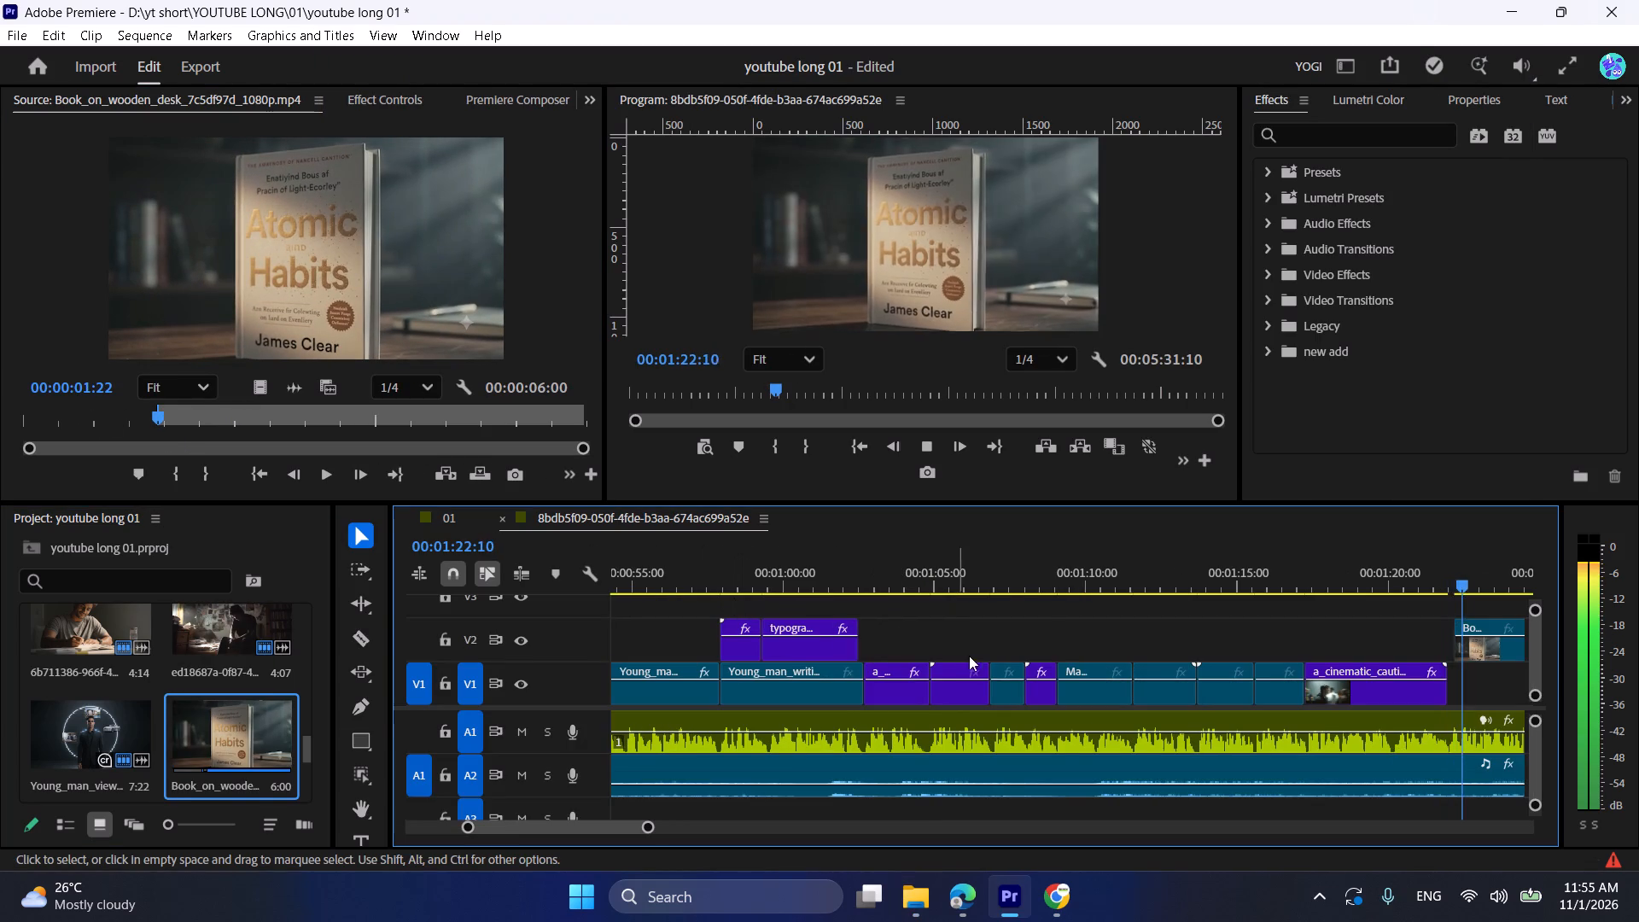
pyautogui.scroll(-10, 975, 657)
pyautogui.keyDown('alt'); pyautogui.scroll(4, 1105, 627); pyautogui.keyUp('alt')
pyautogui.press('space')
pyautogui.moveTo(1219, 652); pyautogui.dragTo(1211, 652)
# Play the book clip's opening against the narration and trim its end to the start of the following typography clip.
pyautogui.click(1112, 545)
pyautogui.press('space')
pyautogui.click(1117, 554)
pyautogui.press('space')
pyautogui.scroll(-4, 1113, 613)
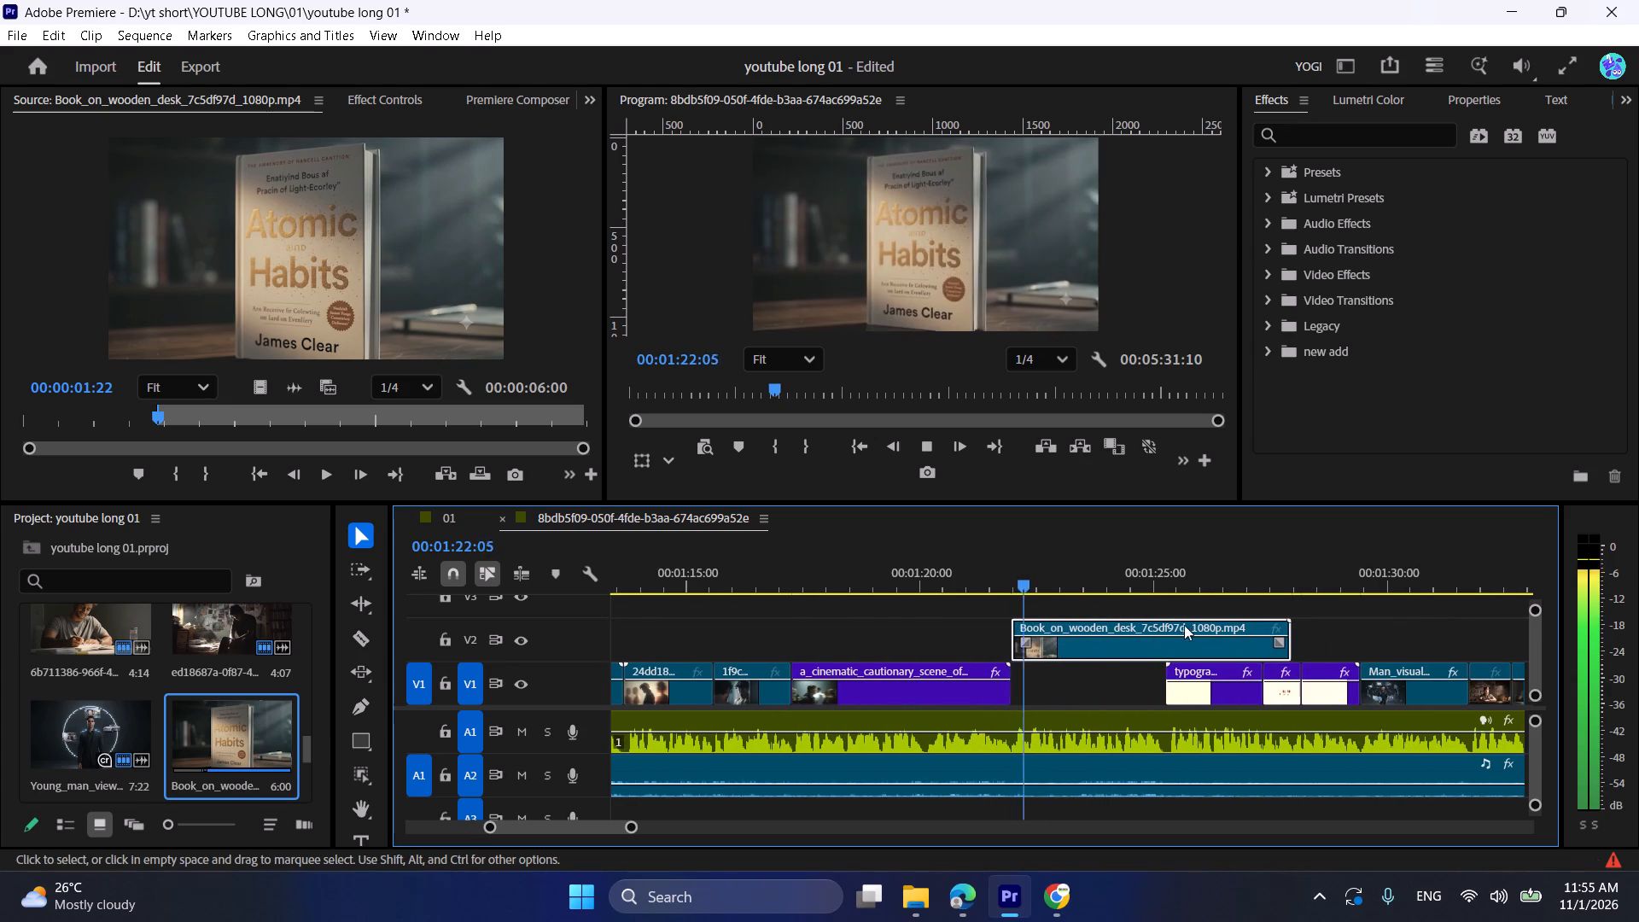
pyautogui.press('space')
pyautogui.moveTo(1292, 648); pyautogui.dragTo(1174, 639)
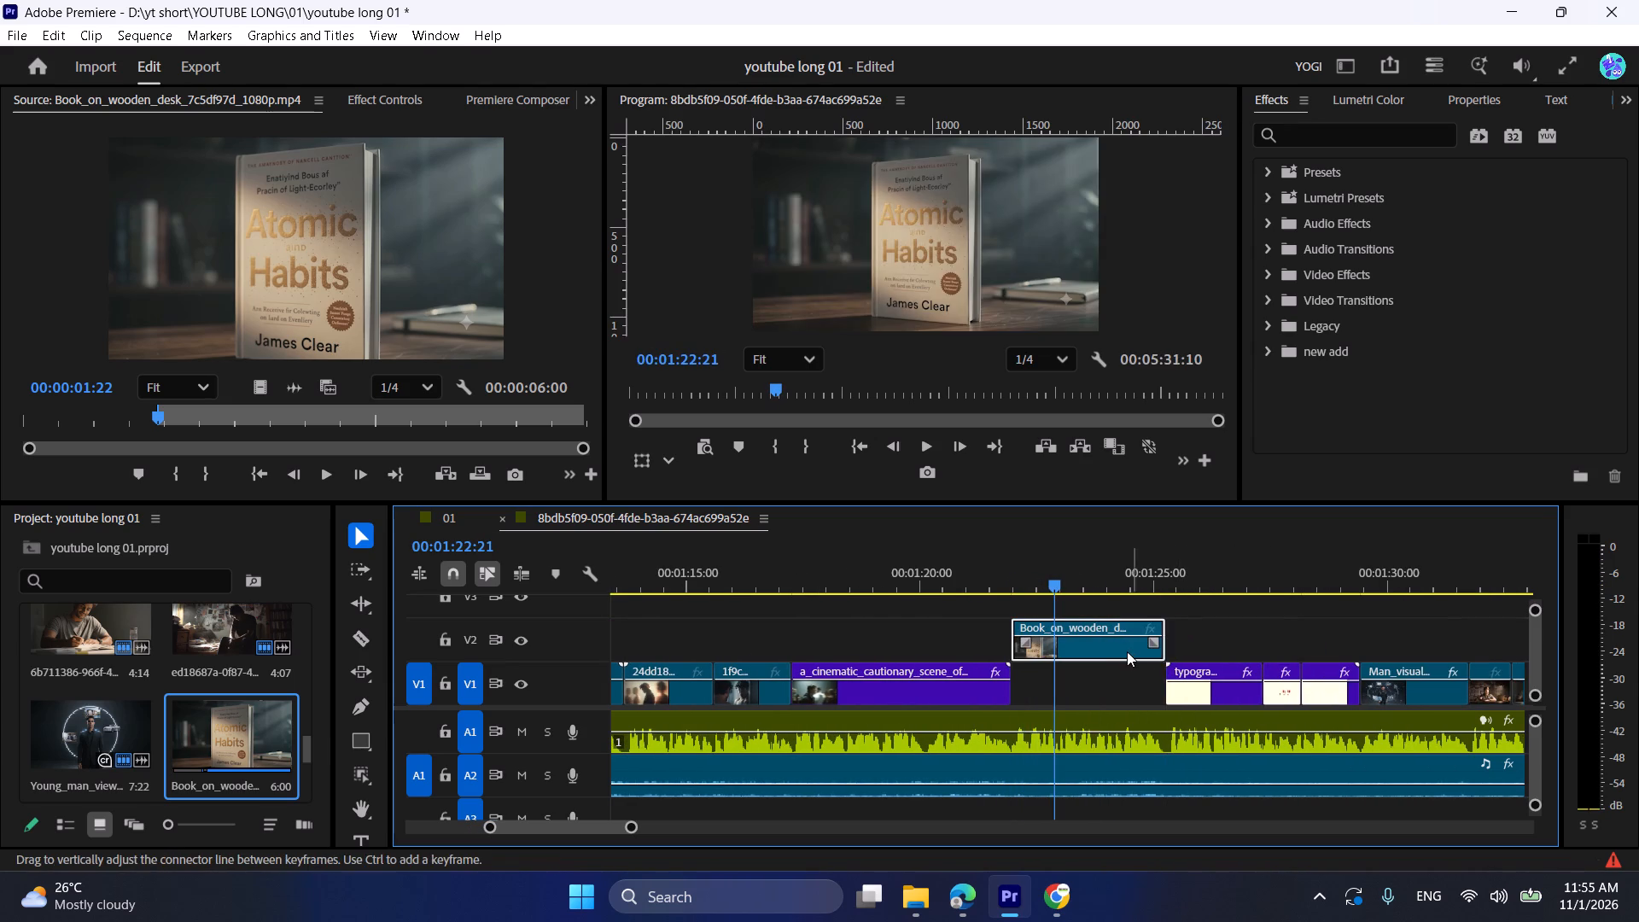
# Move the book clip from V2 down into the V1 gap between the a_cinematic_cautionary_scene and typography clips.
pyautogui.moveTo(1125, 651); pyautogui.dragTo(1123, 680)
# Play the sequence from 00:01:22:21 through the book, typography and following man clips to review the cuts against the narration.
pyautogui.press('space')
pyautogui.click(1108, 639)
pyautogui.keyDown('alt'); pyautogui.scroll(-9, 1108, 639); pyautogui.keyUp('alt')
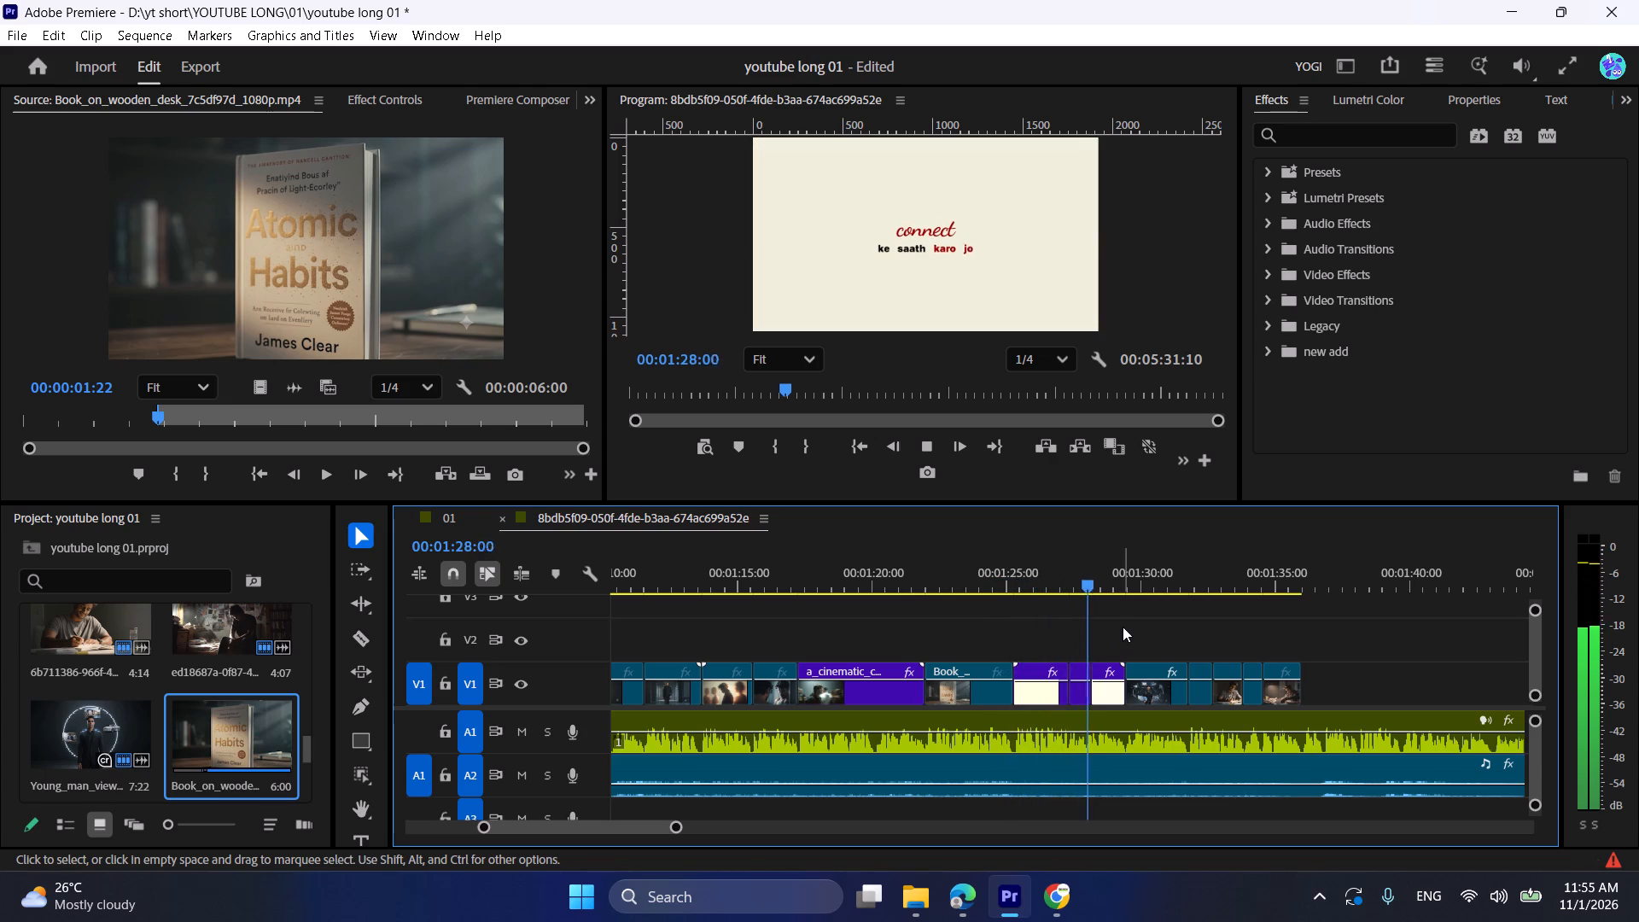
pyautogui.press('space')
pyautogui.press('space')
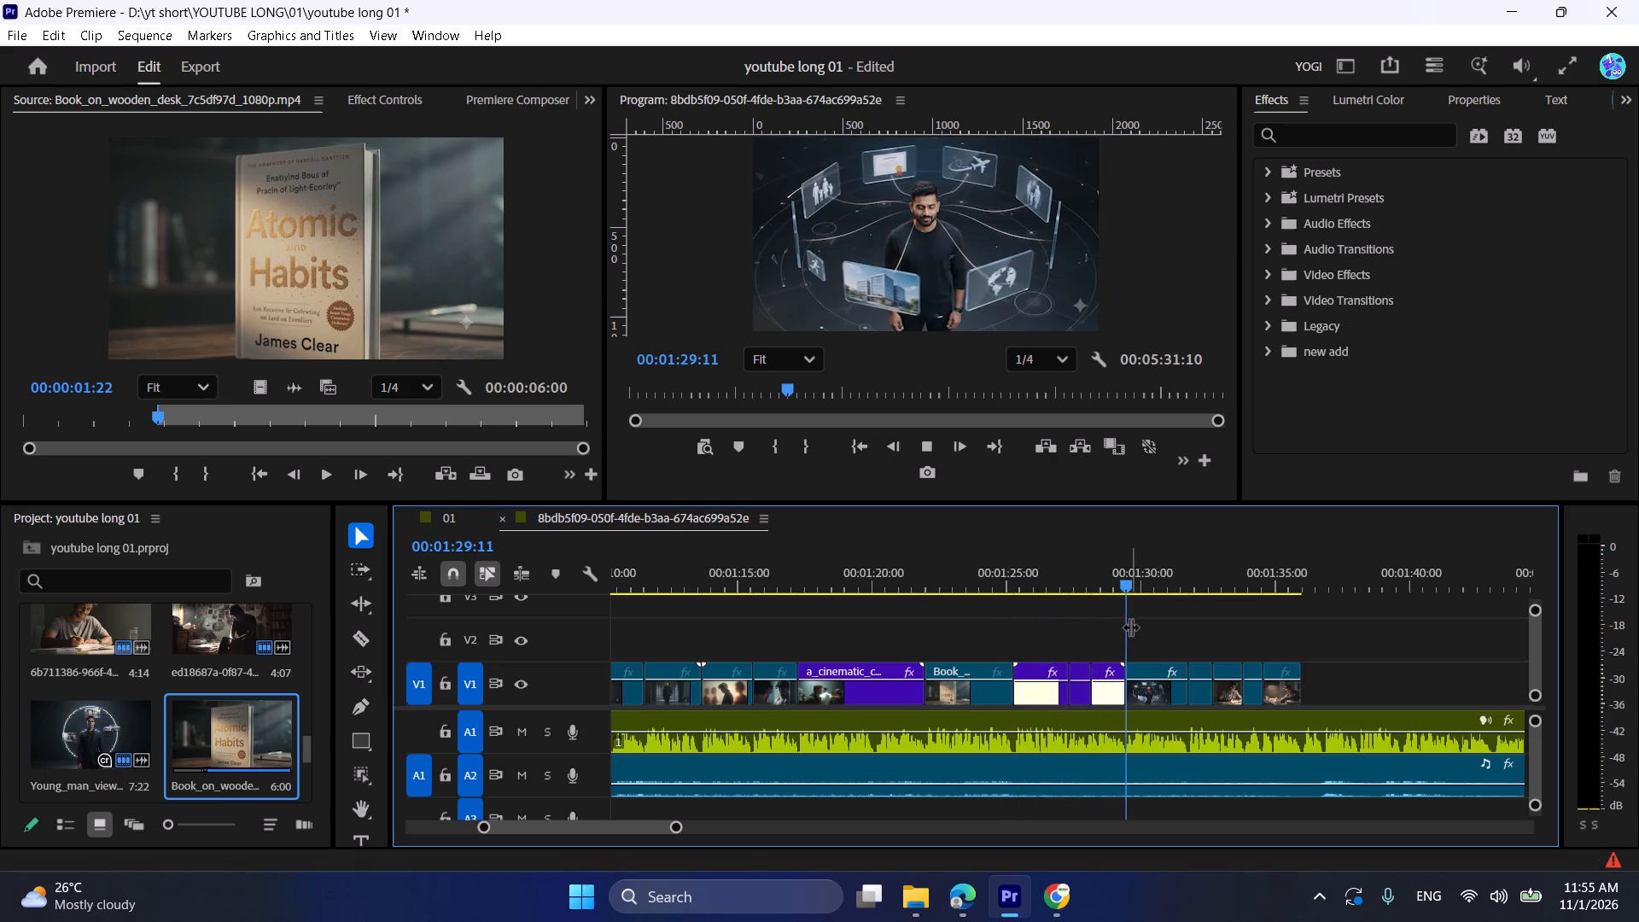
pyautogui.scroll(-5, 1130, 627)
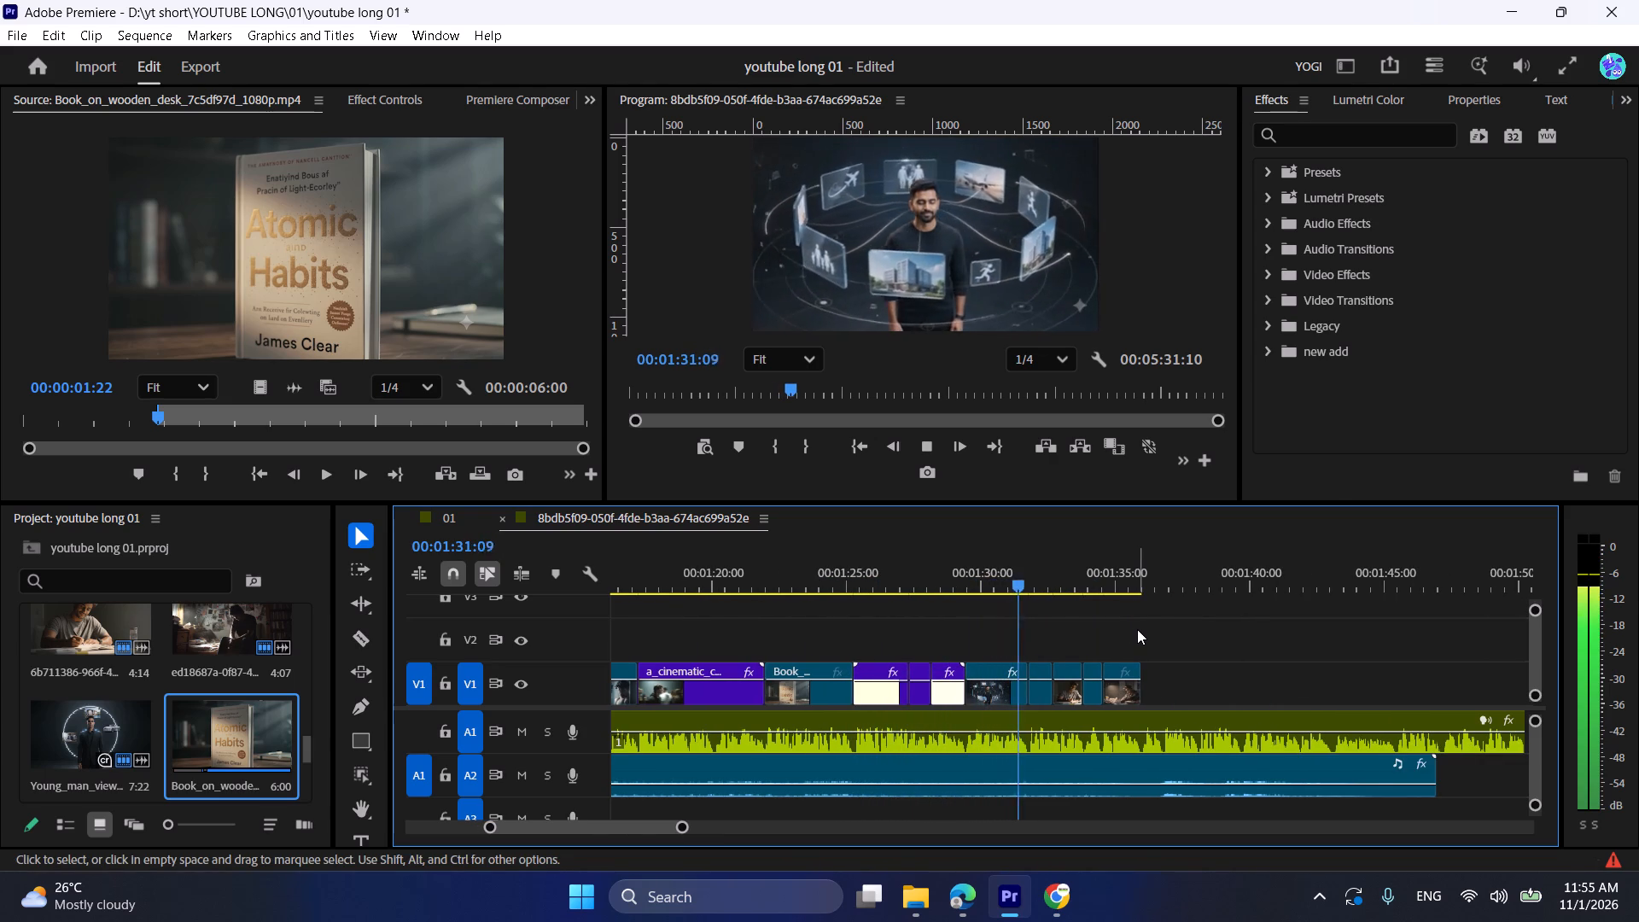
pyautogui.press('space')
pyautogui.press('space')
pyautogui.scroll(-5, 1137, 629)
pyautogui.keyDown('alt'); pyautogui.scroll(7, 1091, 636); pyautogui.keyUp('alt')
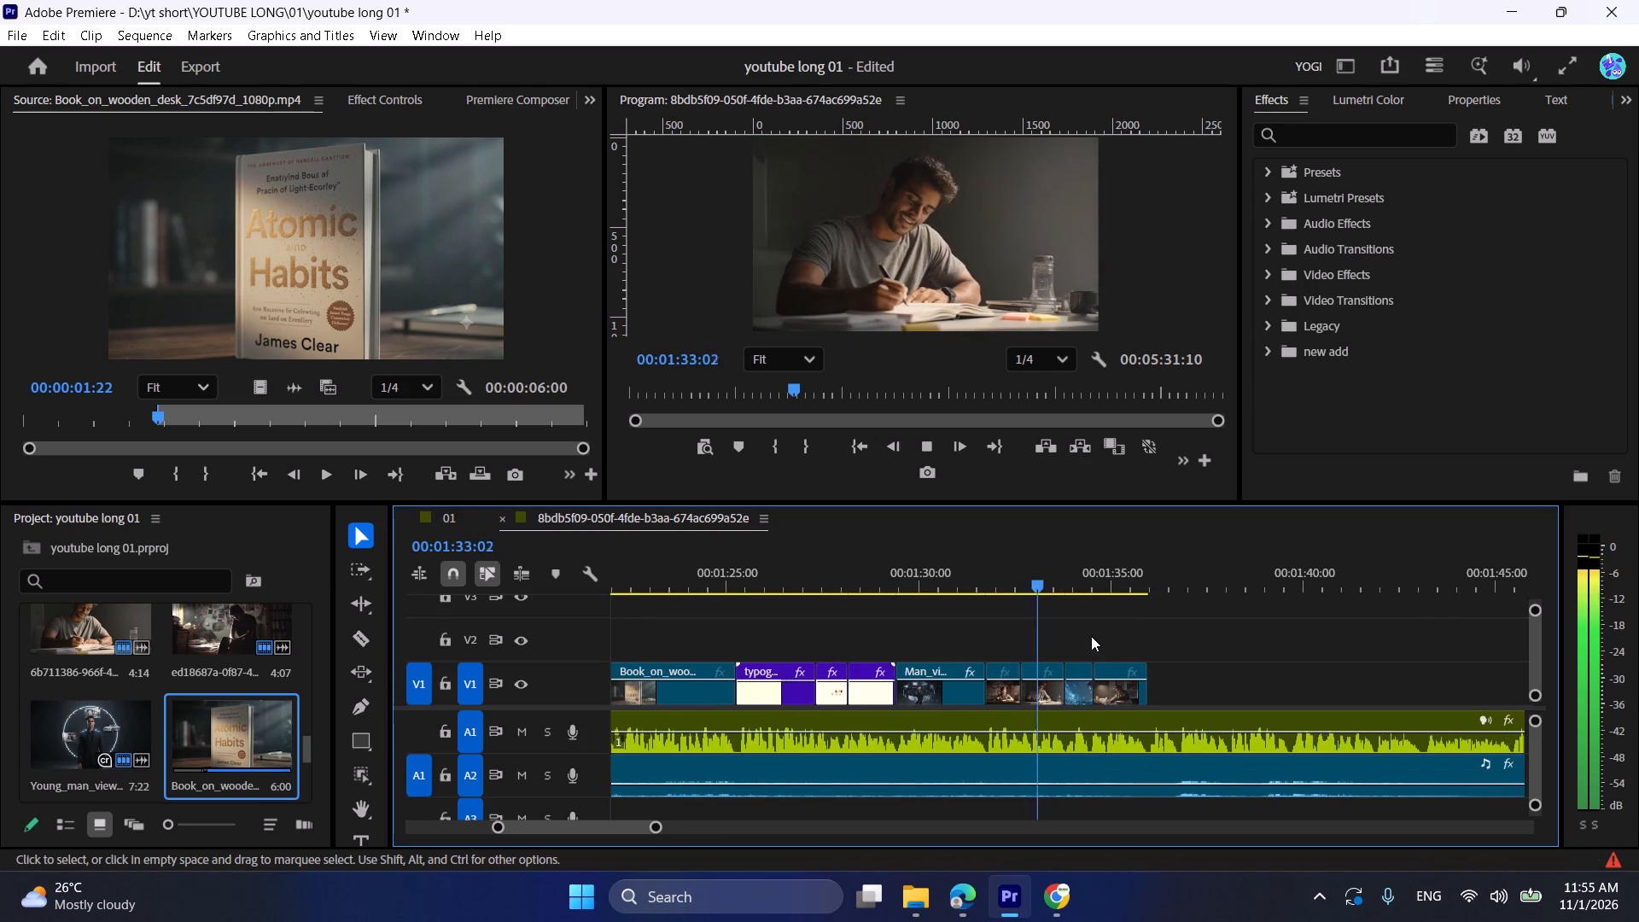
pyautogui.scroll(-4, 1091, 636)
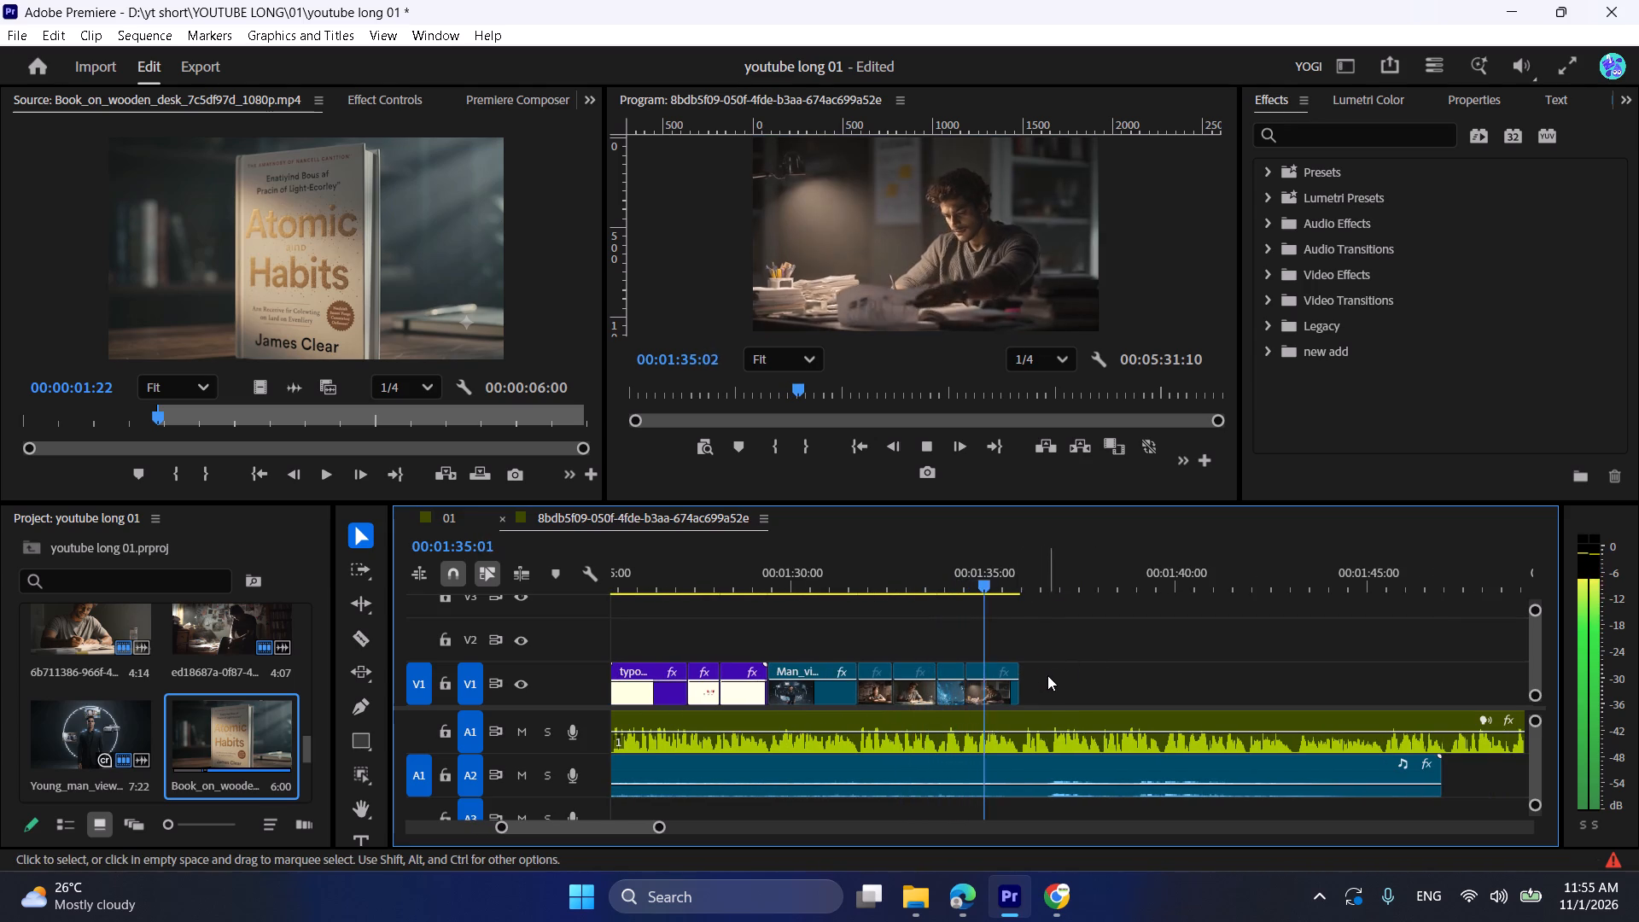
# Listen to the narration past the end of the 008fe876 clip and replay from just before its end, stopping at 00:01:35:21.
pyautogui.press('space')
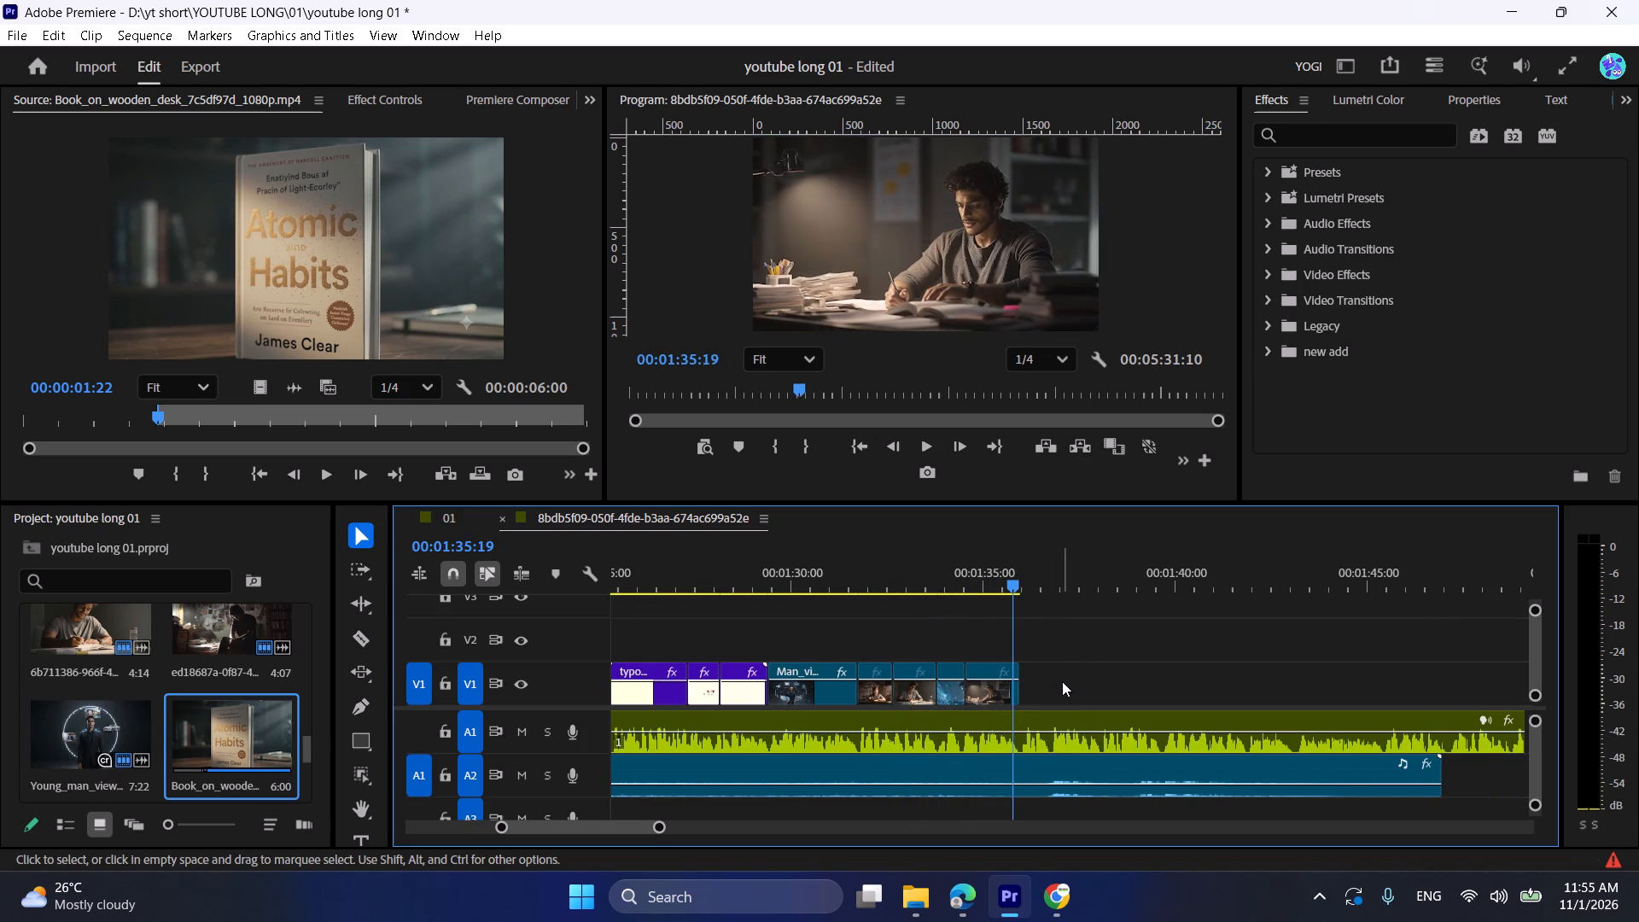
pyautogui.press('space')
pyautogui.keyDown('alt'); pyautogui.scroll(6, 1061, 681); pyautogui.keyUp('alt')
pyautogui.scroll(-4, 1061, 681)
pyautogui.keyDown('alt'); pyautogui.scroll(-1, 901, 671); pyautogui.keyUp('alt')
pyautogui.keyDown('alt'); pyautogui.scroll(2, 901, 671); pyautogui.keyUp('alt')
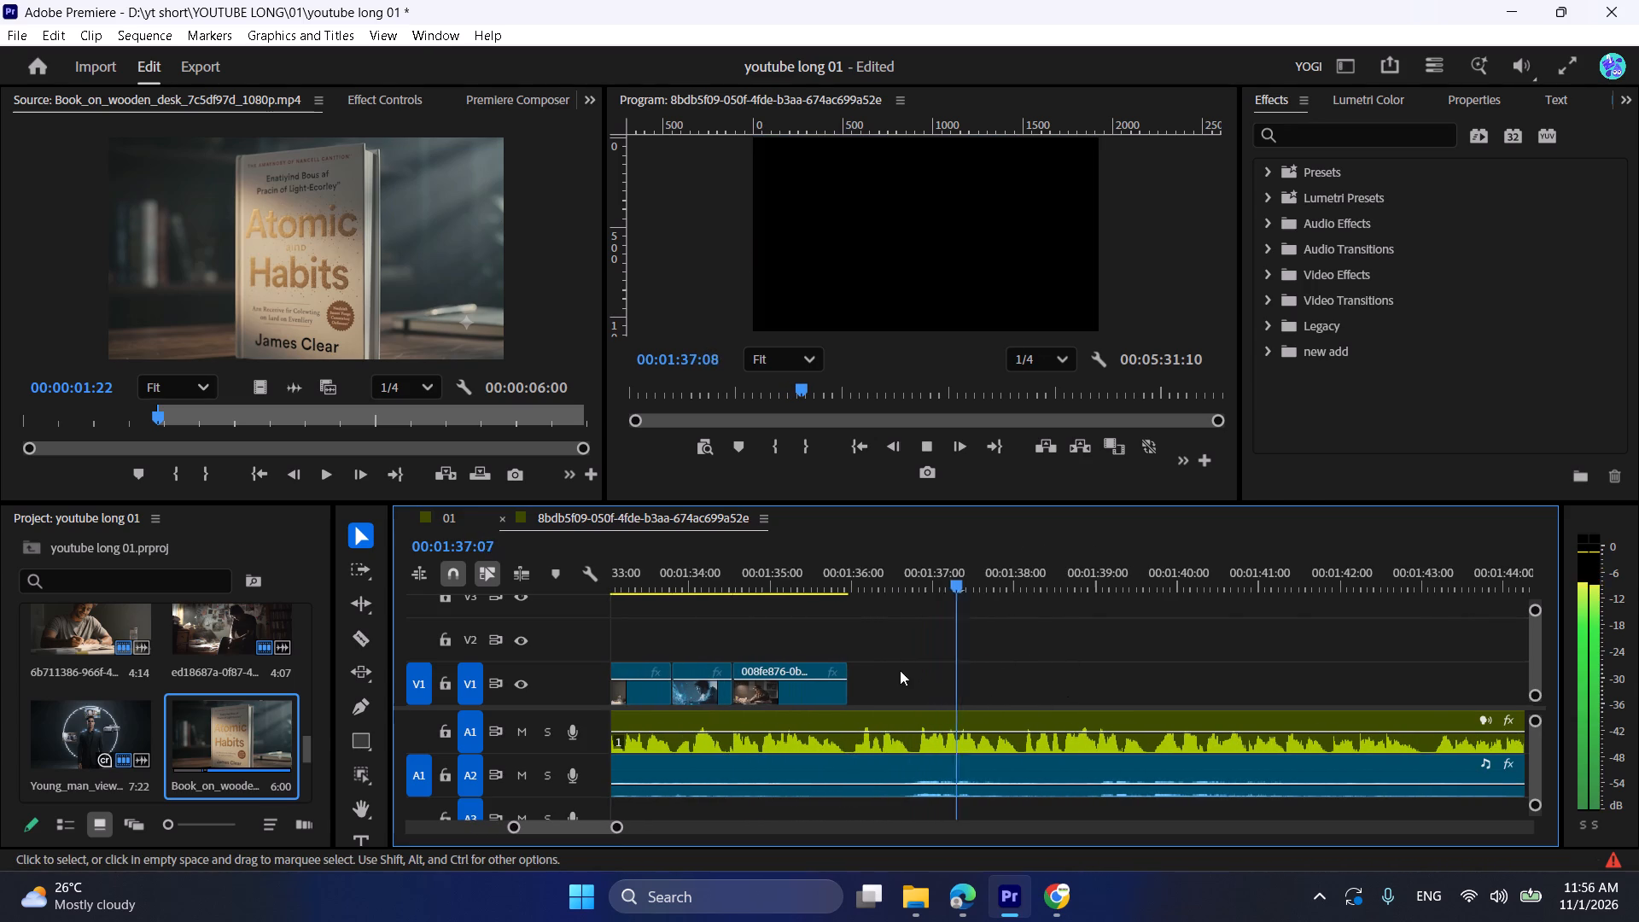
pyautogui.press('space')
pyautogui.click(830, 587)
pyautogui.press('space')
pyautogui.press('space')
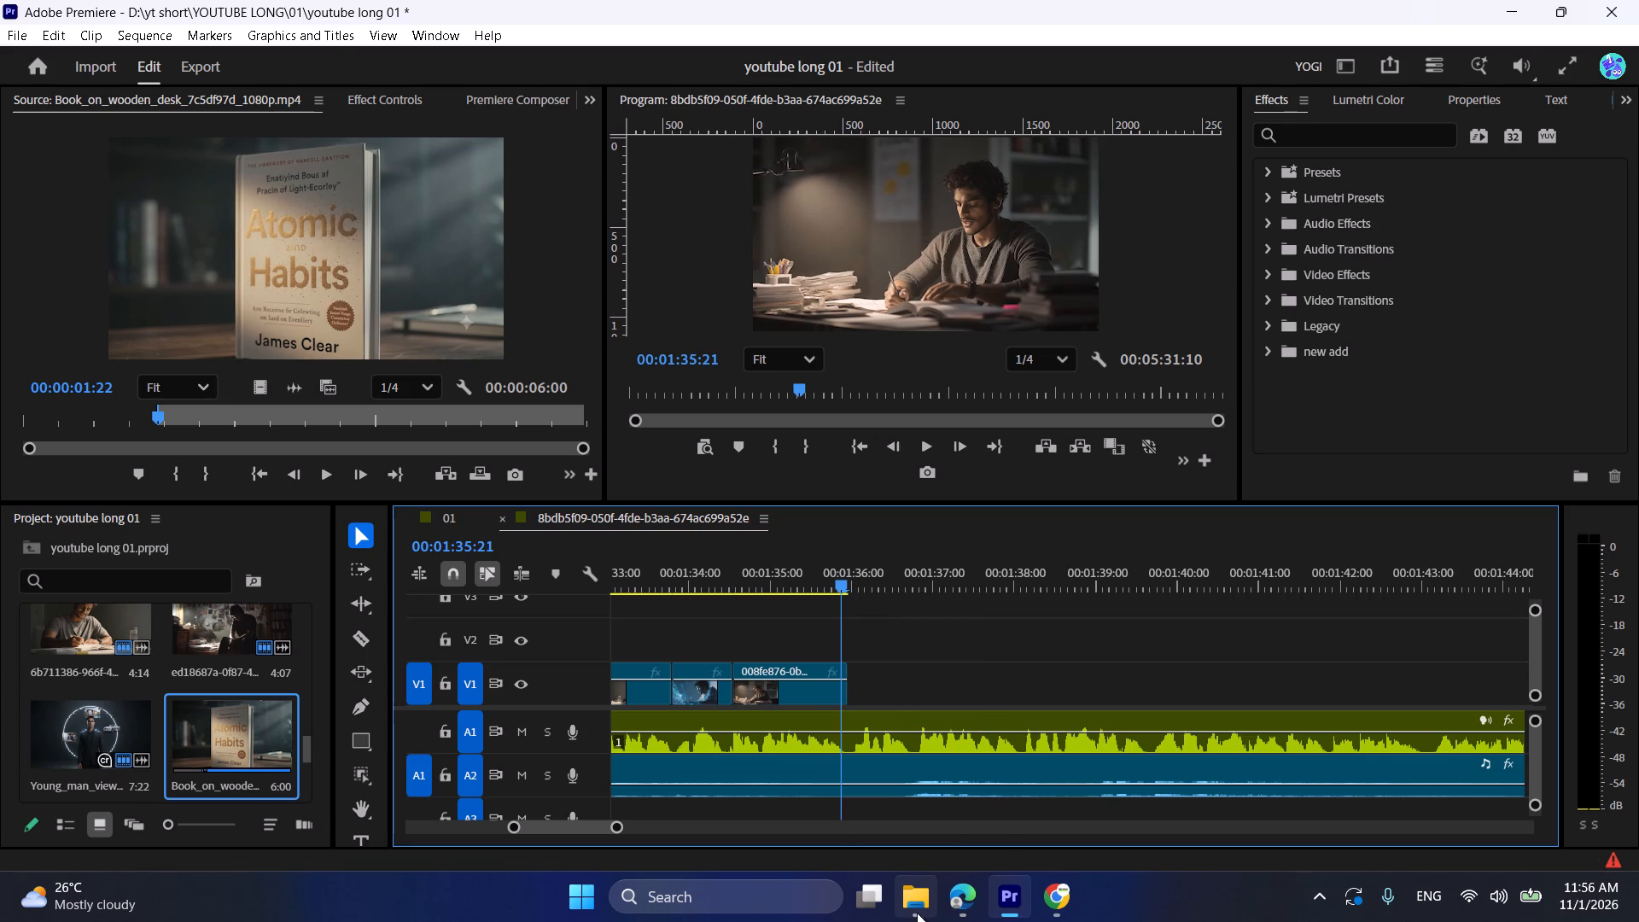
pyautogui.click(929, 916)
pyautogui.click(485, 44)
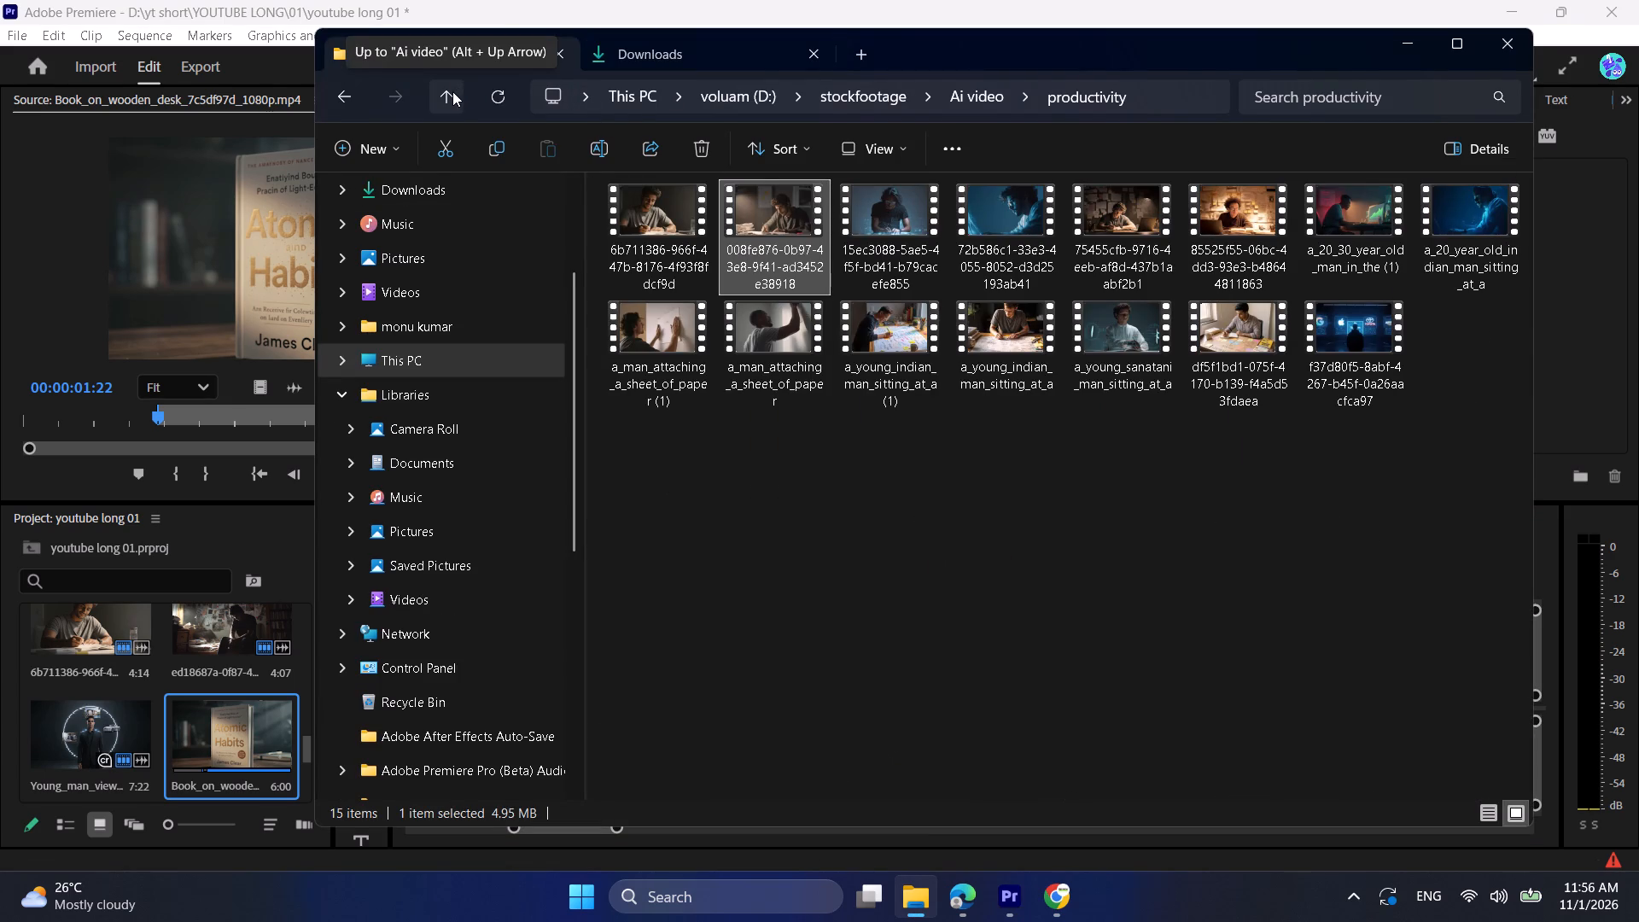